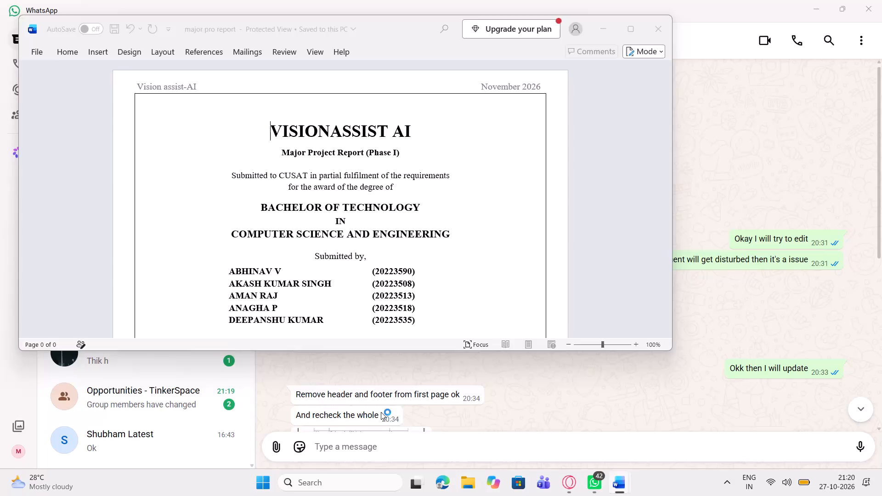
# Maximize the major pro report document and enable editing for it.
pyautogui.click(624, 34)
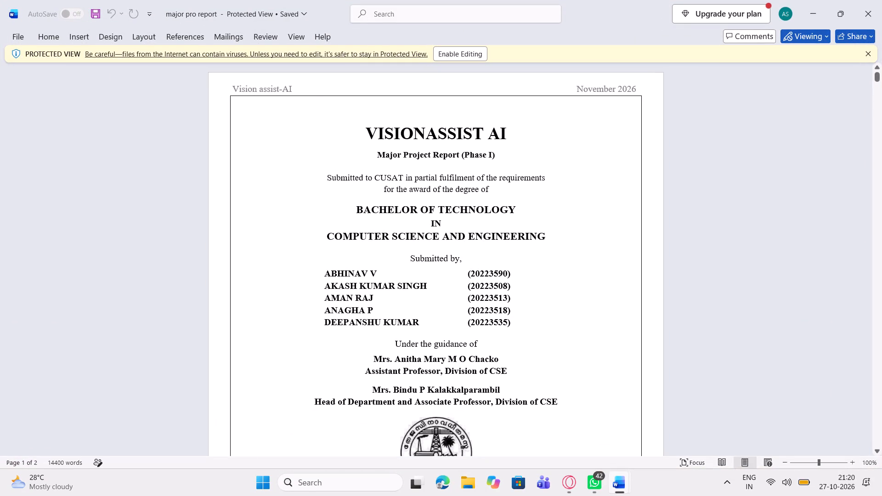
pyautogui.click(310, 91)
pyautogui.click(293, 81)
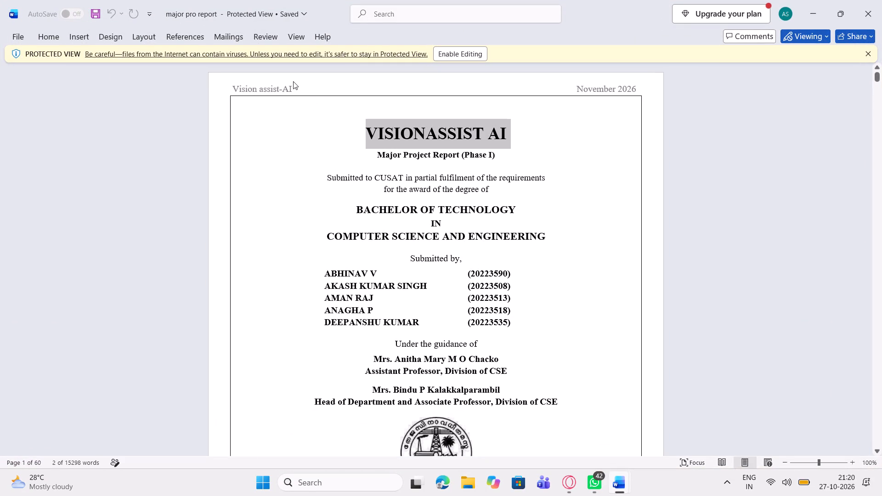
pyautogui.click(294, 88)
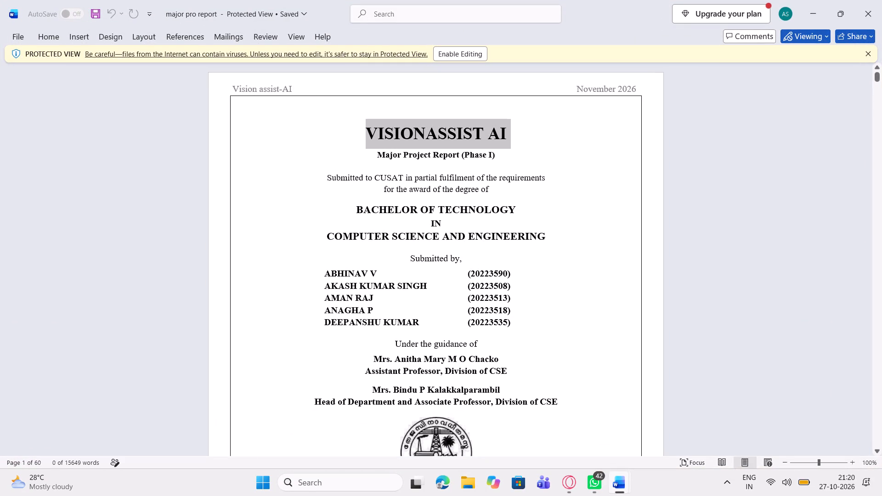
pyautogui.click(487, 180)
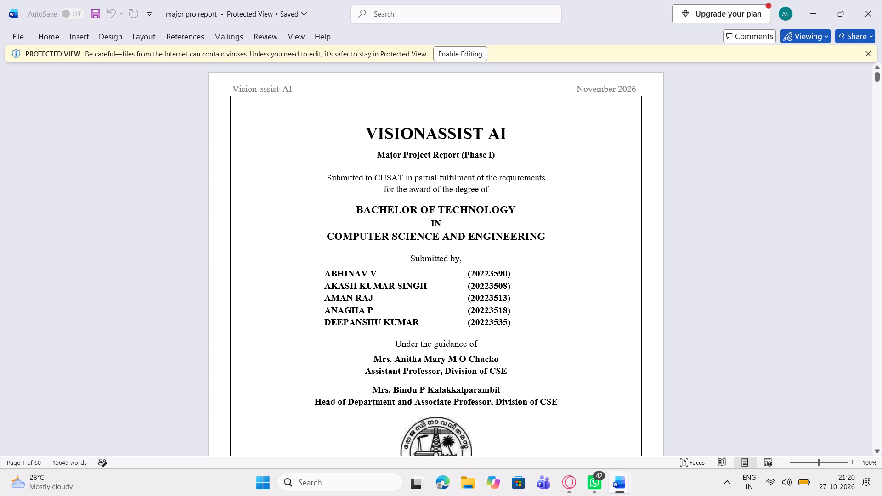
pyautogui.click(445, 52)
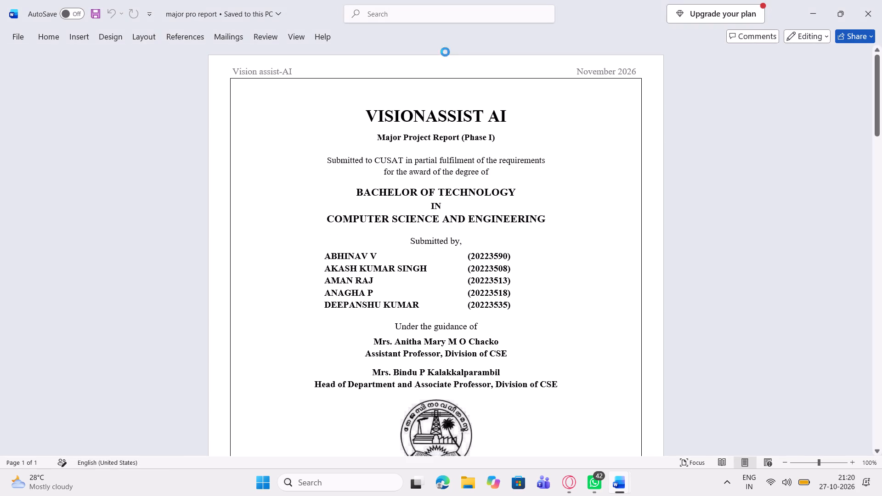
# Examine the cover page from its header down to the date line.
pyautogui.click(300, 67)
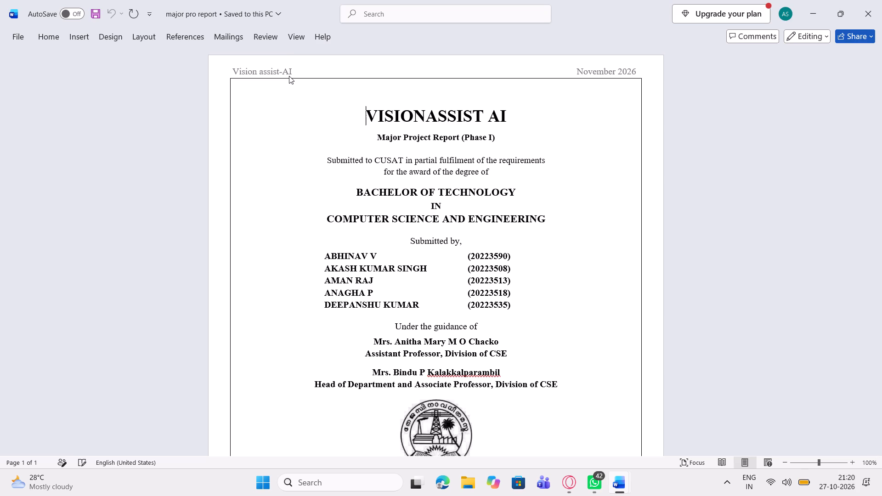
pyautogui.scroll(-1, 457, 238)
pyautogui.scroll(1, 457, 238)
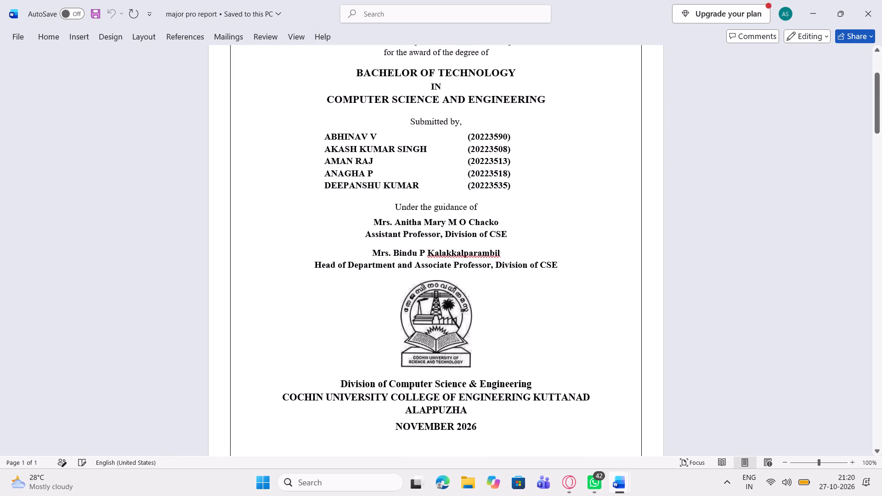
pyautogui.scroll(1, 457, 238)
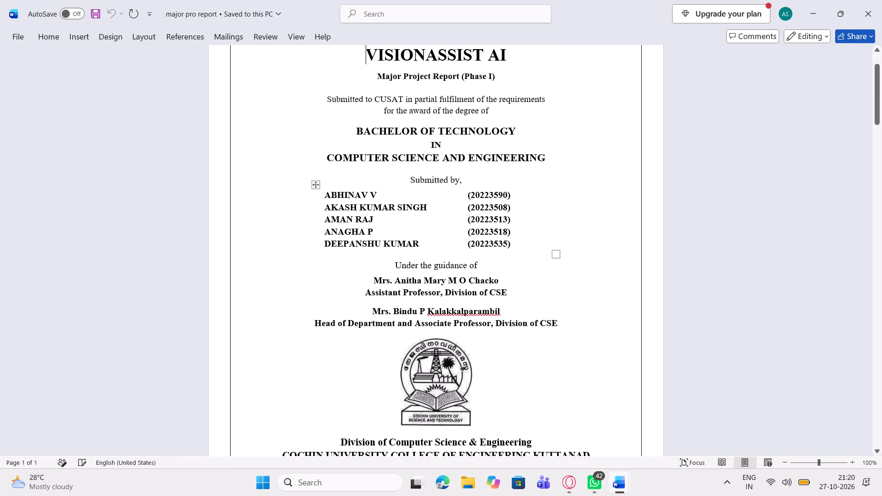
pyautogui.scroll(-2, 457, 238)
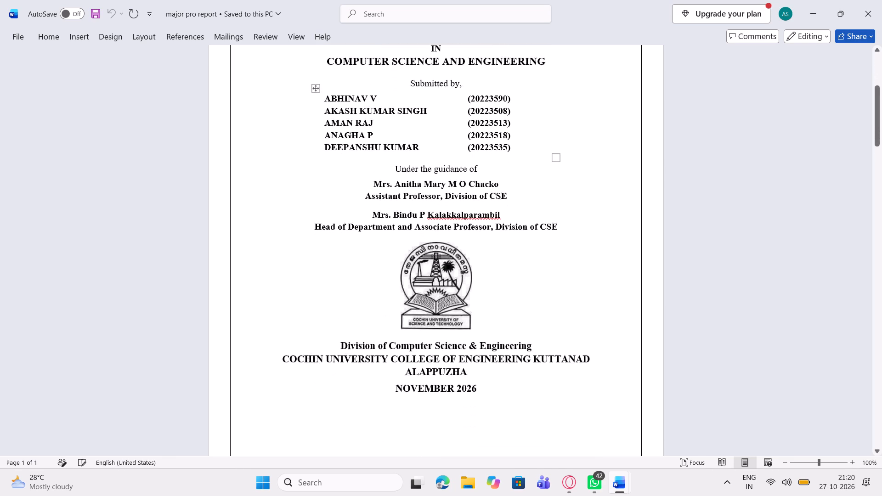
pyautogui.scroll(-1, 457, 238)
pyautogui.scroll(3, 457, 238)
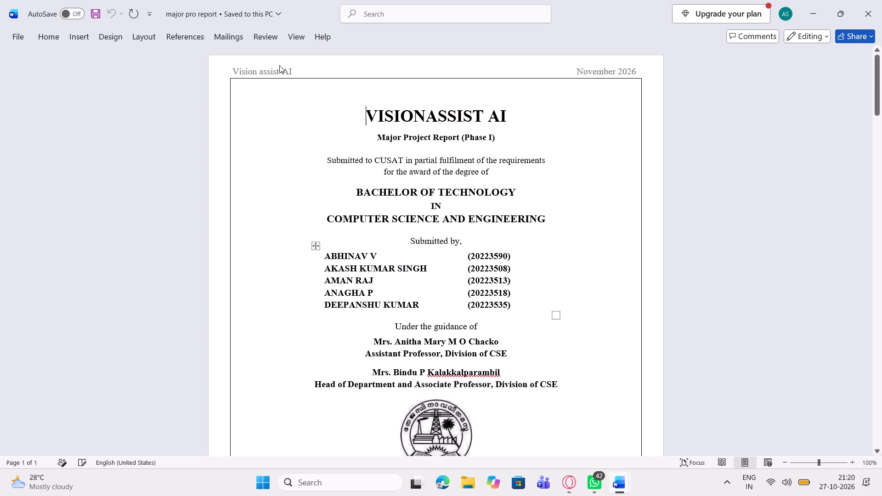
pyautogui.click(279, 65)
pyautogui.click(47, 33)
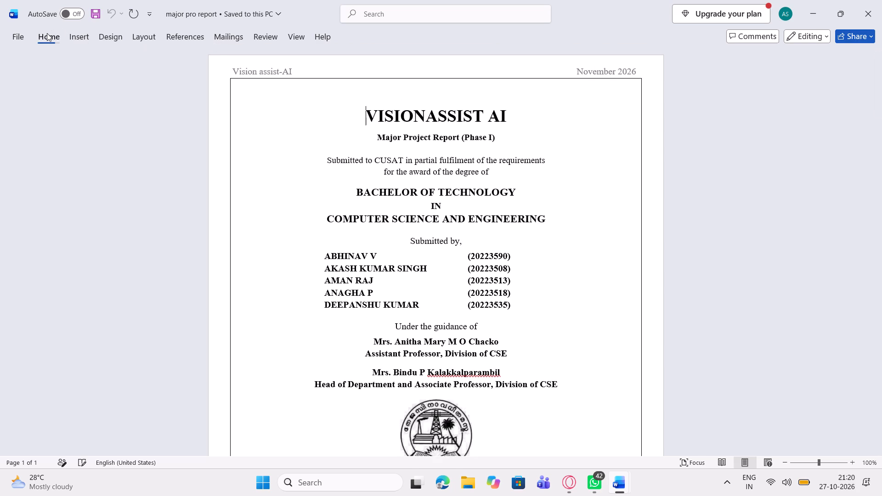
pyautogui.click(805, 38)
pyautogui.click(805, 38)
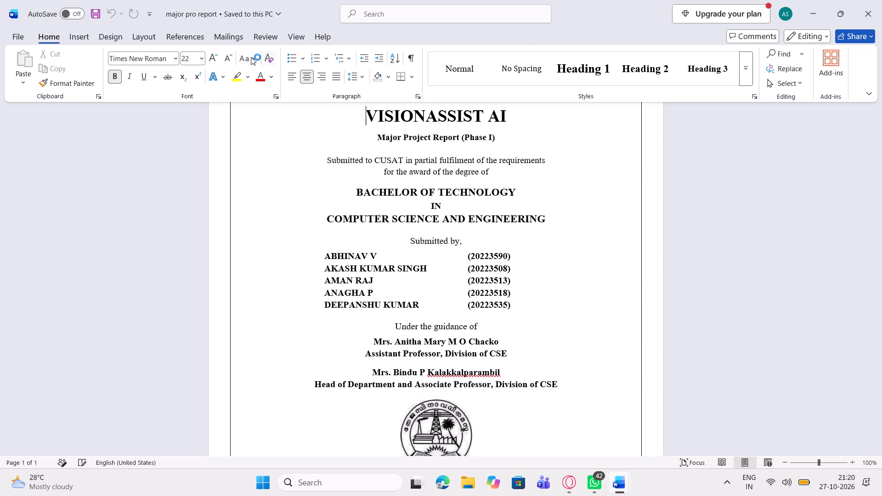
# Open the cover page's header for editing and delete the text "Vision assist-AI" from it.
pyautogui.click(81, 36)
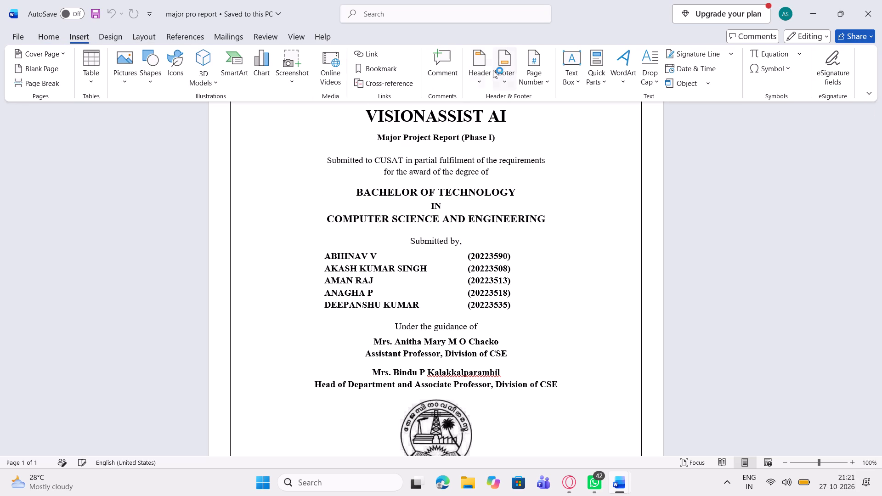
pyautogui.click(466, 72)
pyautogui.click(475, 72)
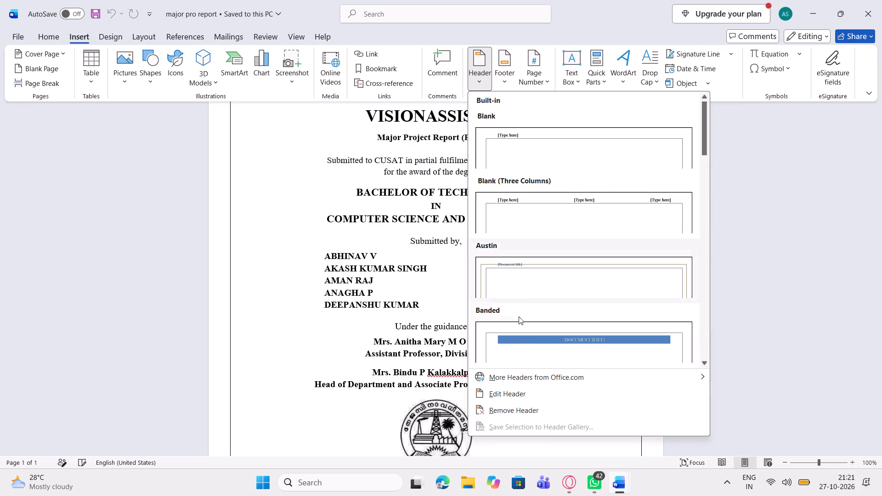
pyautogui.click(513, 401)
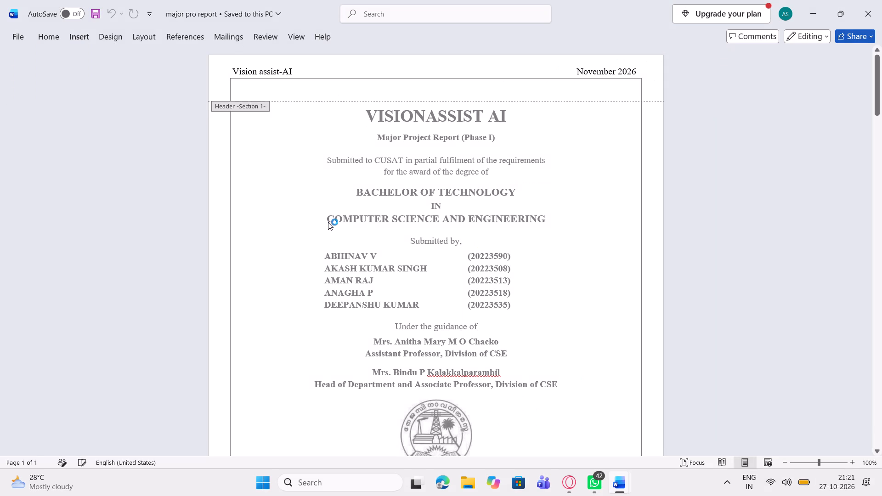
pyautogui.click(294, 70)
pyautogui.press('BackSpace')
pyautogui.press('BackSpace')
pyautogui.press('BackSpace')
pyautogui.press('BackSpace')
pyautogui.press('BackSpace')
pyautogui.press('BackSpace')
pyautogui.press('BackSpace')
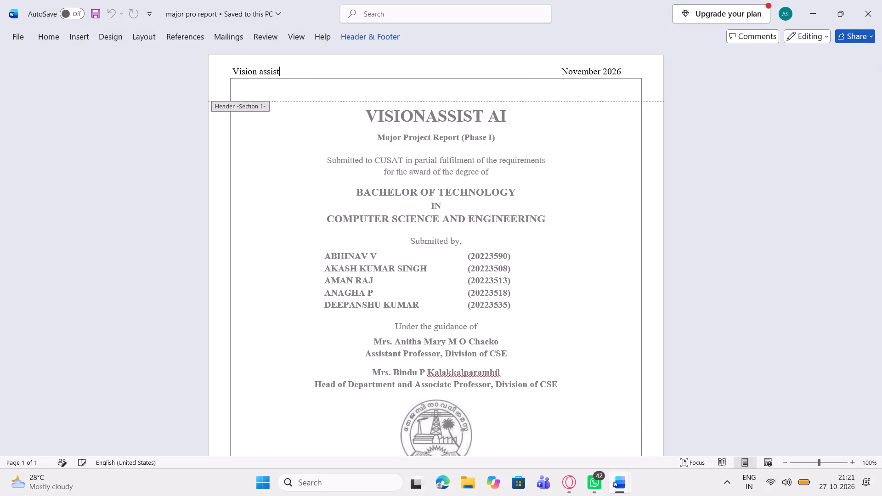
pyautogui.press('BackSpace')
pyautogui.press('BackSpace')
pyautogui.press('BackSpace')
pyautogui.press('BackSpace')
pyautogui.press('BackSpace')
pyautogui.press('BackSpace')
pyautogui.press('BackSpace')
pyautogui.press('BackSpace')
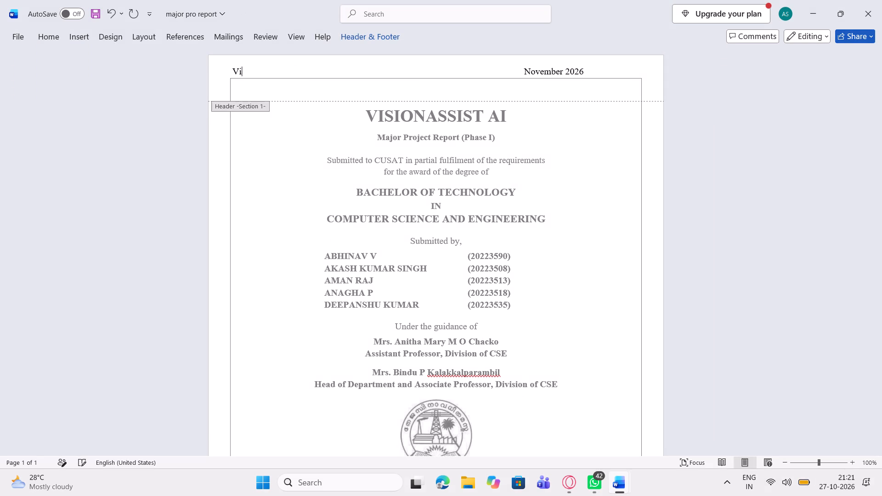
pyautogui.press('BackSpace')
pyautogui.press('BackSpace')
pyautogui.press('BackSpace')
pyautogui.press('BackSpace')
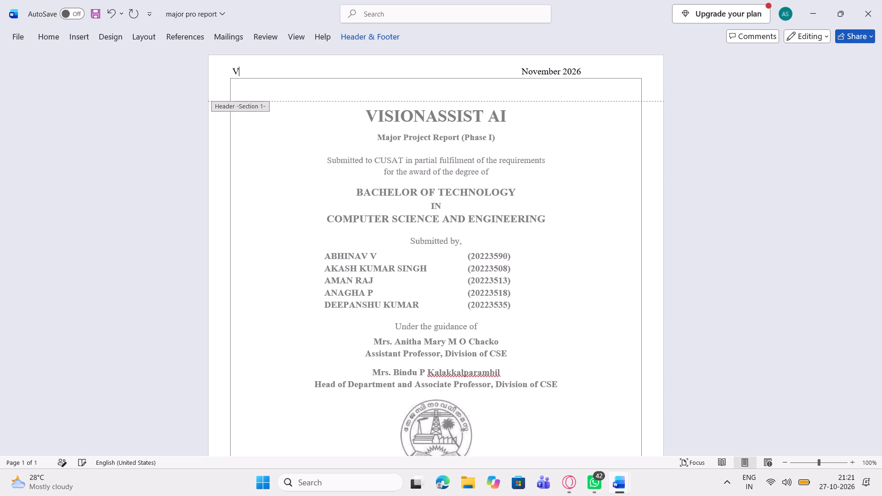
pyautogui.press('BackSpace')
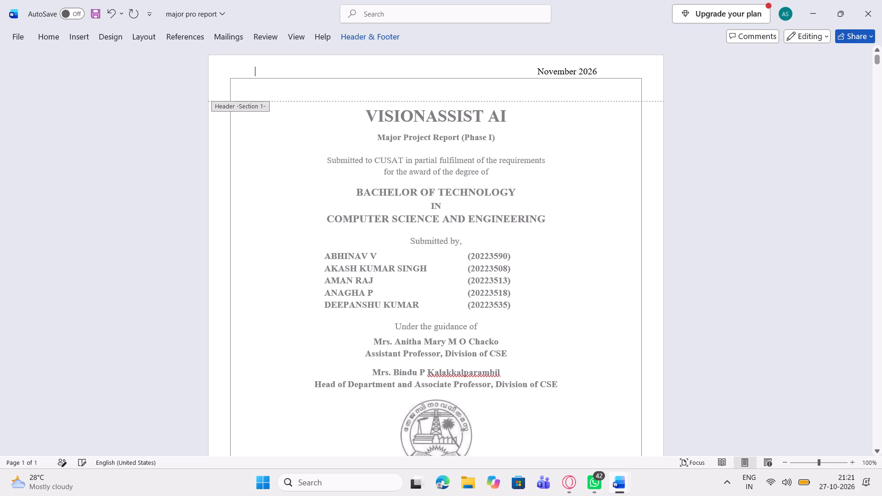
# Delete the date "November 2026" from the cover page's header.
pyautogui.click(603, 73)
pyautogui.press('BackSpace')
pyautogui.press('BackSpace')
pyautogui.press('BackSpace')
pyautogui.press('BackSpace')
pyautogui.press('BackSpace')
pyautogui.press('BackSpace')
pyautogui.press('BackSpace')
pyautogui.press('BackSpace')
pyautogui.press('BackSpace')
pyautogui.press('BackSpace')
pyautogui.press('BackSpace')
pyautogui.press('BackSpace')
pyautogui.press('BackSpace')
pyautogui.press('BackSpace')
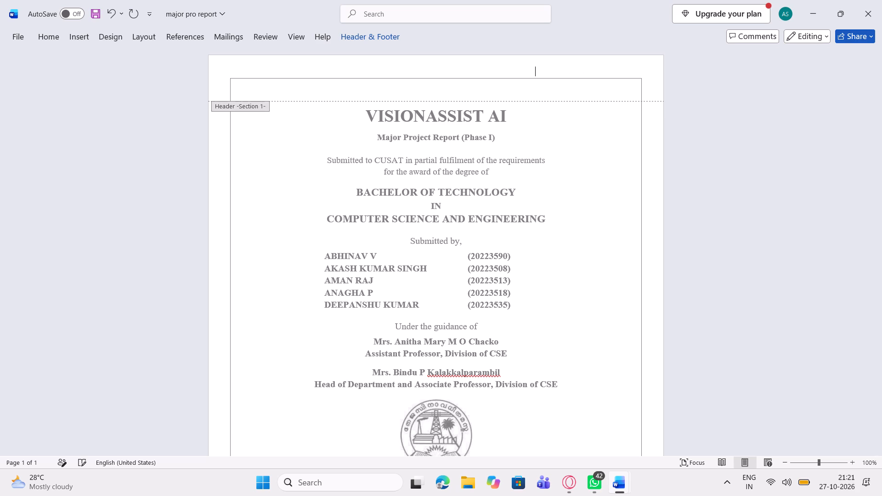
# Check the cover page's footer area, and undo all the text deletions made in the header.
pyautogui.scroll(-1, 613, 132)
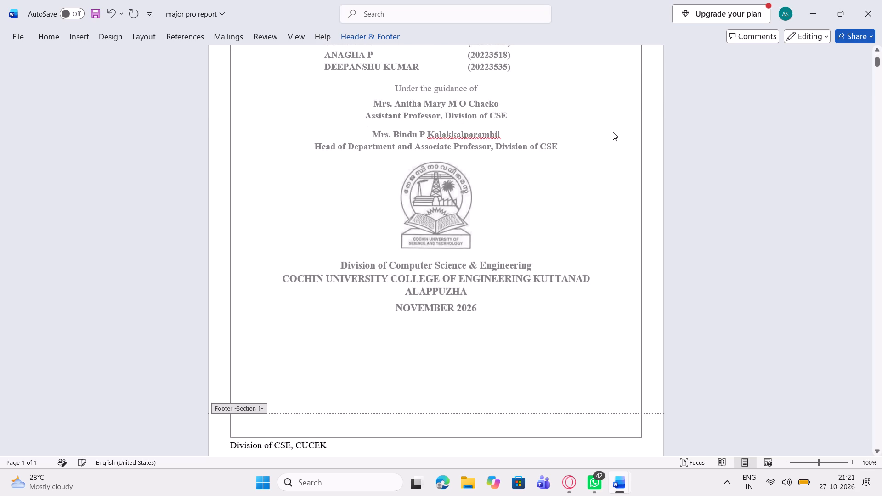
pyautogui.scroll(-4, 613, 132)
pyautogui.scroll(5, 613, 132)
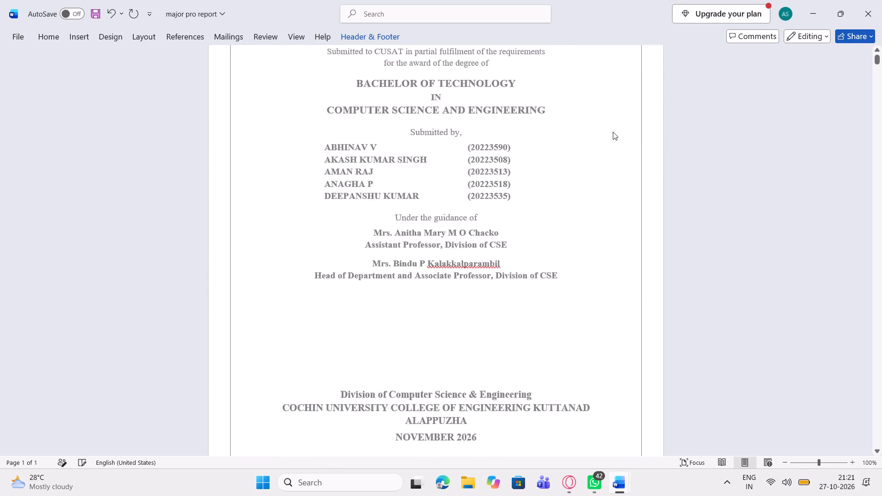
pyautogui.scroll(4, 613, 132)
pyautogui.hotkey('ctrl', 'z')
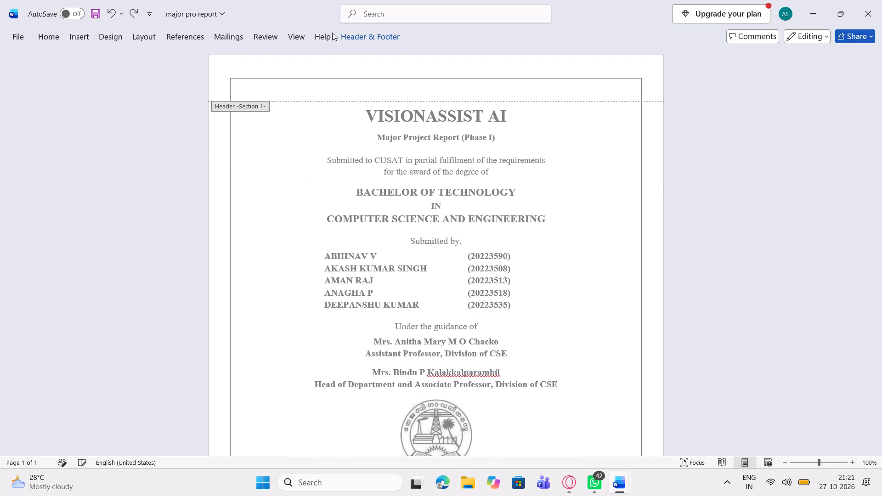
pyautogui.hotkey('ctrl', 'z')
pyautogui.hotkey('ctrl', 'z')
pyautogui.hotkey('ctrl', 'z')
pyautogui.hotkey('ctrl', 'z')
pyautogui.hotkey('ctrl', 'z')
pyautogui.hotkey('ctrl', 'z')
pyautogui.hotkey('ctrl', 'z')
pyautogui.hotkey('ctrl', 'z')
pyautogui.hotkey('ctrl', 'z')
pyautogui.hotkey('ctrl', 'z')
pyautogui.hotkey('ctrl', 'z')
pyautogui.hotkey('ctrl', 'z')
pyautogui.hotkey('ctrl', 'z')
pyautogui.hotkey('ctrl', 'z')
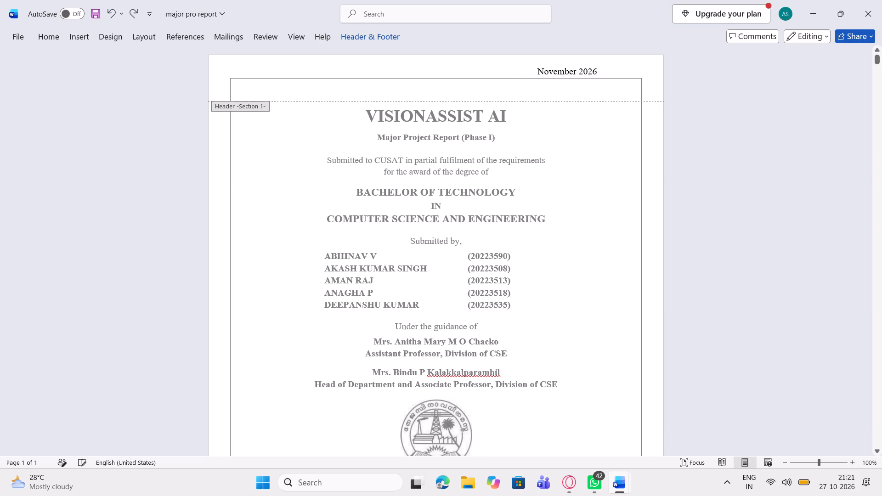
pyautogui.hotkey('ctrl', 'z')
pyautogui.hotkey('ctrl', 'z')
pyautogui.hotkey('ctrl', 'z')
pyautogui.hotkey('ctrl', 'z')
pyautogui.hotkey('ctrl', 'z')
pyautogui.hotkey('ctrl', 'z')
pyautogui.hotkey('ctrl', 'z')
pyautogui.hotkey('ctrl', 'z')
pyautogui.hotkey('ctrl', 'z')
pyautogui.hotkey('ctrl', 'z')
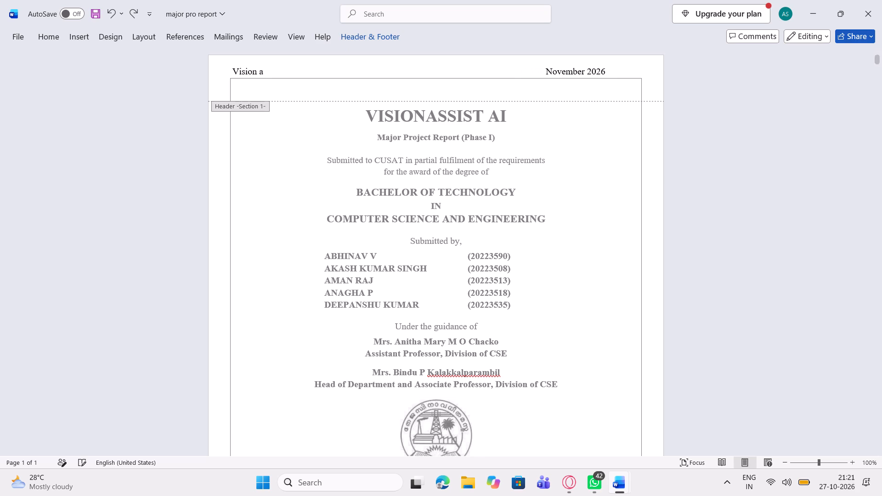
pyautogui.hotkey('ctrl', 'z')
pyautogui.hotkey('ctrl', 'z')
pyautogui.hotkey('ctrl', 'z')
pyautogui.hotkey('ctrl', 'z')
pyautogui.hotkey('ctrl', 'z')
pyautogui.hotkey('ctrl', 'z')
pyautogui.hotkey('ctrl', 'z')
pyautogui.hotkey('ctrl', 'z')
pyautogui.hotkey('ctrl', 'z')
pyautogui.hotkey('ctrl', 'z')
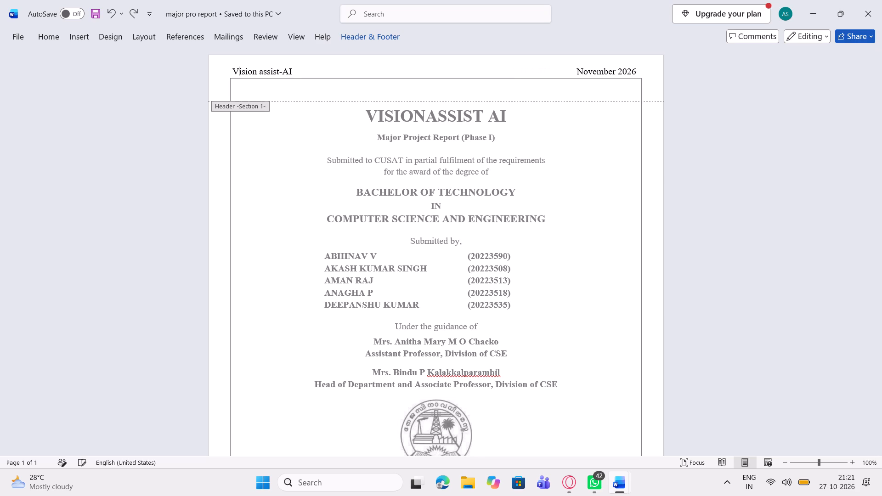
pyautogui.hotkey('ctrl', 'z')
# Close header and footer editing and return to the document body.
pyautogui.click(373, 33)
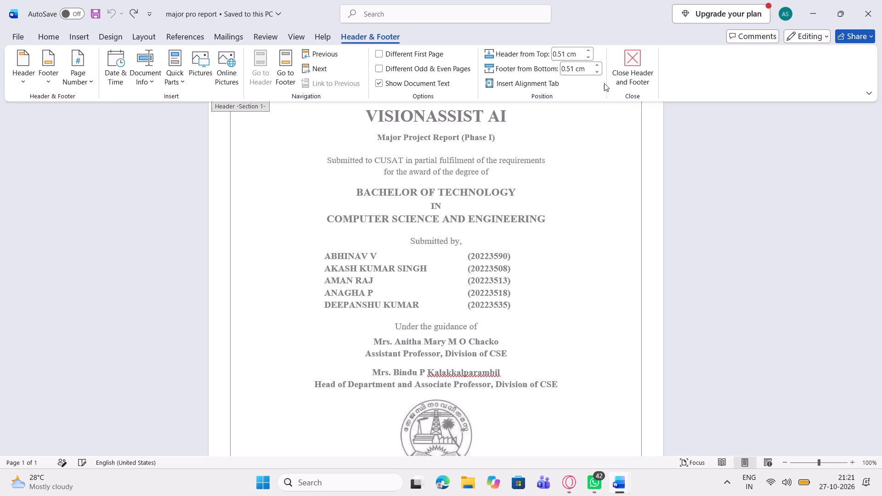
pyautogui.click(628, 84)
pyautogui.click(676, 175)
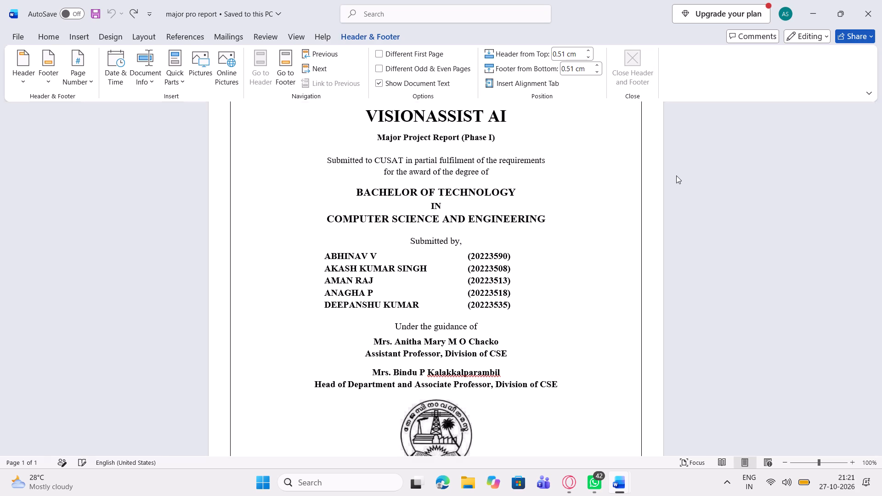
# Review the headers and footers from the cover page through the certificate, acknowledgement and abstract pages.
pyautogui.scroll(-2, 570, 184)
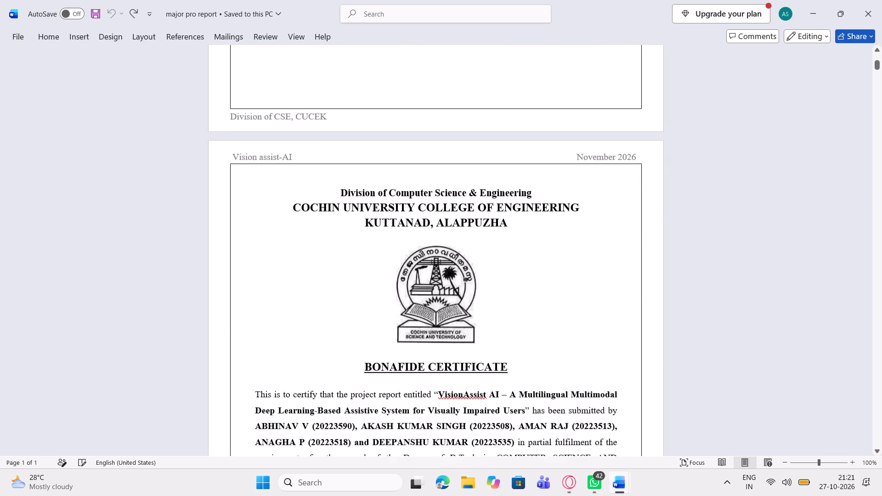
pyautogui.scroll(-3, 570, 184)
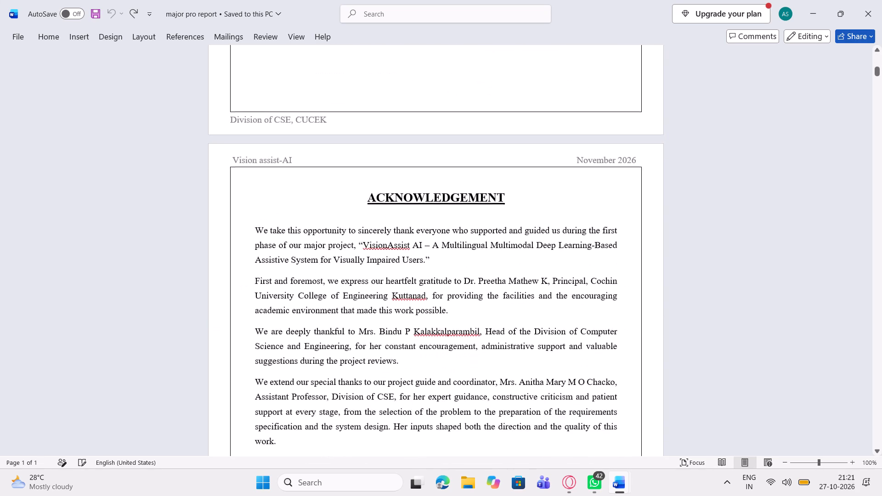
pyautogui.scroll(-3, 570, 184)
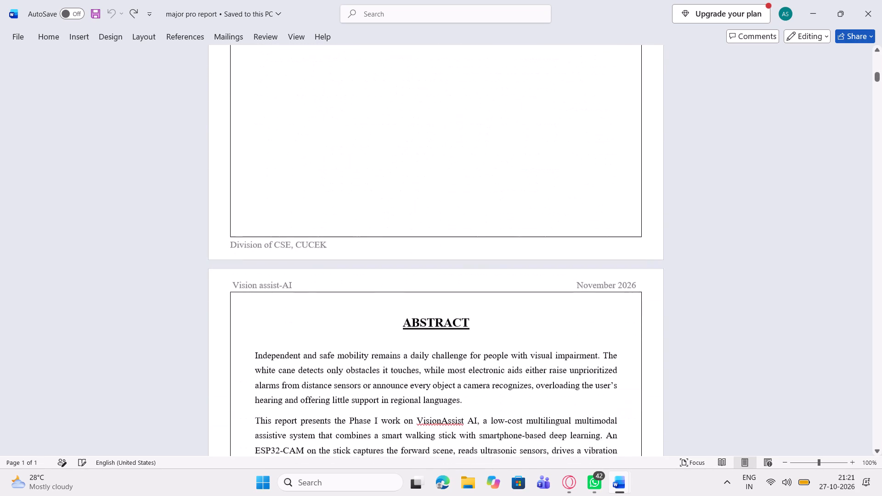
pyautogui.scroll(-2, 570, 184)
pyautogui.scroll(2, 570, 184)
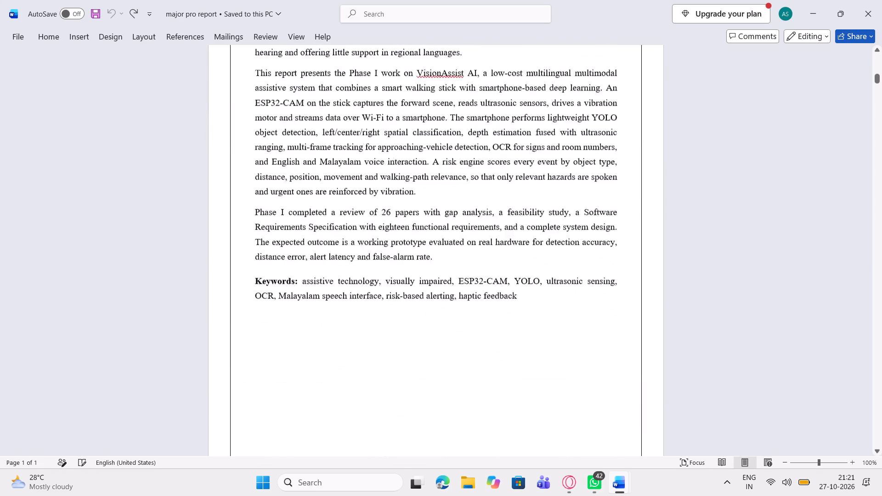
pyautogui.scroll(5, 570, 184)
pyautogui.scroll(6, 348, 137)
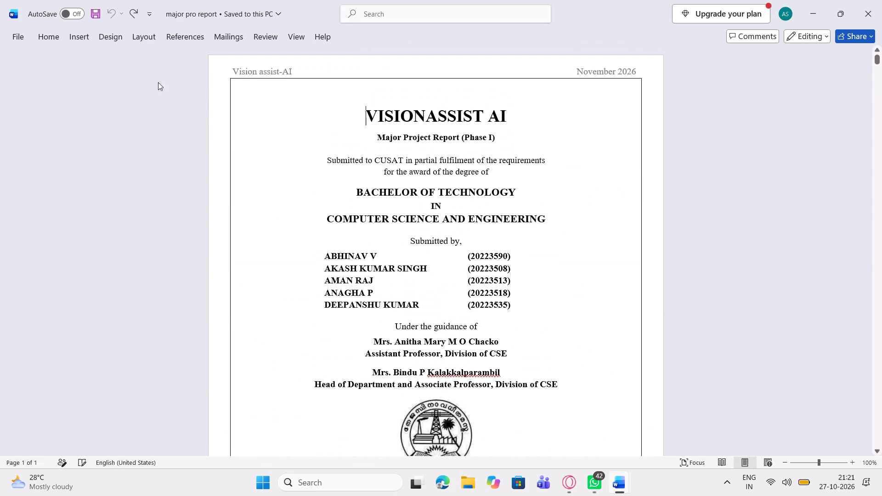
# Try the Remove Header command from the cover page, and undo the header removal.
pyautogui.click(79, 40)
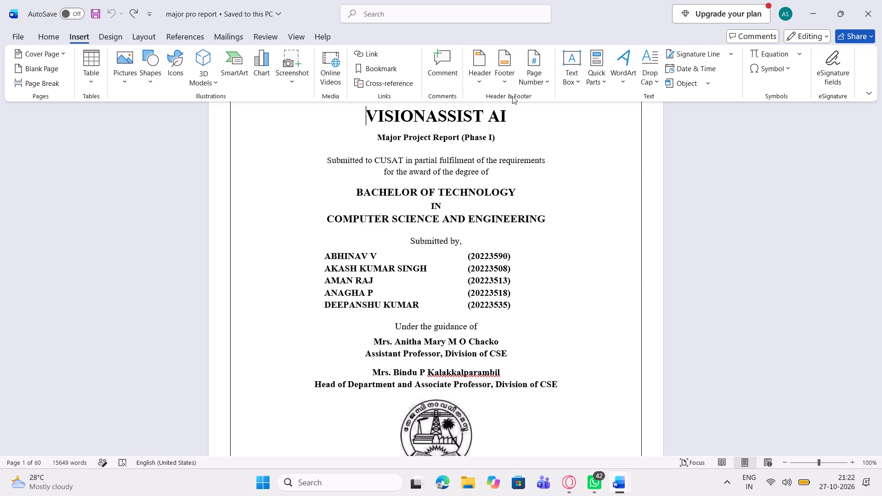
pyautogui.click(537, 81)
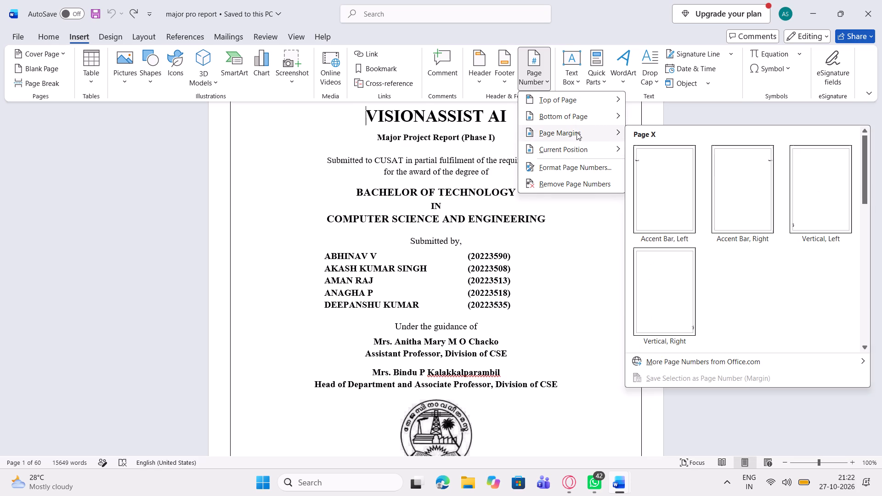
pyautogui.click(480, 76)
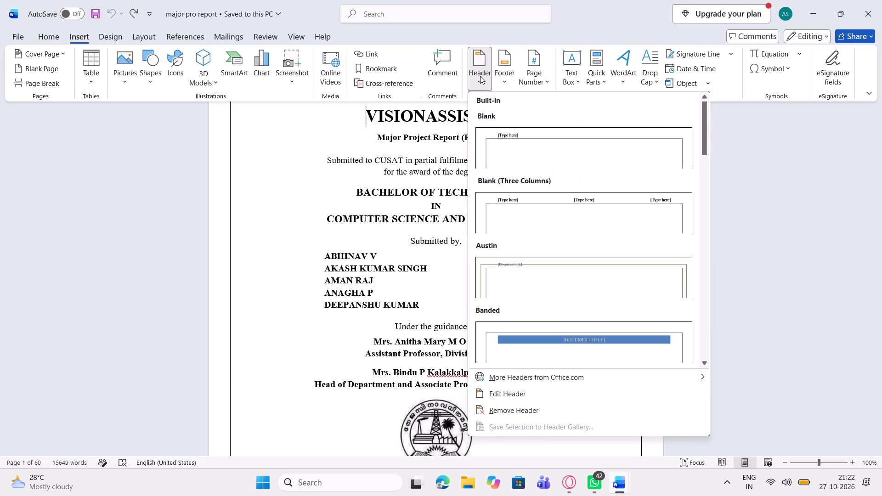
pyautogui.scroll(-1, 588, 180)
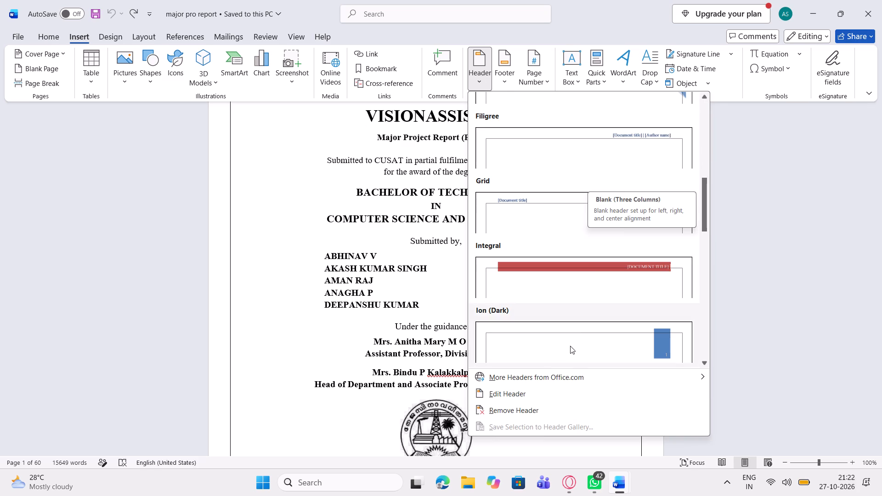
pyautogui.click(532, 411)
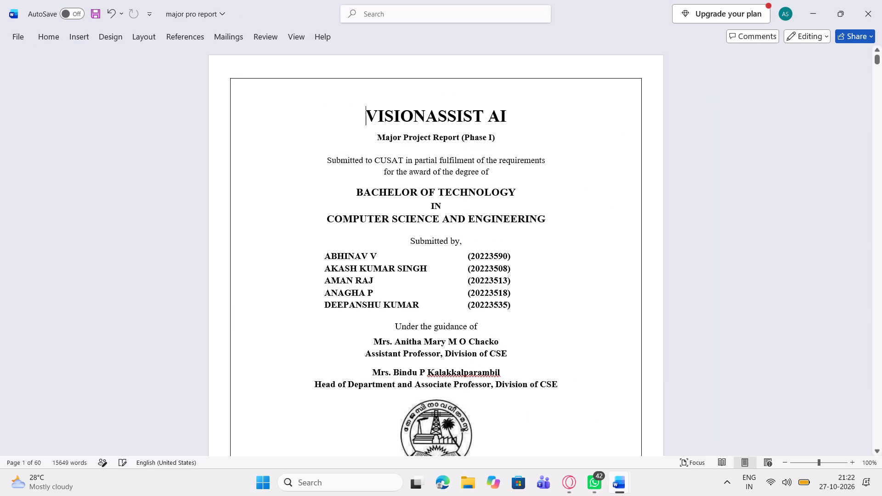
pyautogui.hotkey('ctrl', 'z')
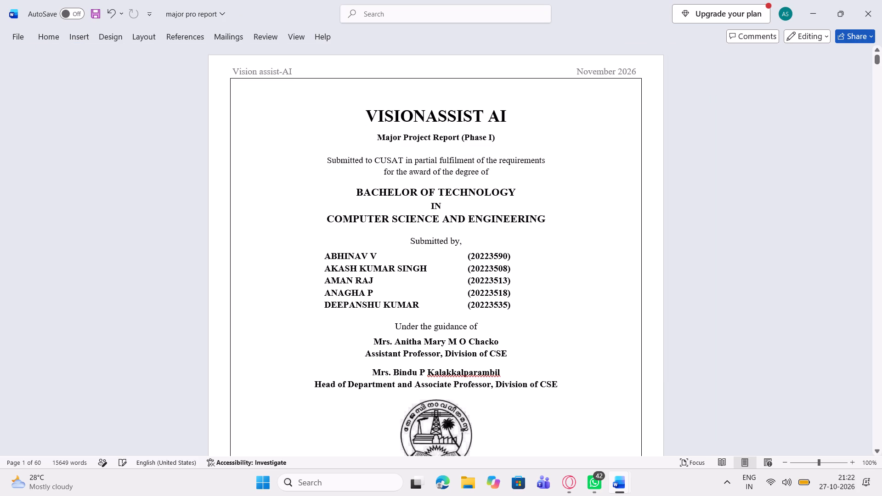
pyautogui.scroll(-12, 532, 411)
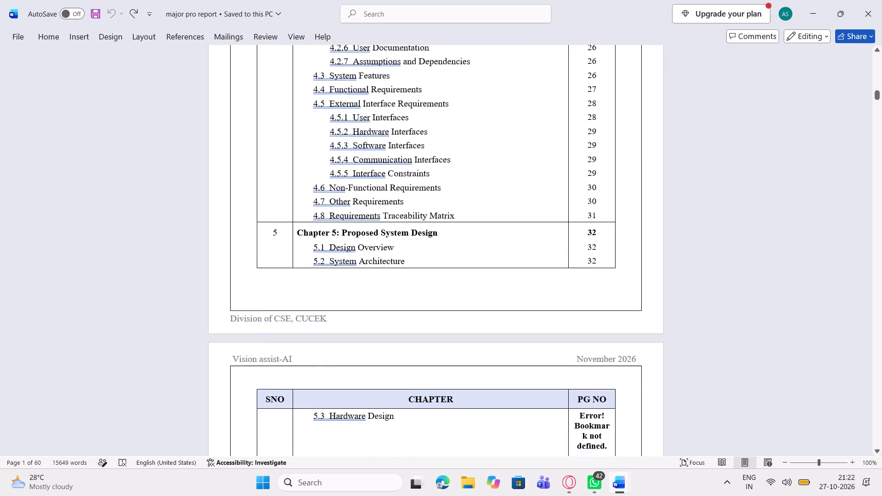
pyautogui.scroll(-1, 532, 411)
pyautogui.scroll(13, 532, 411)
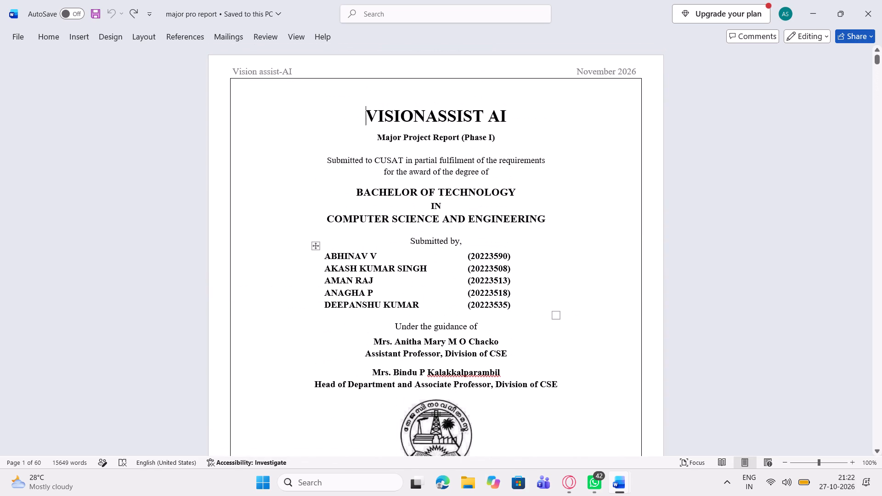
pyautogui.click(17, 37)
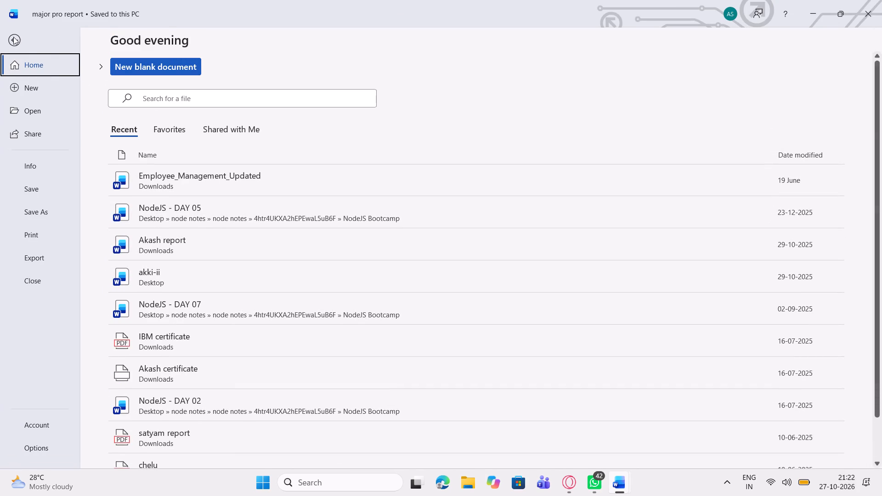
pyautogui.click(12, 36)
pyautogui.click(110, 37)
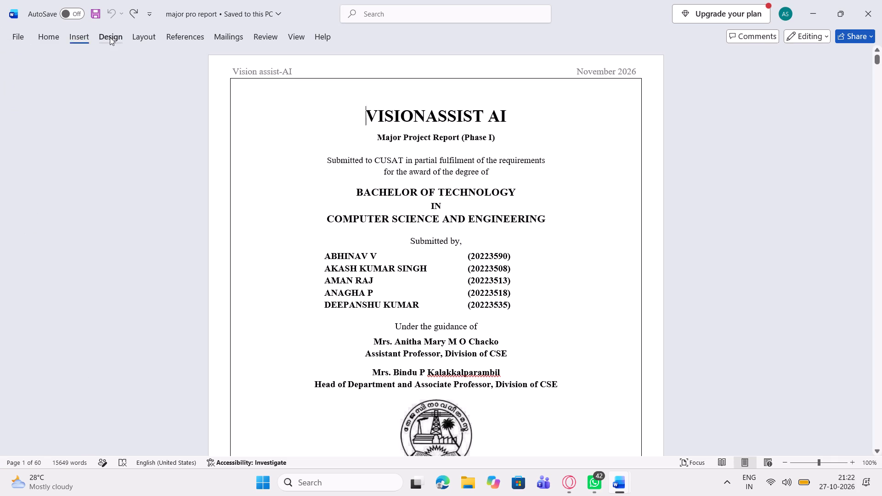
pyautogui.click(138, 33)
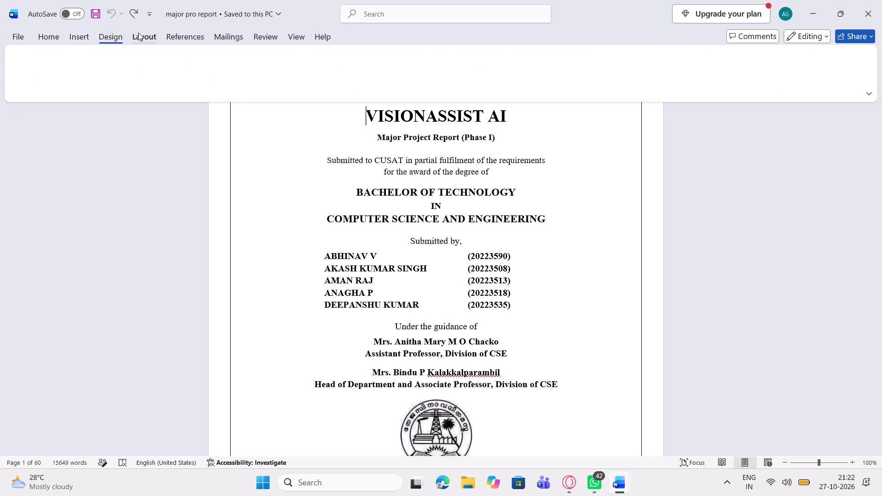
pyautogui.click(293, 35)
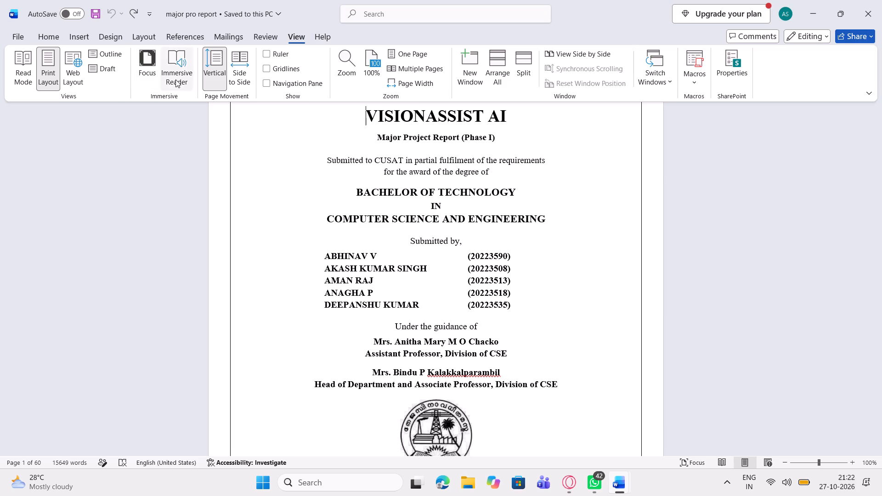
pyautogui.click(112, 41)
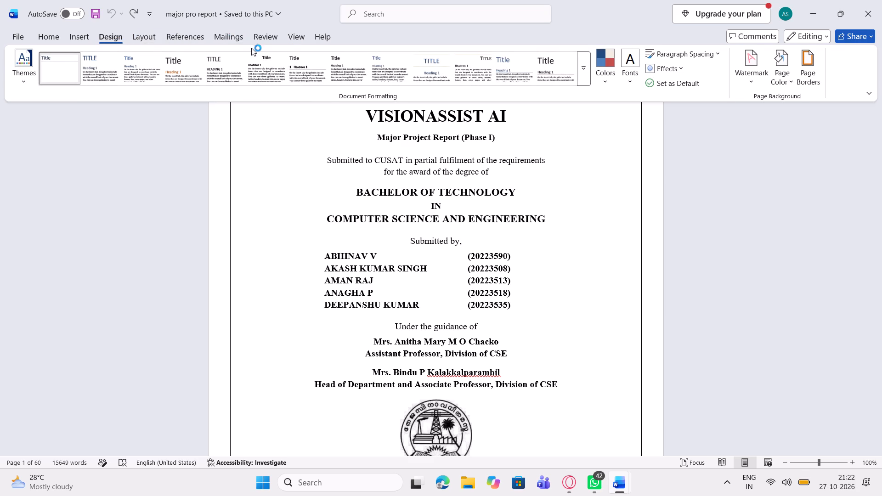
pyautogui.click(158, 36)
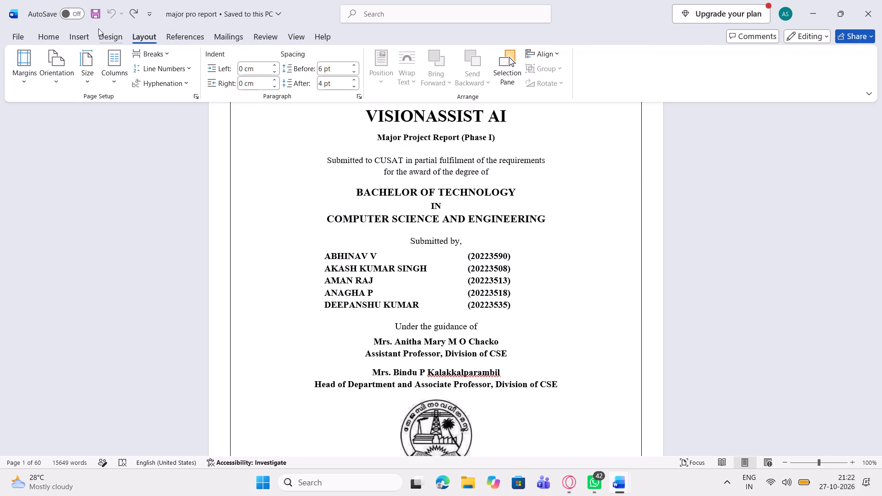
# Open the cover page's header for editing with the Edit Header command.
pyautogui.click(77, 36)
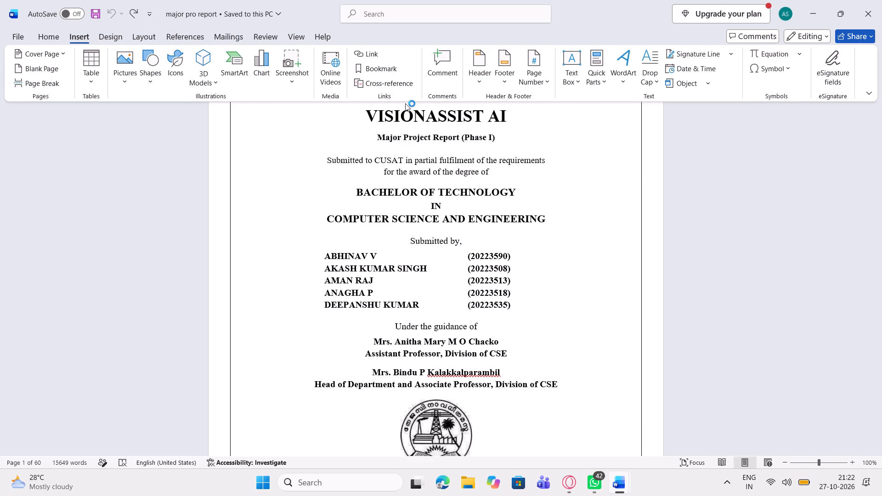
pyautogui.click(486, 79)
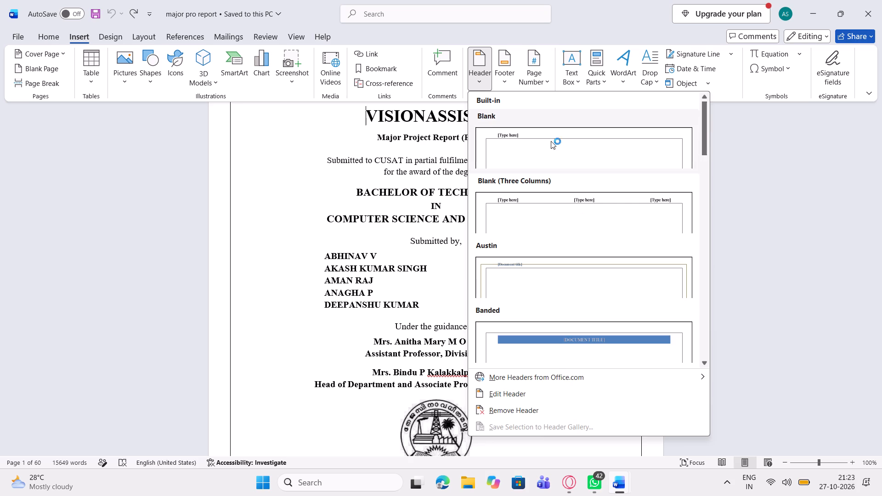
pyautogui.scroll(-1, 551, 141)
pyautogui.click(520, 394)
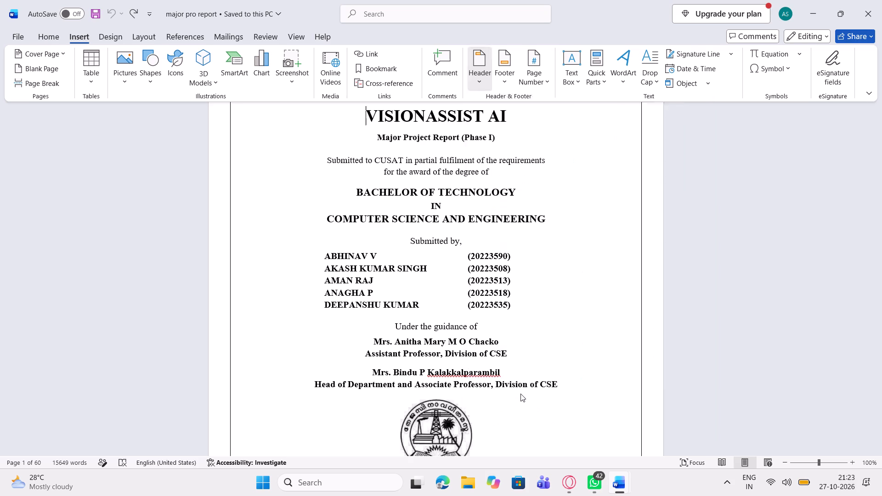
# Examine the Section 1 headers and footers on the opening pages and the header and footer options.
pyautogui.scroll(-2, 498, 364)
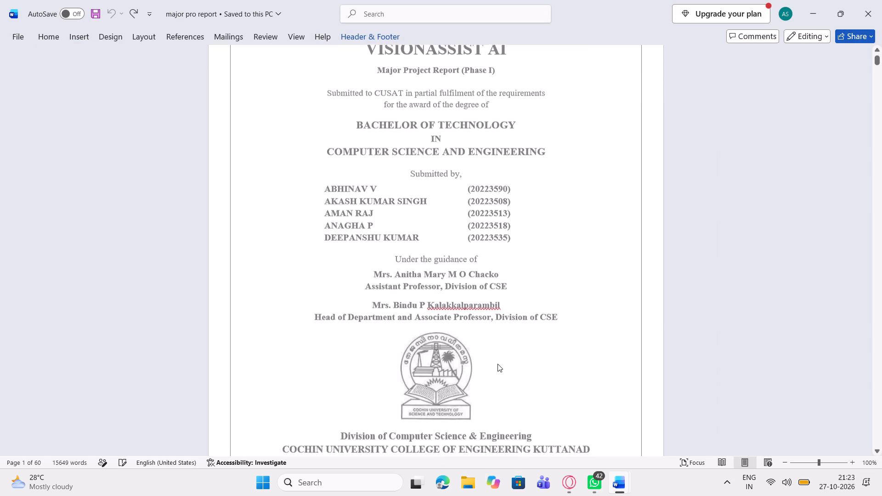
pyautogui.scroll(-3, 498, 364)
pyautogui.scroll(1, 498, 364)
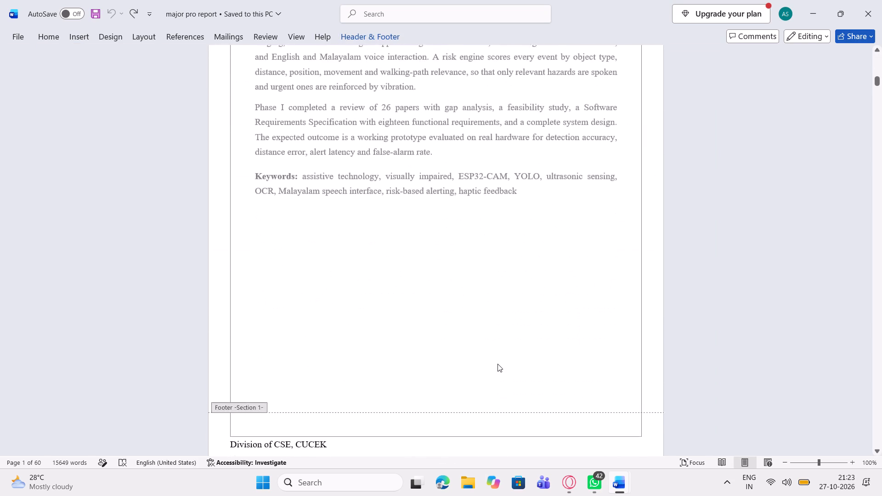
pyautogui.scroll(3, 498, 364)
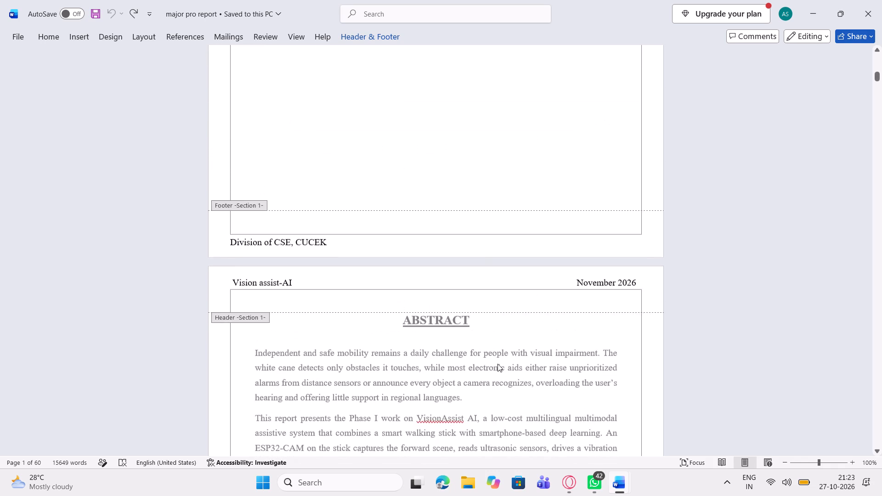
pyautogui.scroll(6, 498, 364)
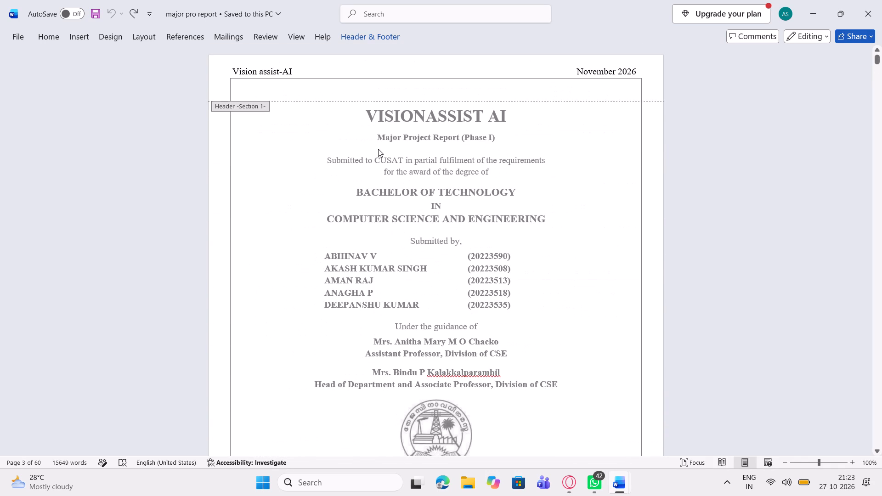
pyautogui.click(368, 42)
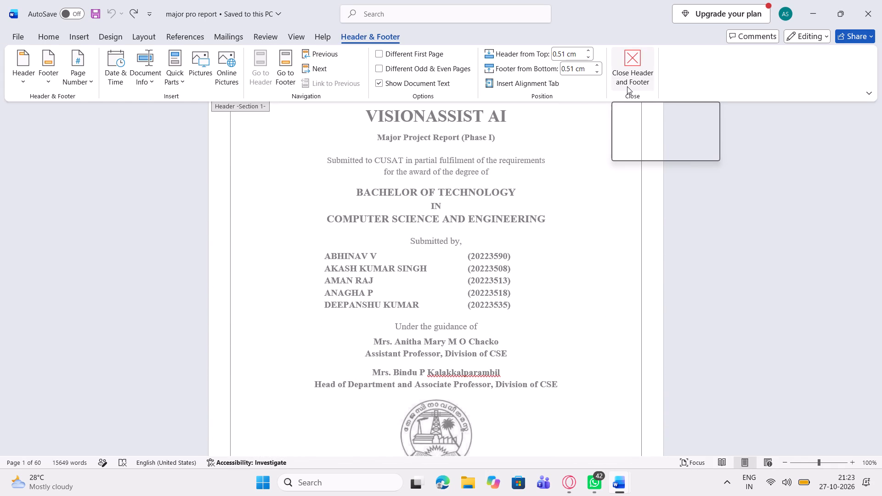
pyautogui.click(312, 149)
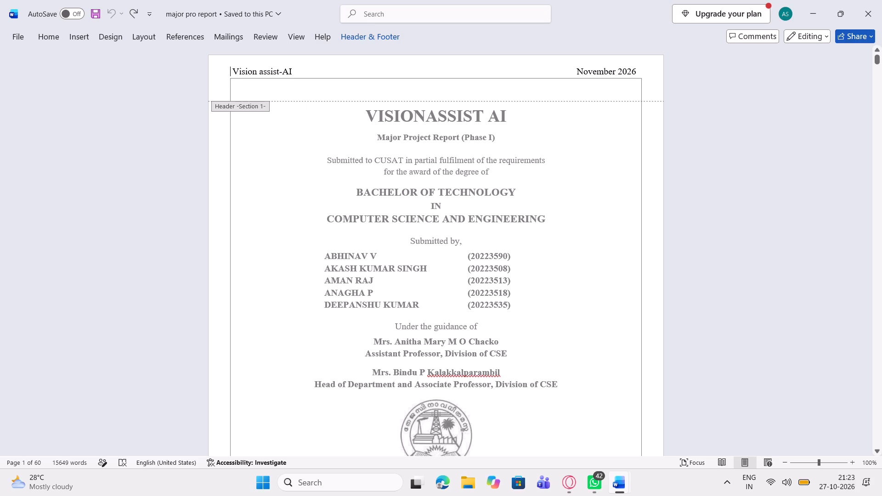
# Delete the text "Vision assist-AI" and the date "November 2026" from the cover page's header, and close header editing.
pyautogui.moveTo(299, 74); pyautogui.dragTo(226, 77)
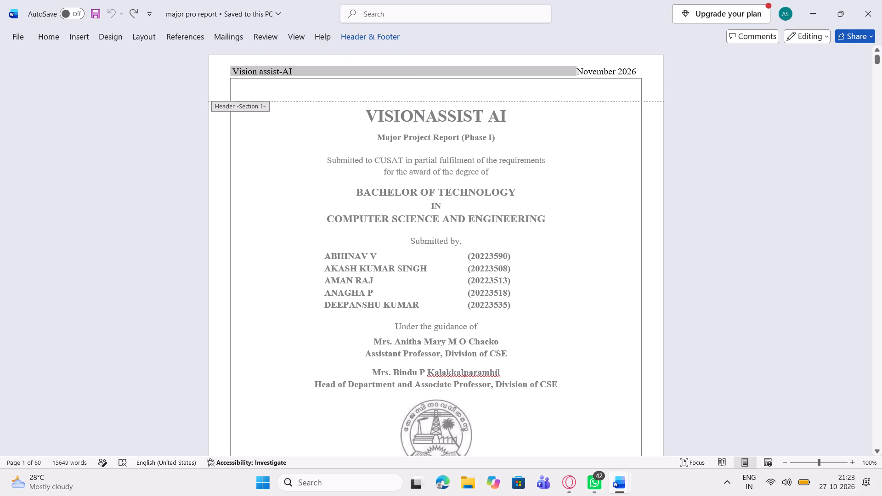
pyautogui.moveTo(226, 77); pyautogui.dragTo(224, 76)
pyautogui.press('BackSpace')
pyautogui.moveTo(295, 72); pyautogui.dragTo(283, 72)
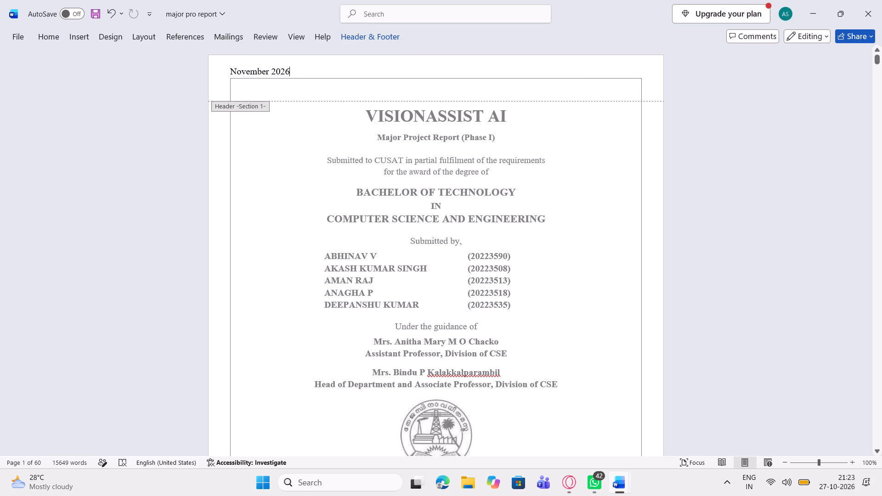
pyautogui.moveTo(283, 72); pyautogui.dragTo(238, 68)
pyautogui.press('BackSpace')
pyautogui.click(366, 39)
pyautogui.click(622, 76)
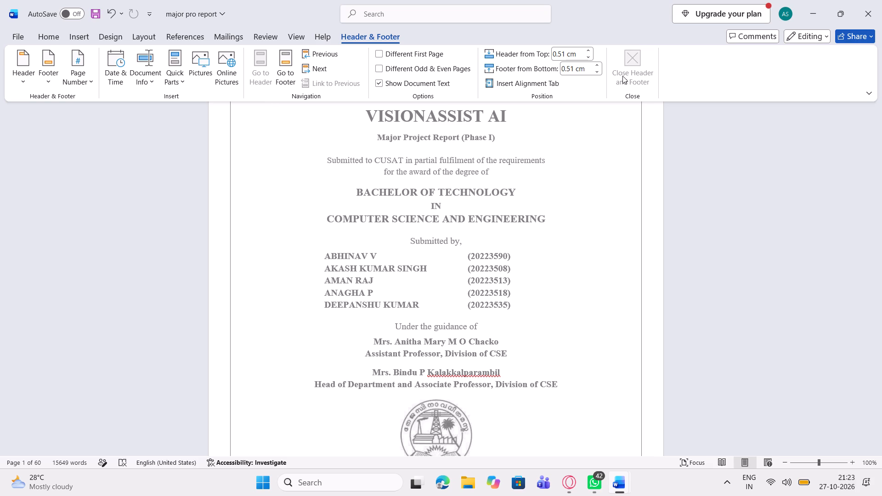
pyautogui.click(656, 218)
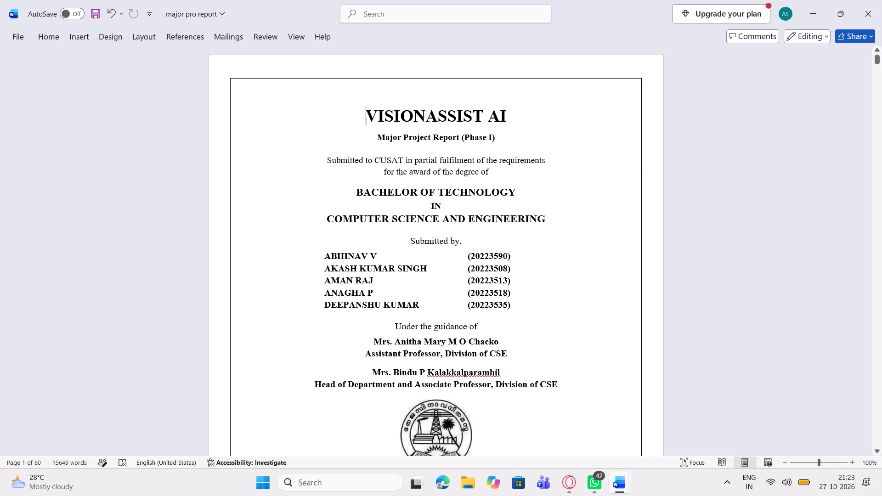
# Examine the headers and footers on the pages from the start of Chapter 2 back to the start of Chapter 1.
pyautogui.scroll(-11, 722, 192)
pyautogui.scroll(12, 722, 192)
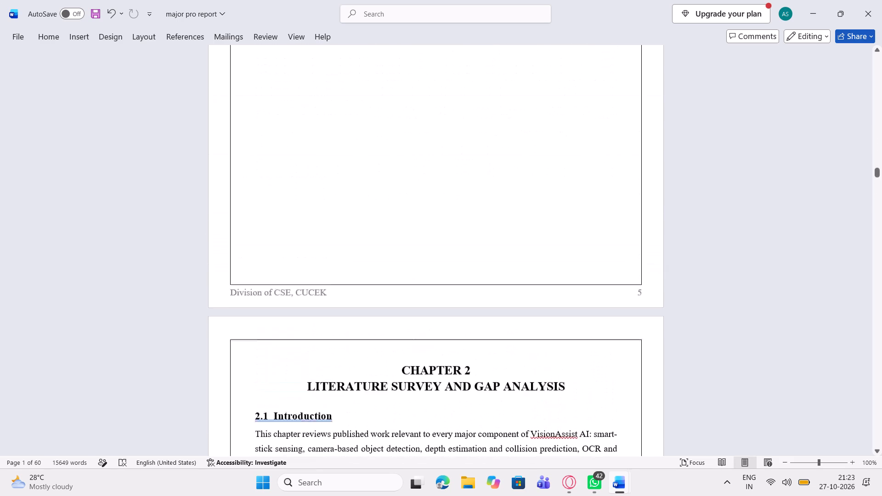
pyautogui.scroll(3, 722, 192)
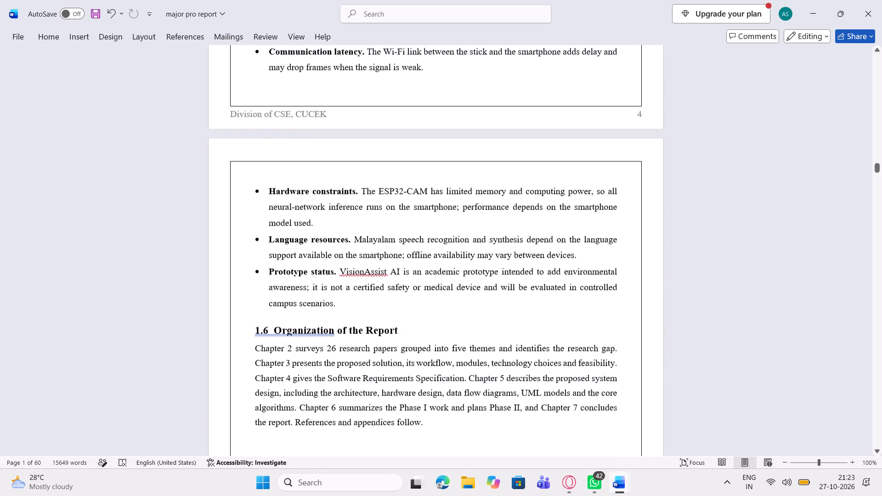
pyautogui.scroll(2, 722, 192)
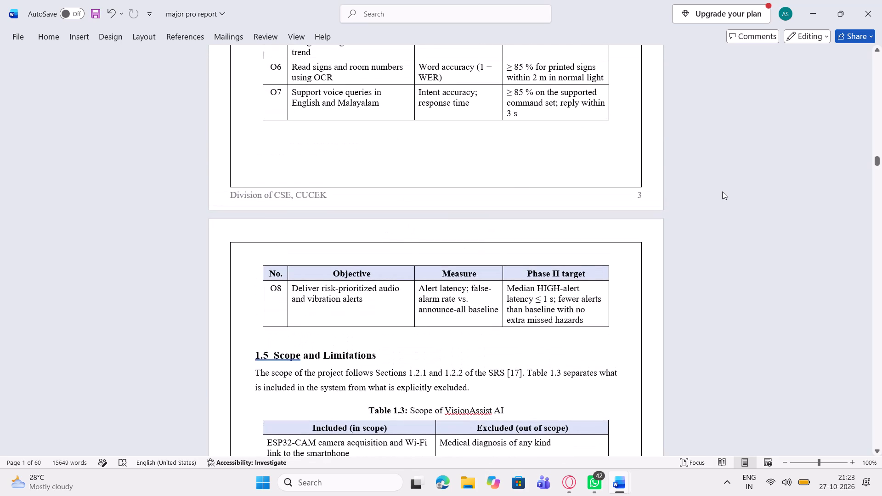
pyautogui.scroll(6, 521, 189)
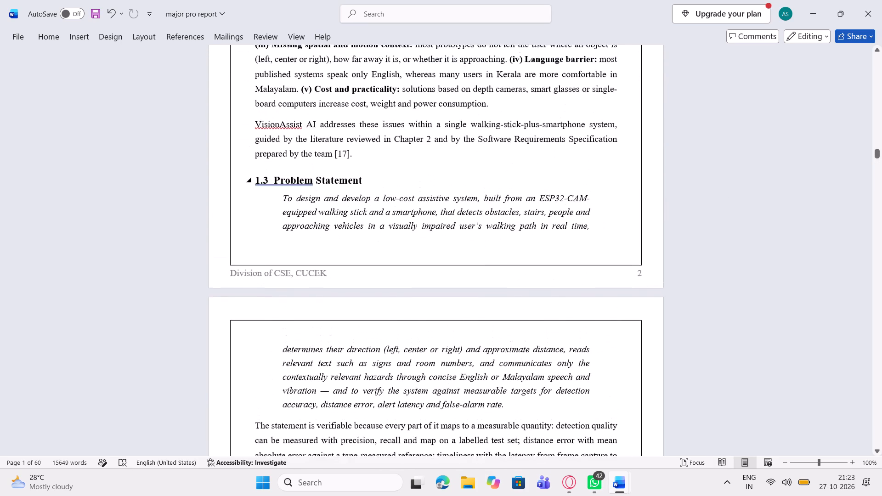
pyautogui.scroll(4, 521, 189)
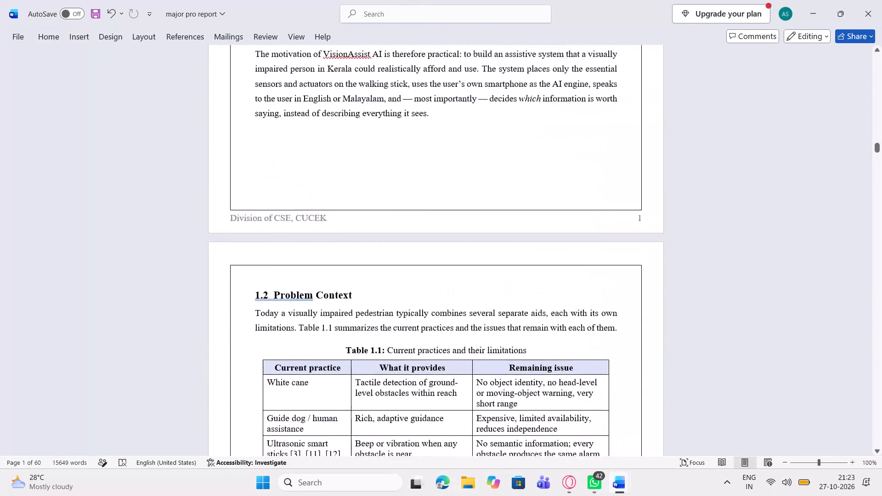
pyautogui.scroll(1, 521, 189)
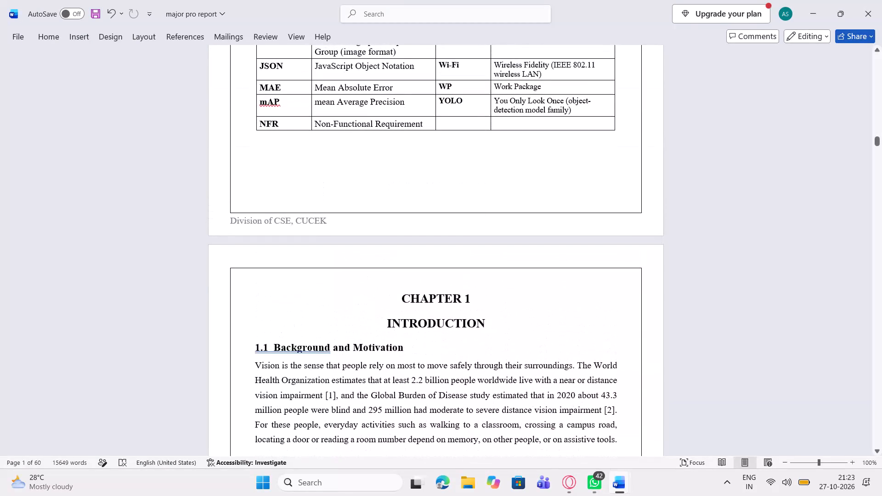
pyautogui.click(333, 294)
pyautogui.click(271, 259)
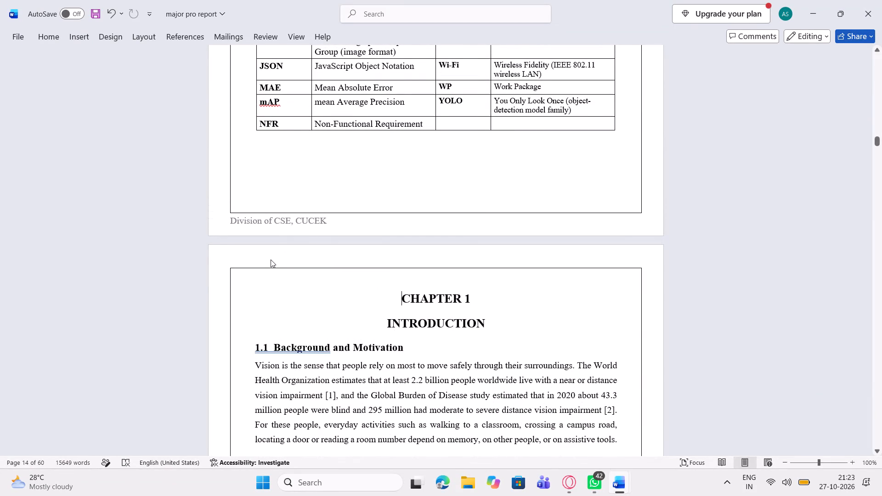
# Examine the headers and footers on the front-matter pages, from the List of Abbreviations back to the Abstract.
pyautogui.scroll(3, 271, 259)
pyautogui.scroll(-1, 271, 259)
pyautogui.scroll(1, 271, 259)
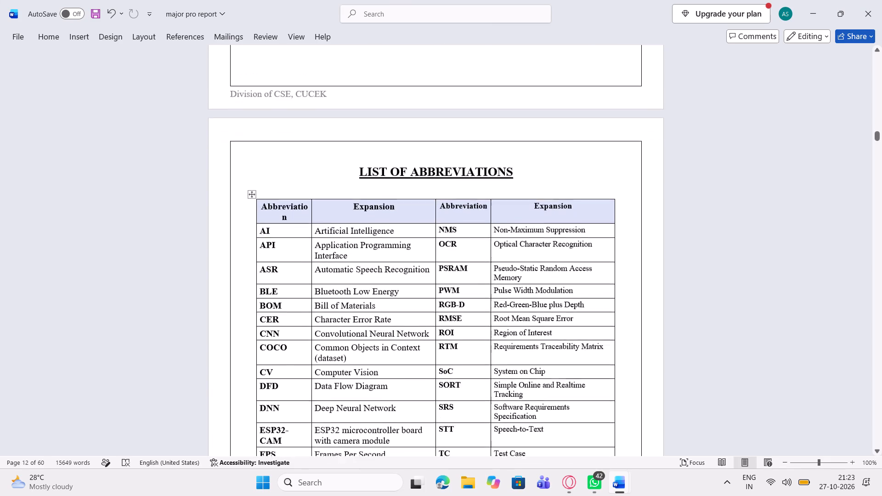
pyautogui.scroll(1, 271, 259)
pyautogui.scroll(-3, 271, 259)
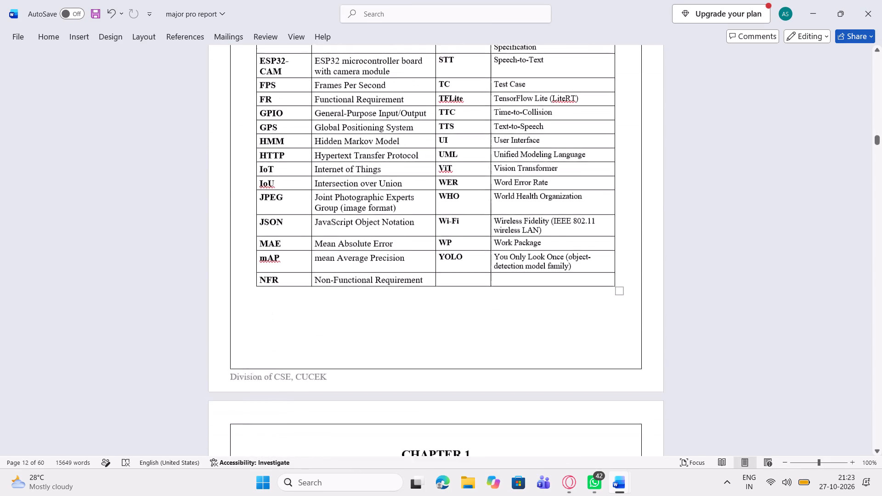
pyautogui.scroll(-2, 271, 259)
pyautogui.scroll(4, 271, 259)
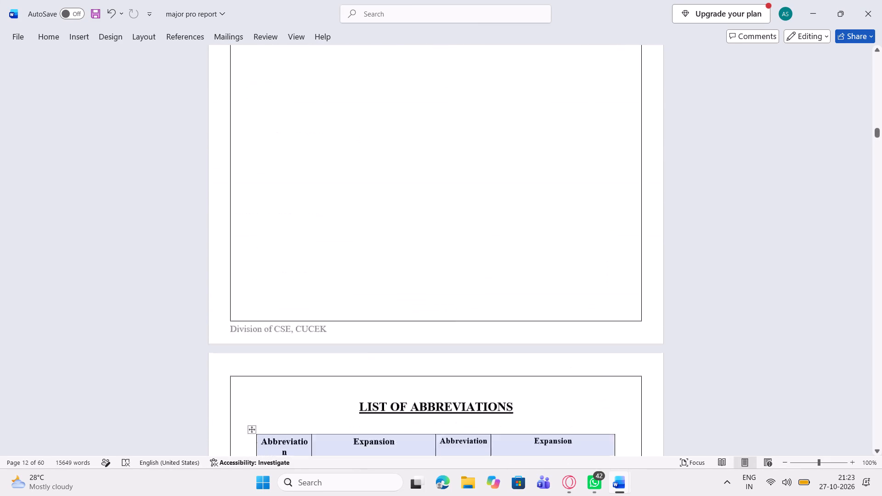
pyautogui.scroll(4, 271, 259)
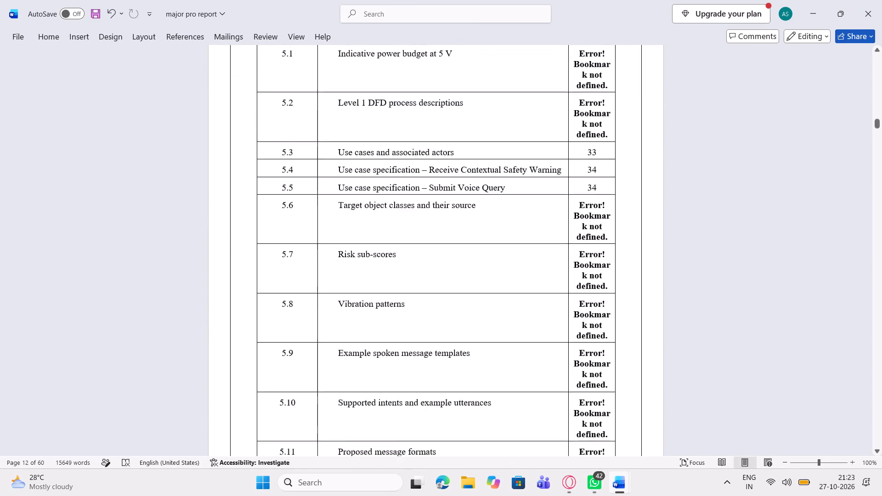
pyautogui.scroll(4, 271, 259)
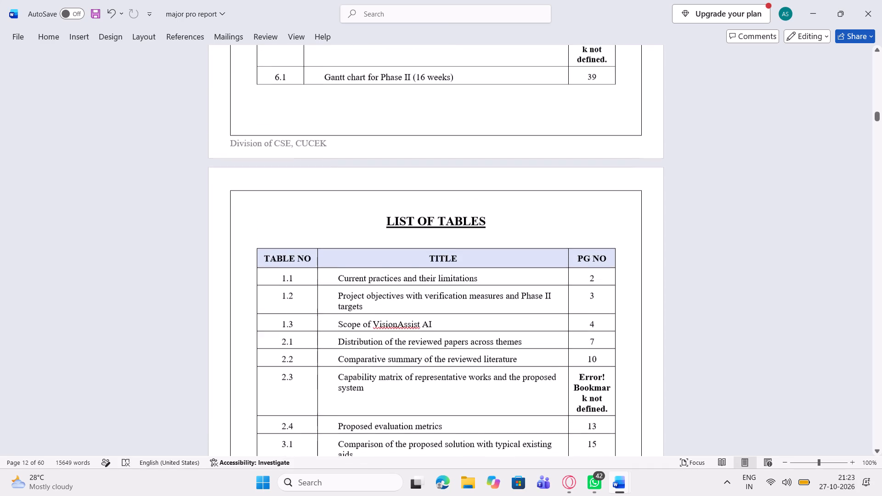
pyautogui.scroll(5, 271, 259)
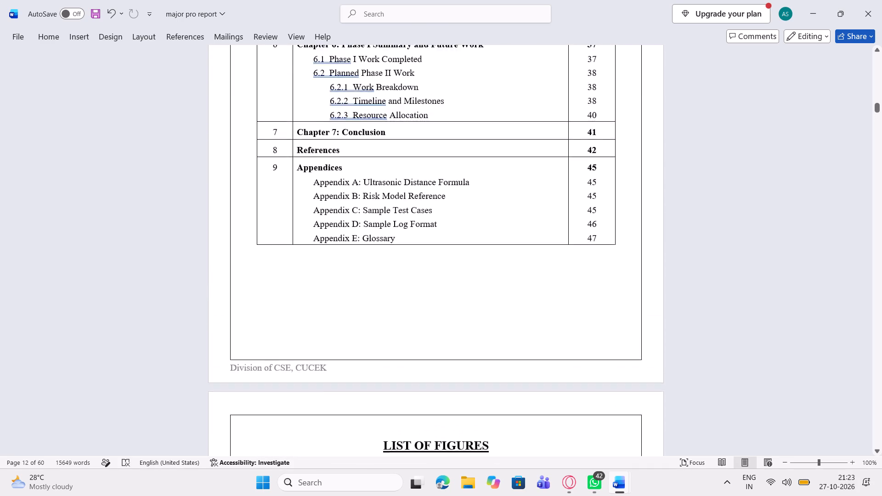
pyautogui.scroll(5, 271, 259)
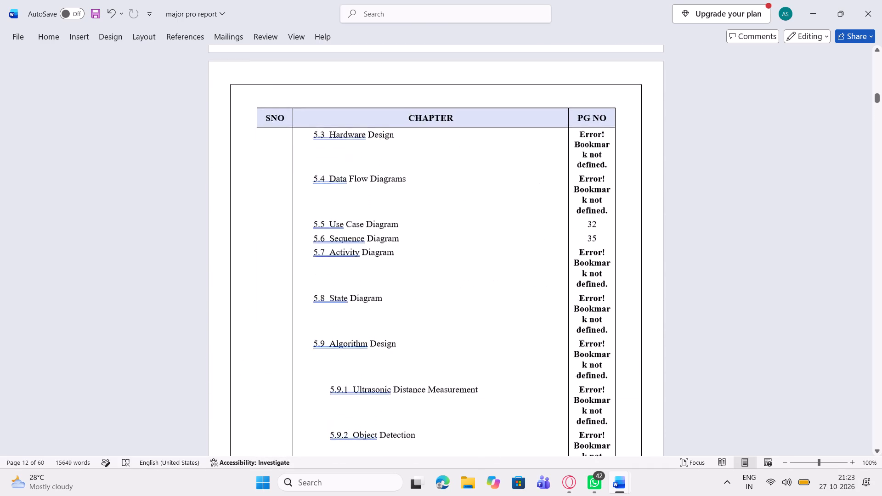
pyautogui.scroll(5, 271, 259)
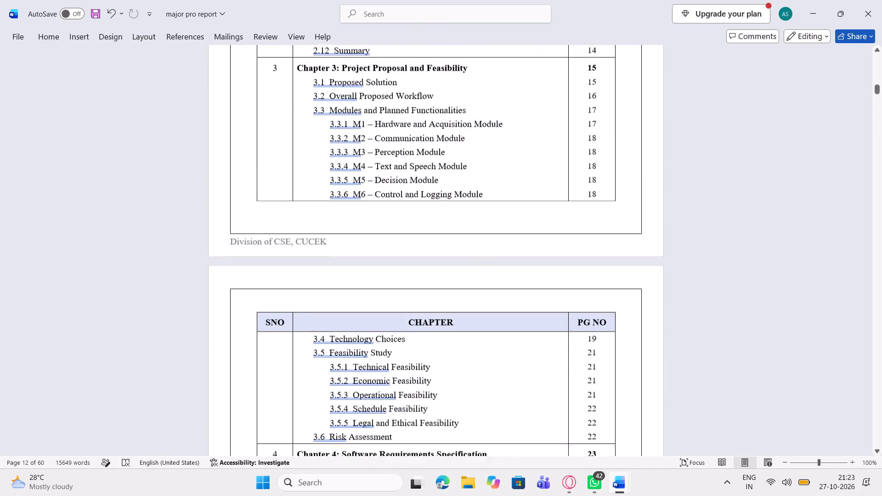
pyautogui.scroll(1, 271, 259)
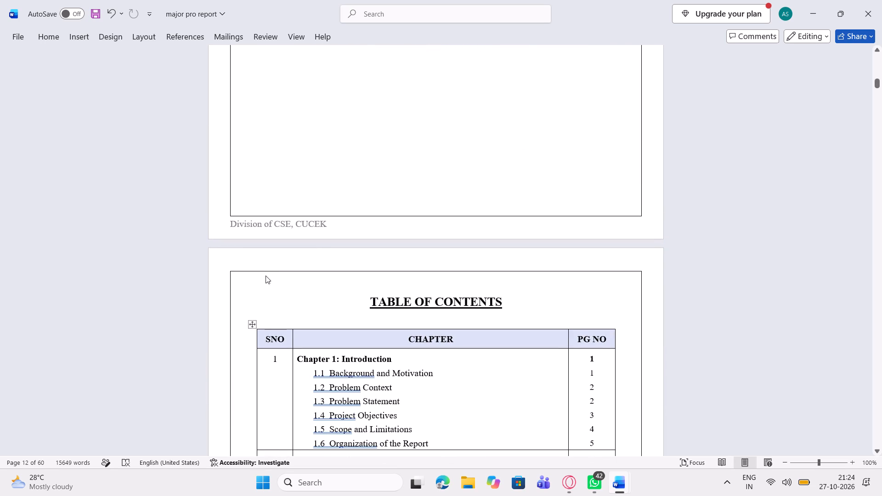
pyautogui.scroll(3, 264, 281)
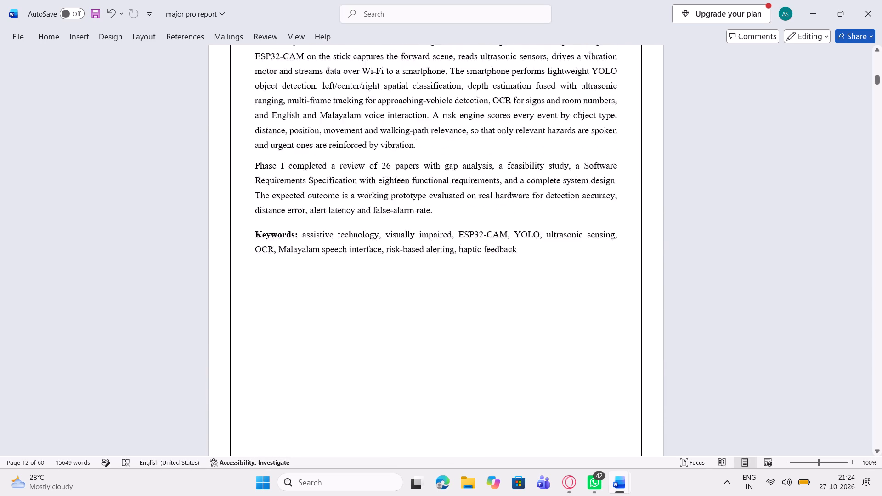
pyautogui.scroll(2, 264, 281)
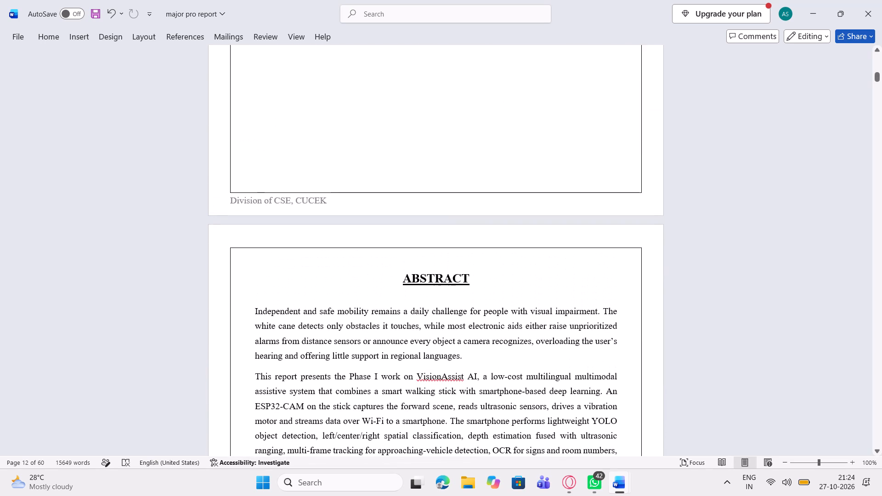
pyautogui.scroll(-3, 339, 273)
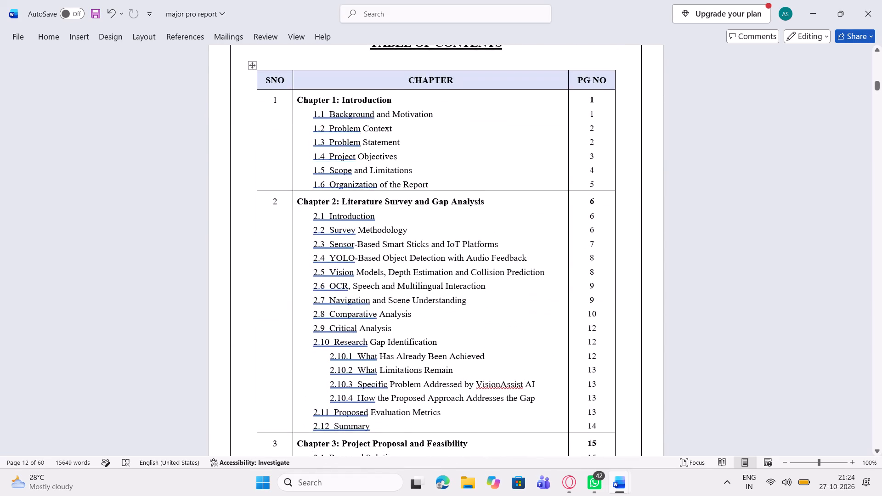
pyautogui.scroll(2, 325, 233)
# Open the Table of Contents page's header for editing and check the Section 1 headers back to the cover and certificate pages.
pyautogui.rightClick(287, 233)
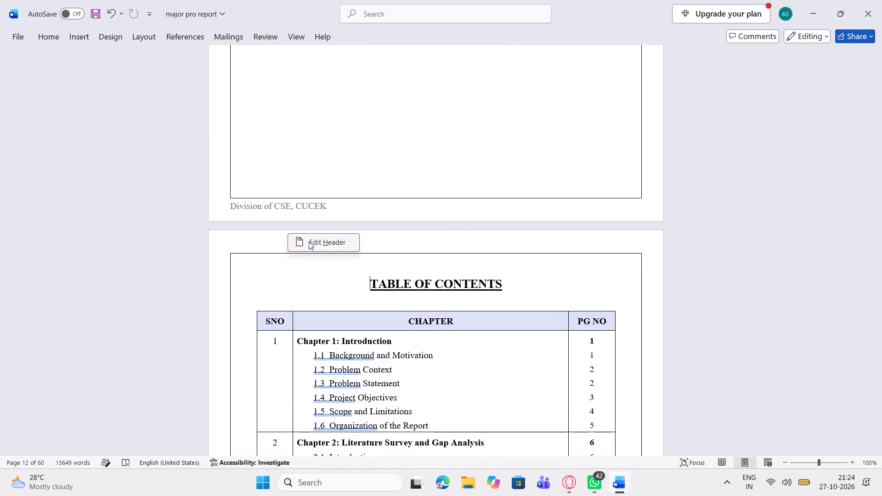
pyautogui.click(310, 242)
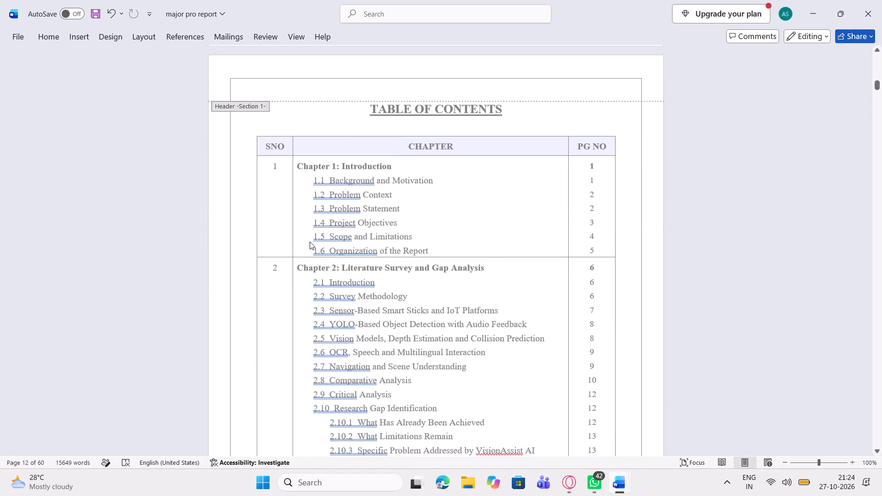
pyautogui.scroll(16, 310, 242)
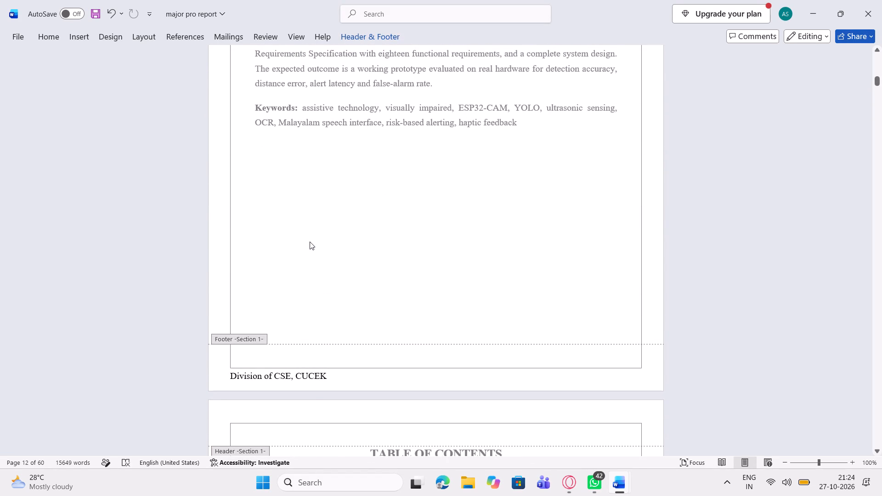
pyautogui.scroll(7, 310, 242)
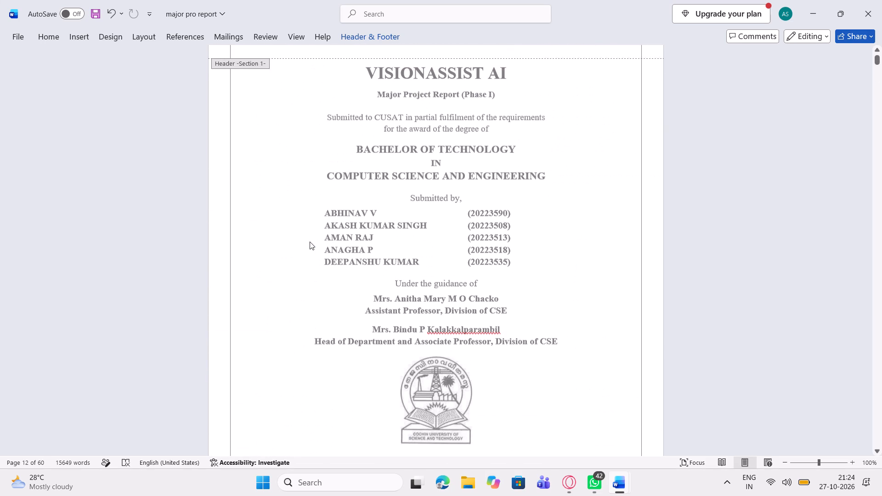
pyautogui.scroll(-1, 310, 242)
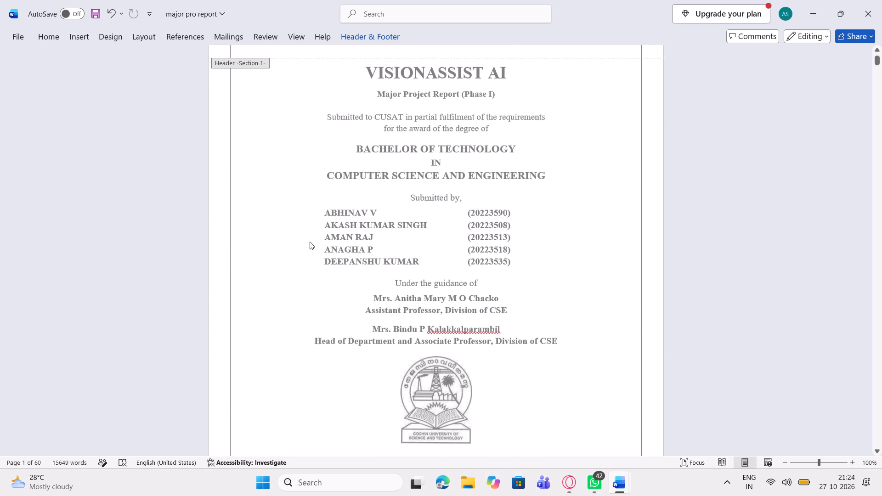
pyautogui.scroll(-3, 310, 242)
pyautogui.scroll(1, 310, 242)
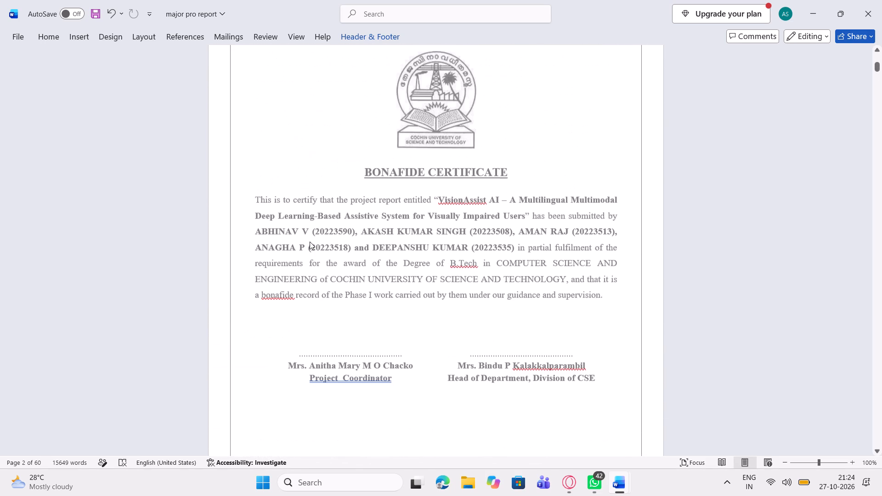
# Undo the deletions of "Vision assist-AI" and "November 2026" from the header, and close header editing.
pyautogui.hotkey('ctrl', 'z')
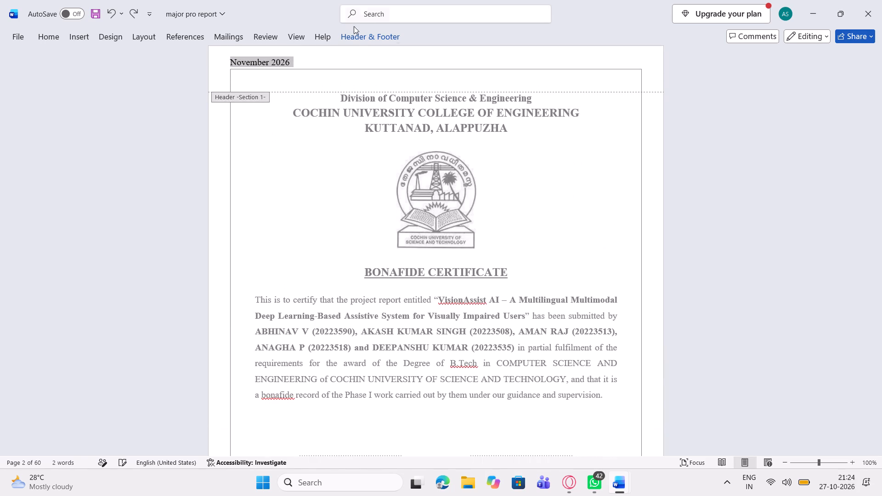
pyautogui.click(358, 35)
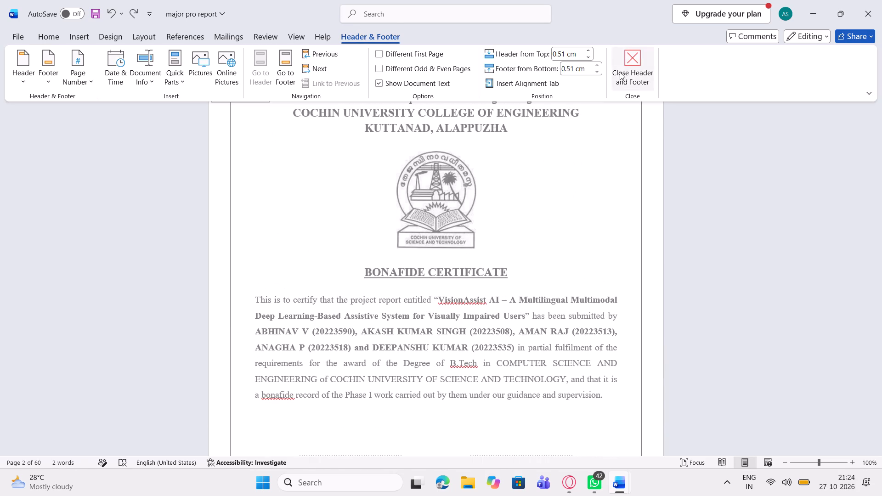
pyautogui.click(620, 72)
pyautogui.click(639, 191)
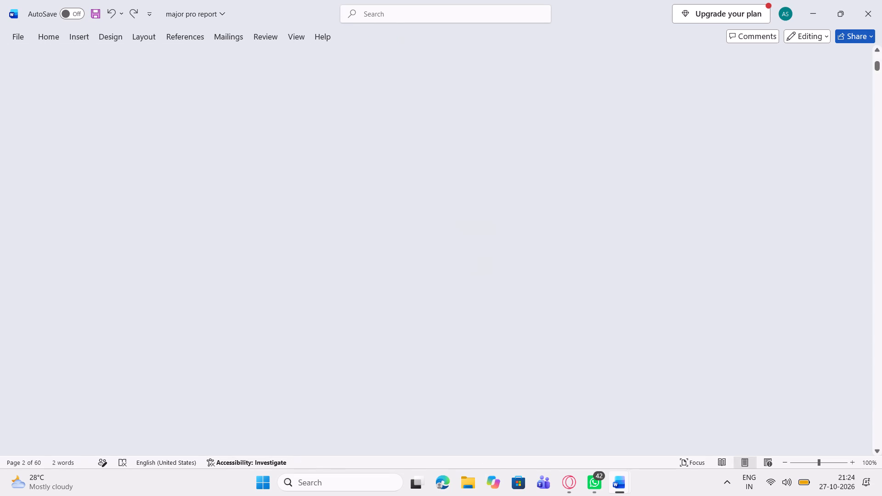
pyautogui.hotkey('ctrl', 'z')
pyautogui.hotkey('ctrl', 'z')
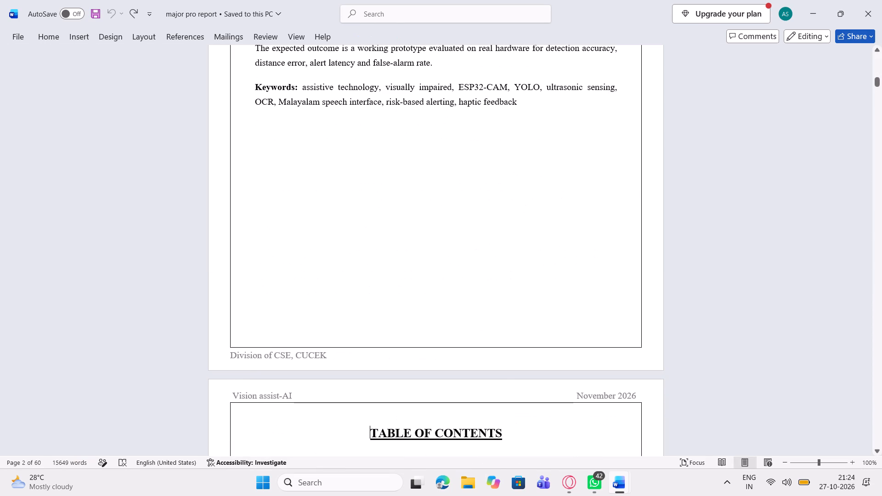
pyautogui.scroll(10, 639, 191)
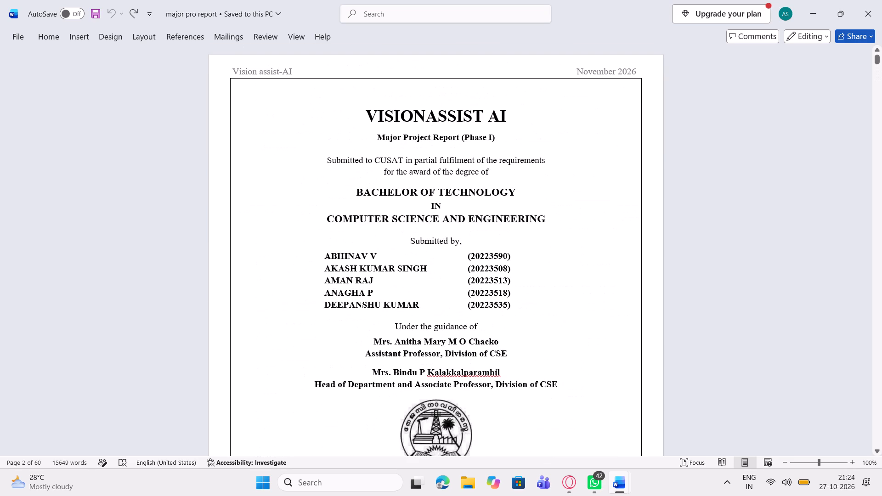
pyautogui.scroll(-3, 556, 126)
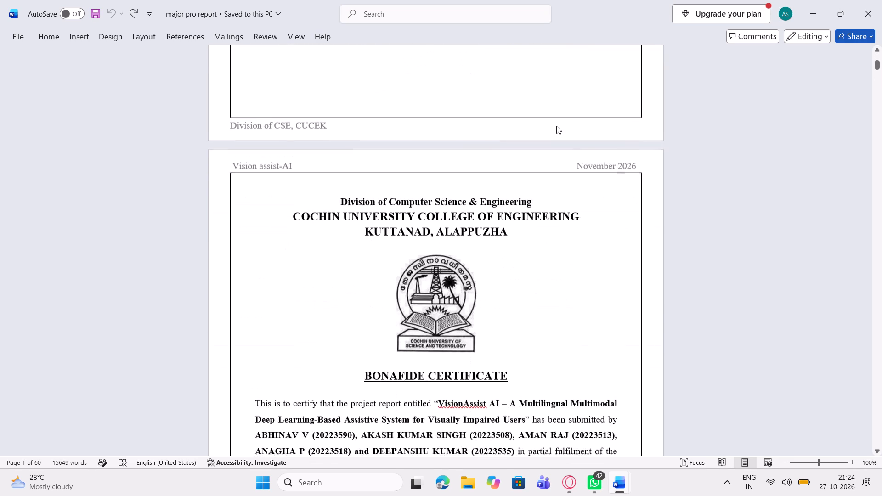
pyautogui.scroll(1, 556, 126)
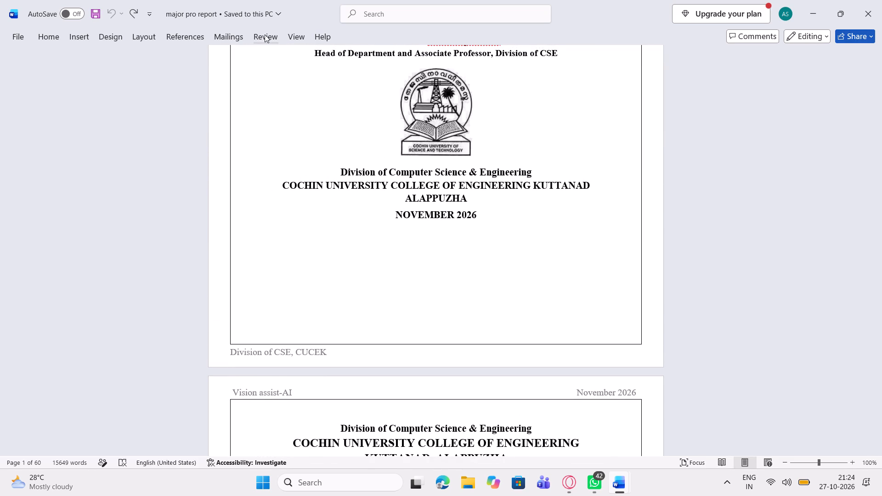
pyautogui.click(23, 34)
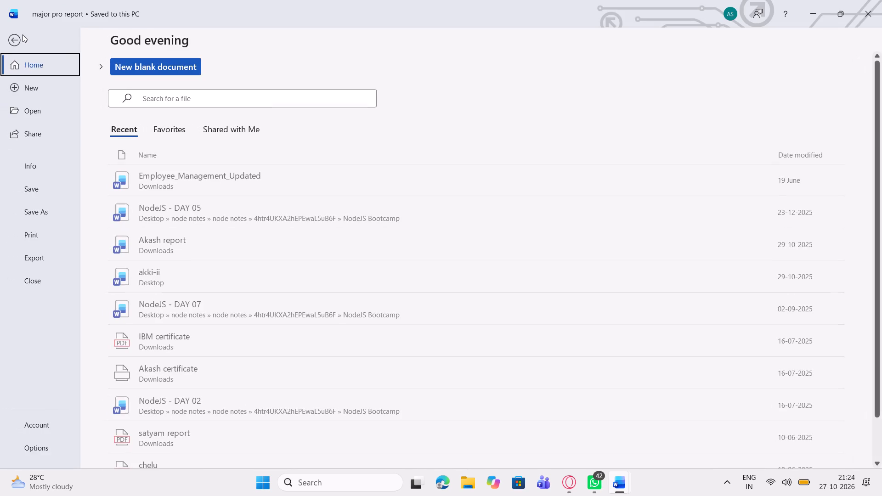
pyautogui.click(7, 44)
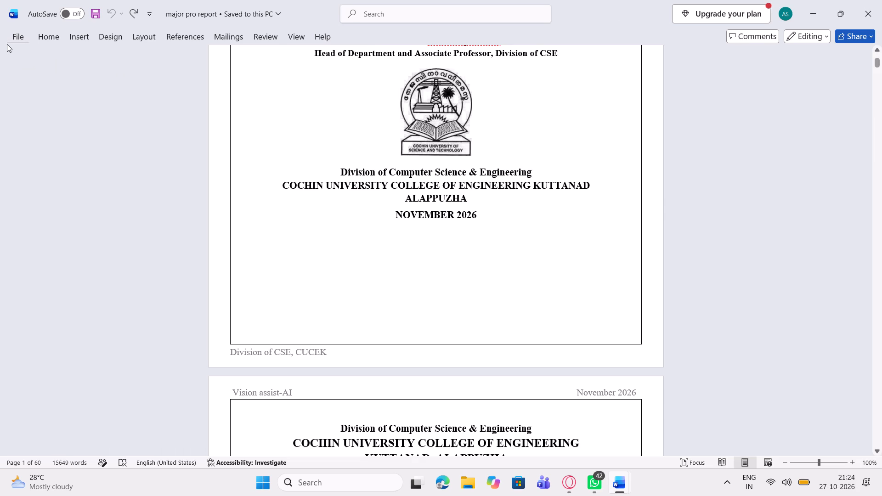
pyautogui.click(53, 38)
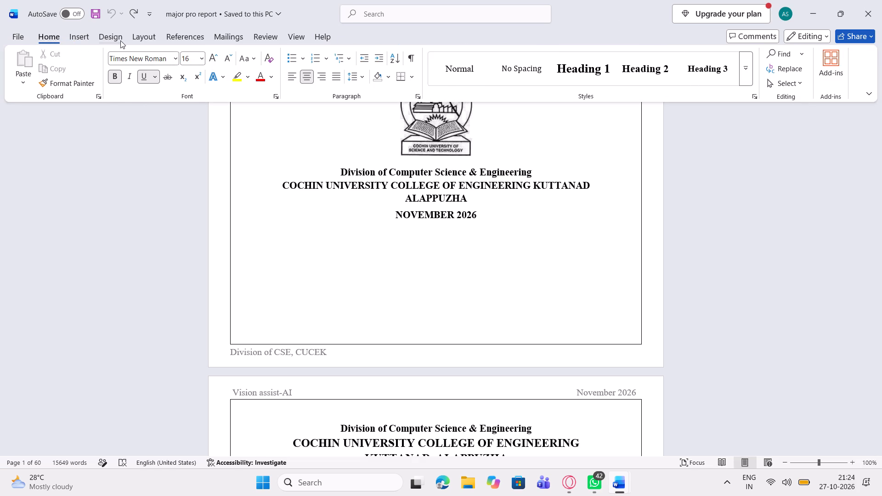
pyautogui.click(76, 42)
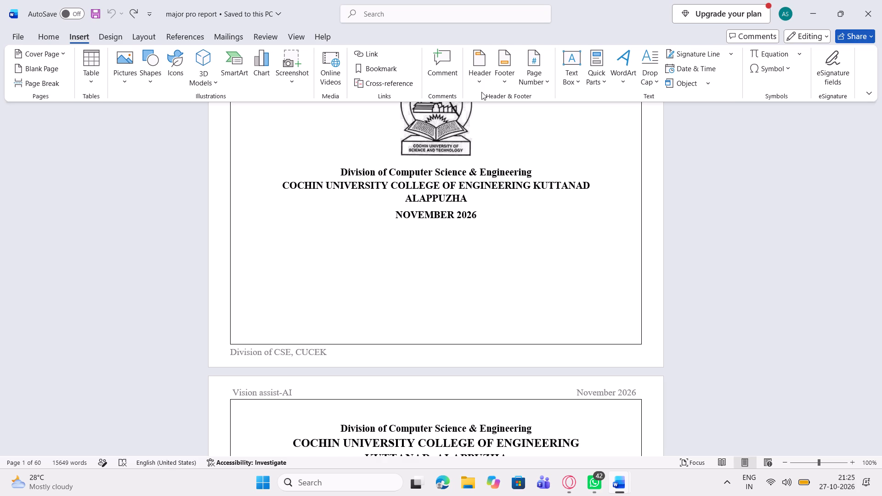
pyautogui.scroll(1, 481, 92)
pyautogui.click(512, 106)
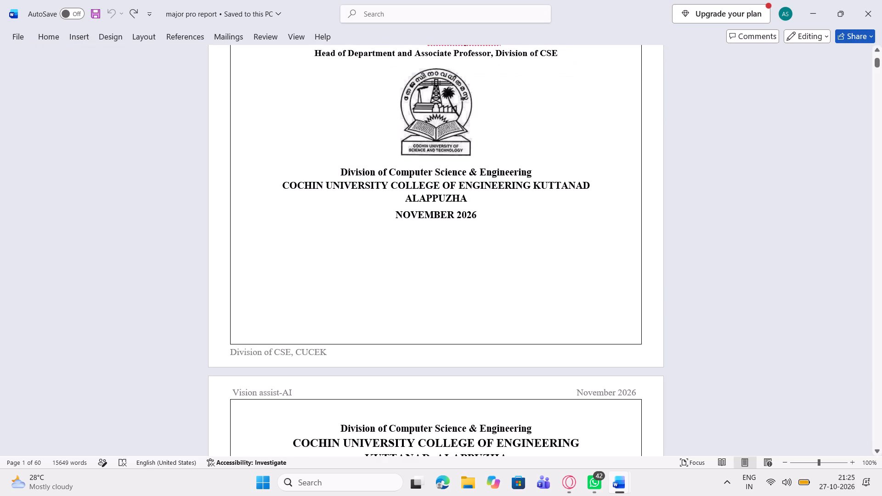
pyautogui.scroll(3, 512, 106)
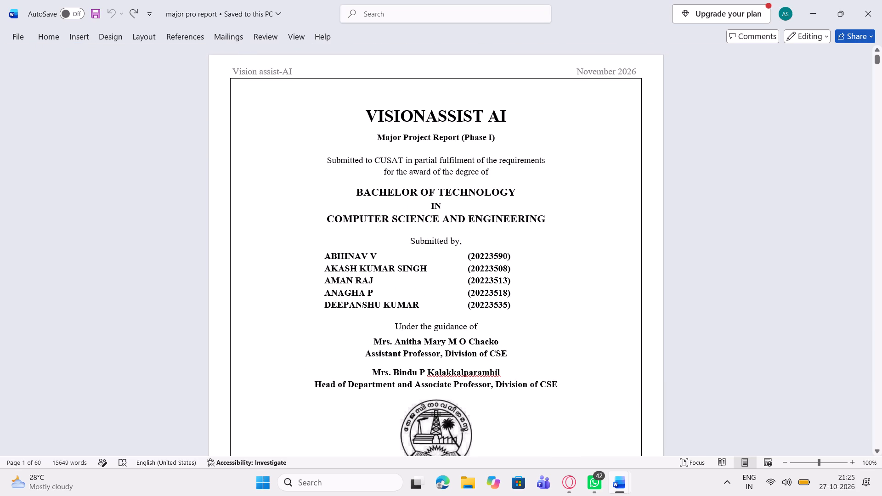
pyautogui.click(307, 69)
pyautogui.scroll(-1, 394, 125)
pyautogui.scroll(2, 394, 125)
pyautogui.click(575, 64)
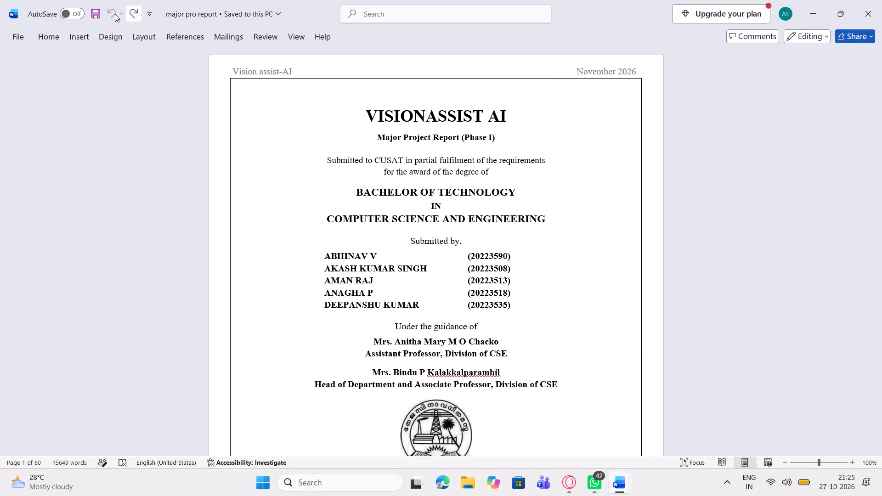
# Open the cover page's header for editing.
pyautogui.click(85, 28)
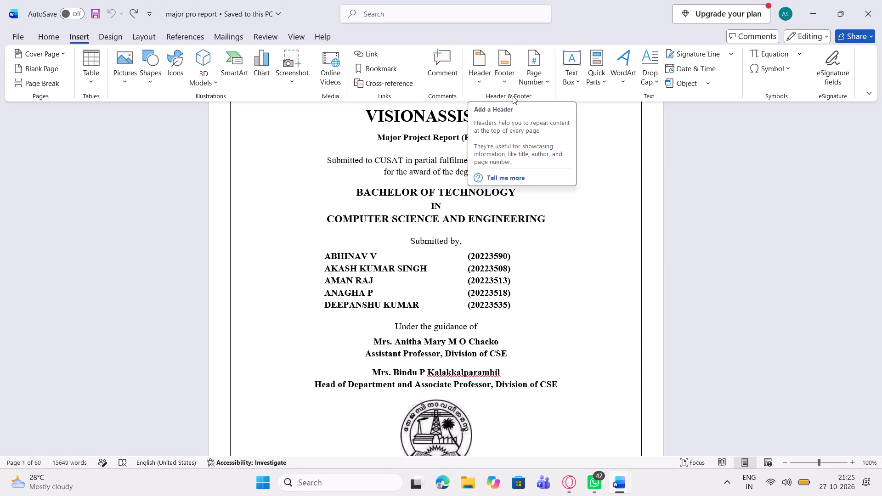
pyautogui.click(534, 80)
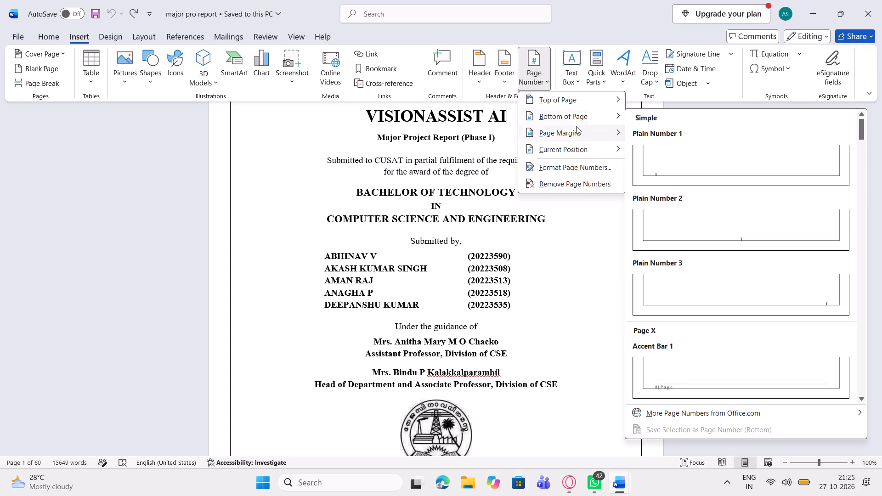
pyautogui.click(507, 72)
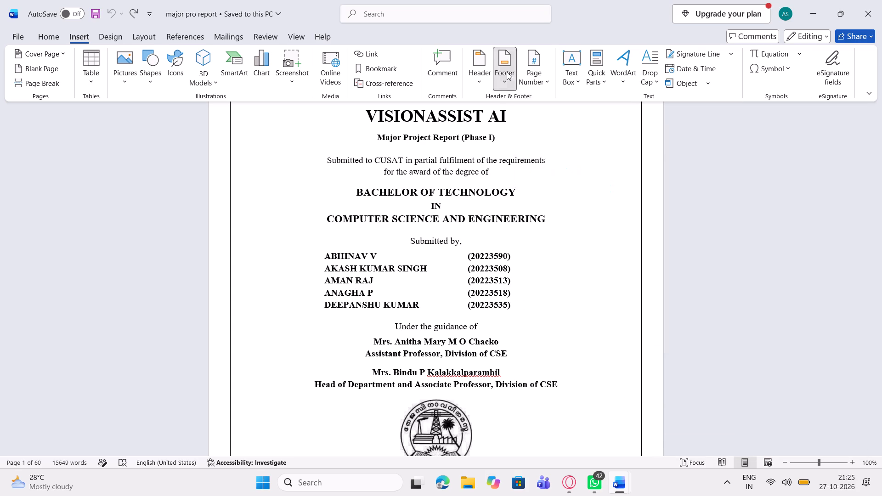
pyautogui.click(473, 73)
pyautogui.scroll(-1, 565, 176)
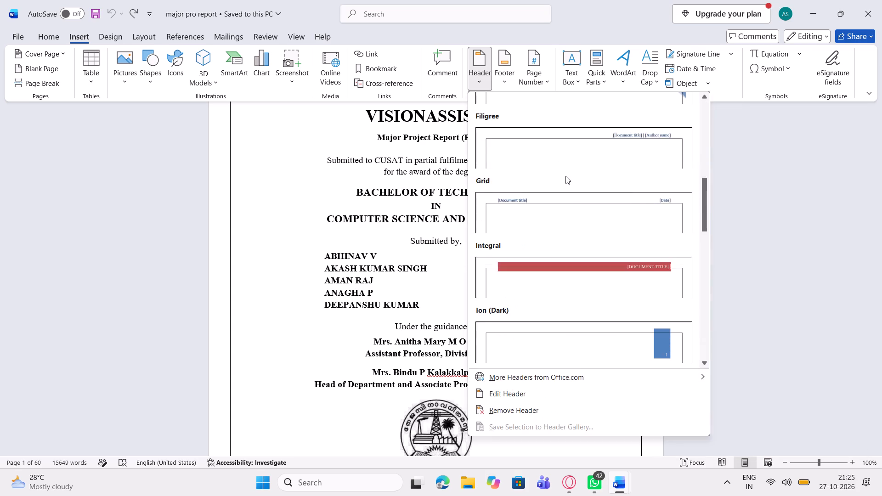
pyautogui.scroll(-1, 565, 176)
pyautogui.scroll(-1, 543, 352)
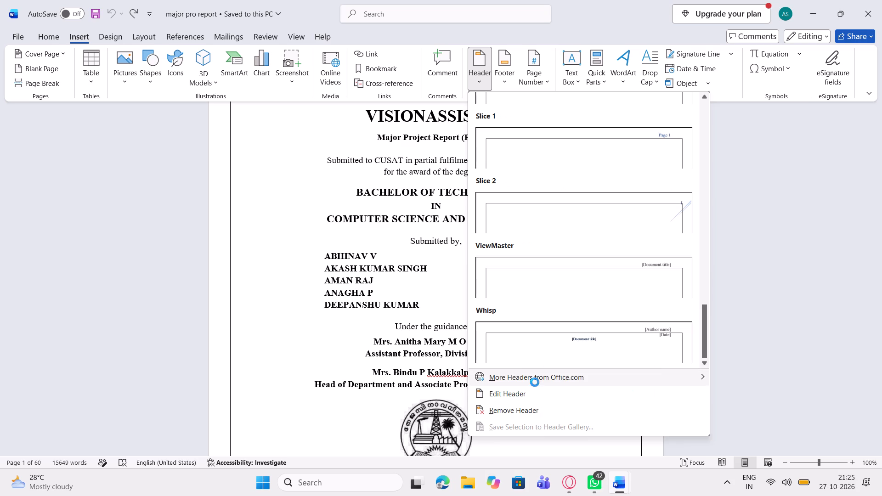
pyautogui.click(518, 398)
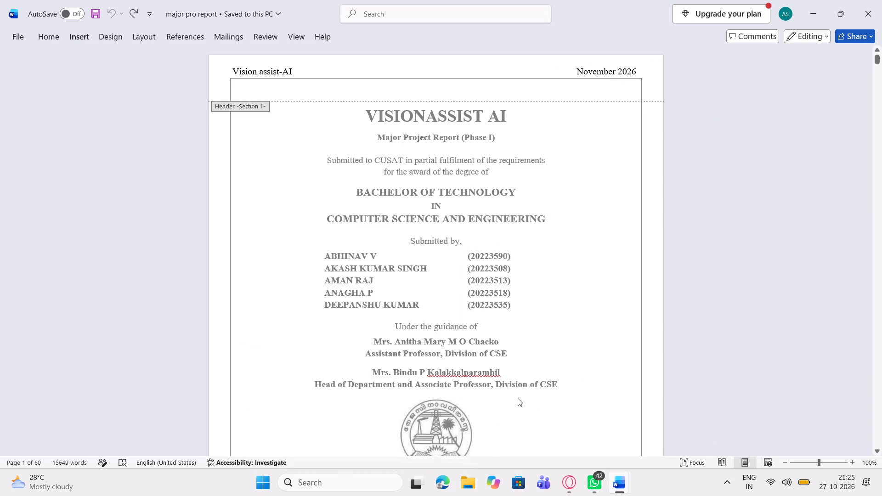
# Examine the Section 1 header and footer areas on the cover page and the certificate page.
pyautogui.scroll(-1, 451, 284)
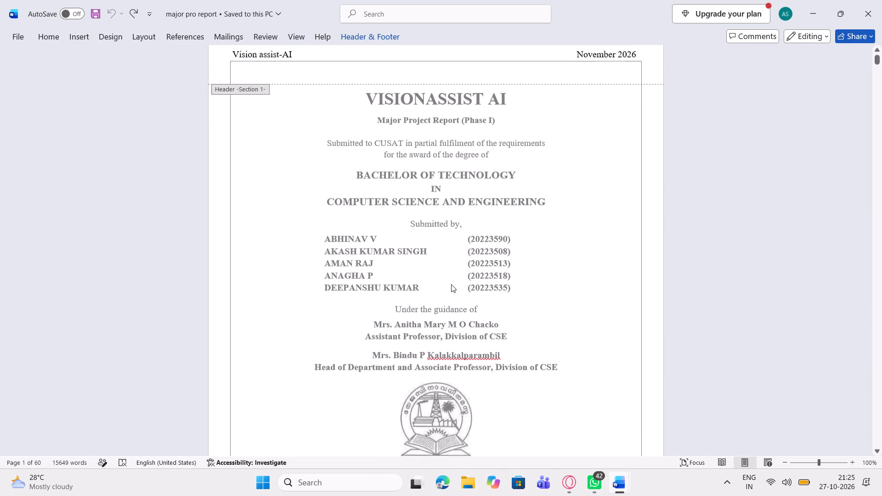
pyautogui.scroll(-1, 451, 284)
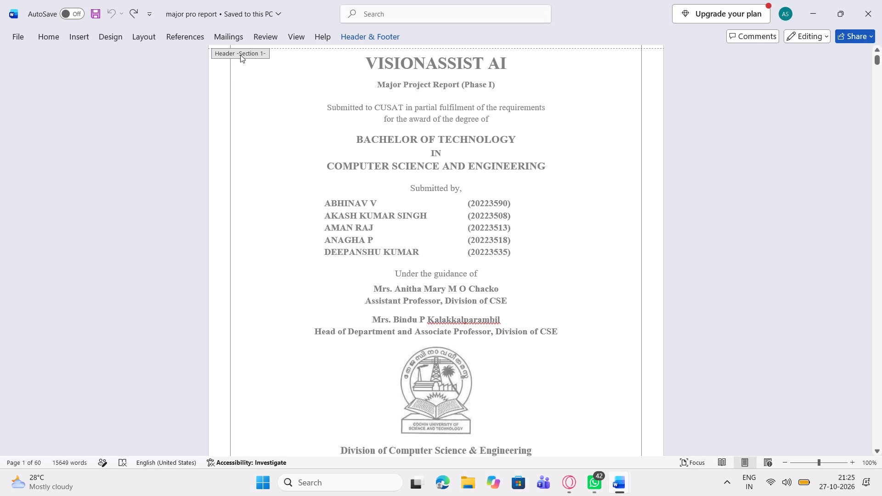
pyautogui.scroll(-1, 240, 53)
pyautogui.scroll(-2, 311, 304)
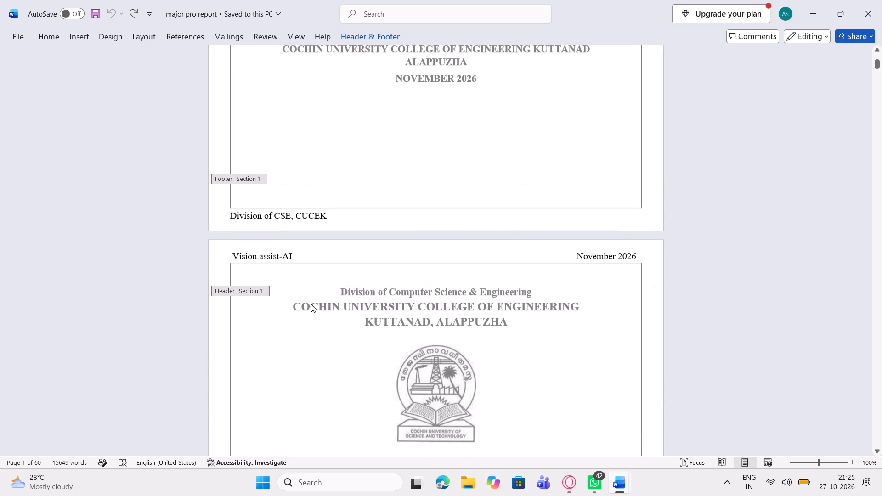
pyautogui.scroll(1, 311, 304)
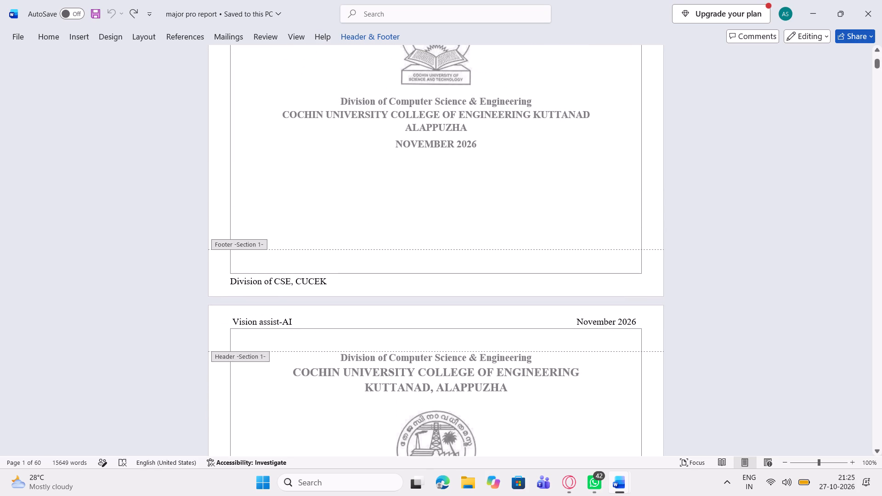
pyautogui.scroll(4, 332, 286)
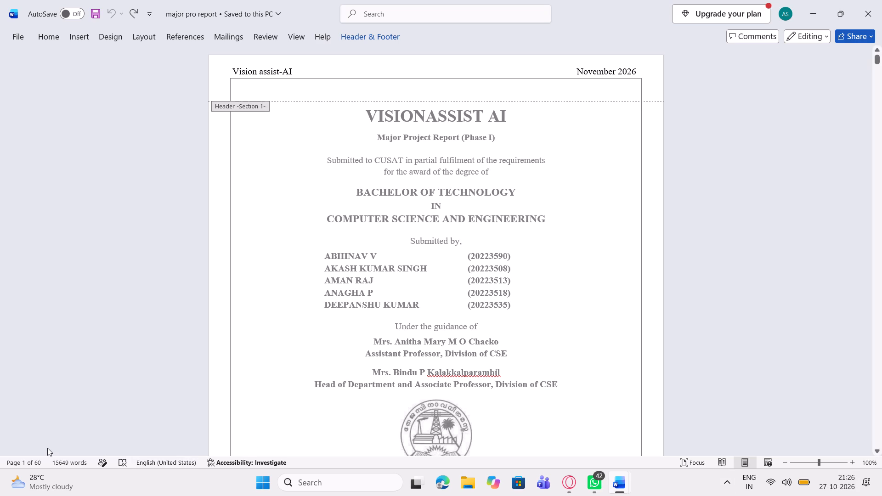
# Show the navigation pane with the page thumbnails.
pyautogui.click(17, 466)
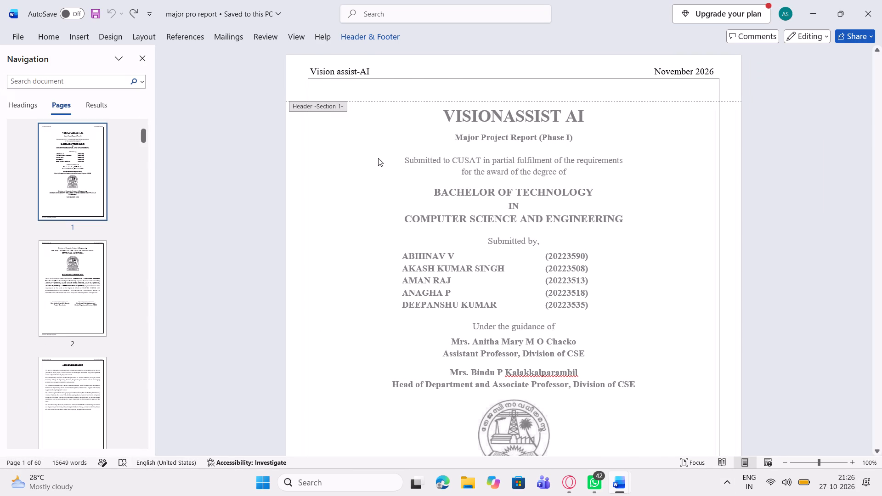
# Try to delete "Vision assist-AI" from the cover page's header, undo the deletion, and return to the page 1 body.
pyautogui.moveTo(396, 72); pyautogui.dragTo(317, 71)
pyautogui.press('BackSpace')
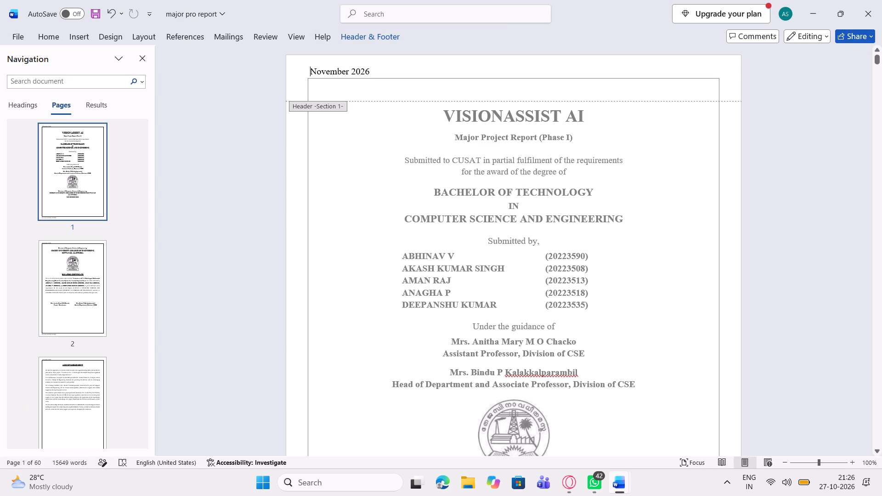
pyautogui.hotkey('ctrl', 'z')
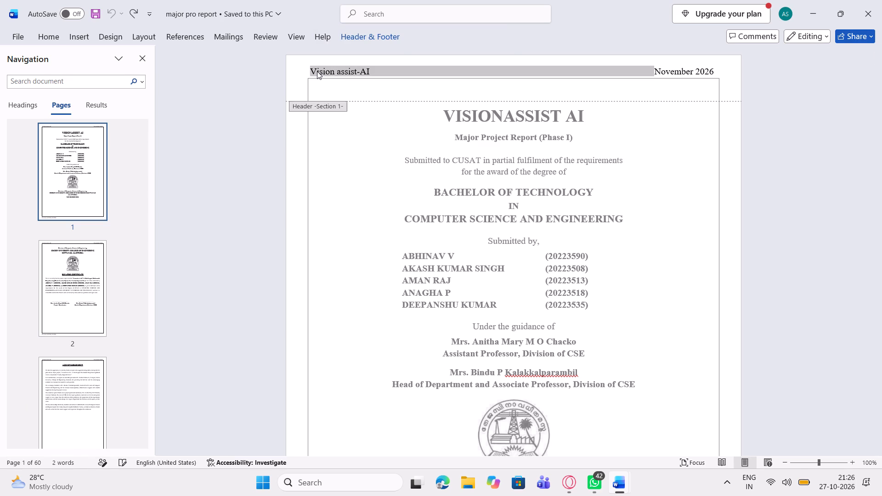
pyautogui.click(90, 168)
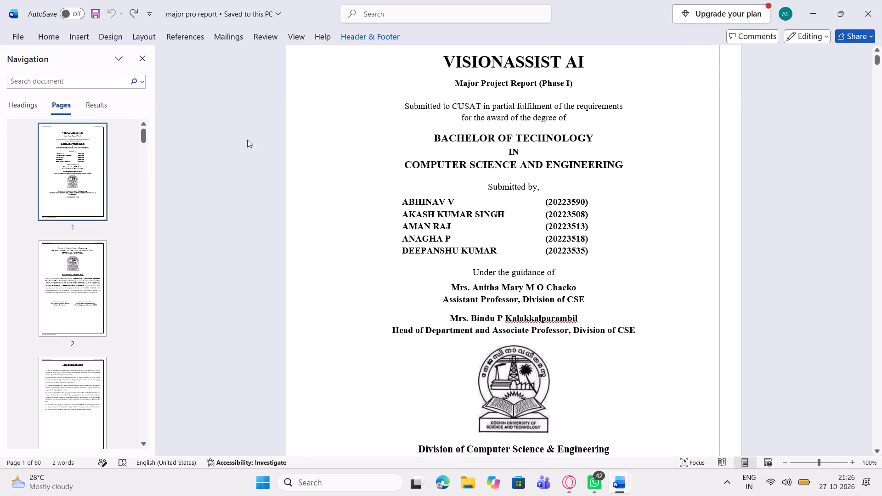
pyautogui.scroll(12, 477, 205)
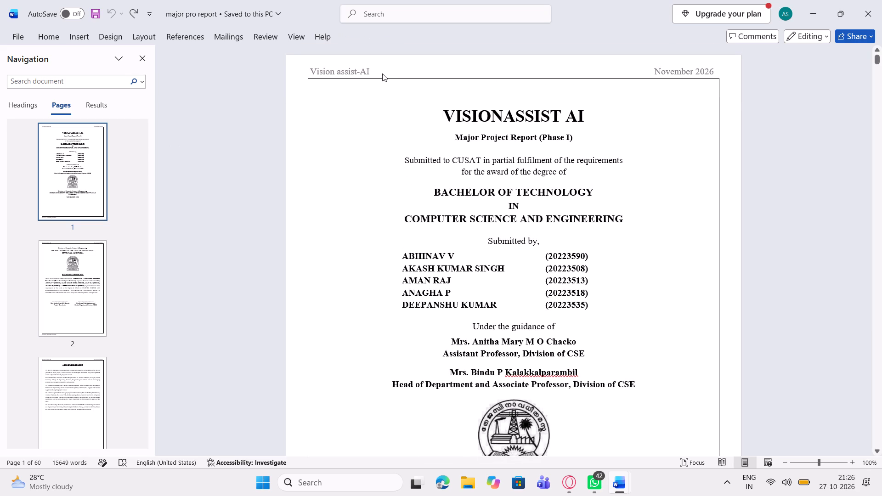
# Open the cover page's header for editing again.
pyautogui.click(378, 69)
pyautogui.click(364, 69)
pyautogui.click(78, 42)
pyautogui.click(478, 73)
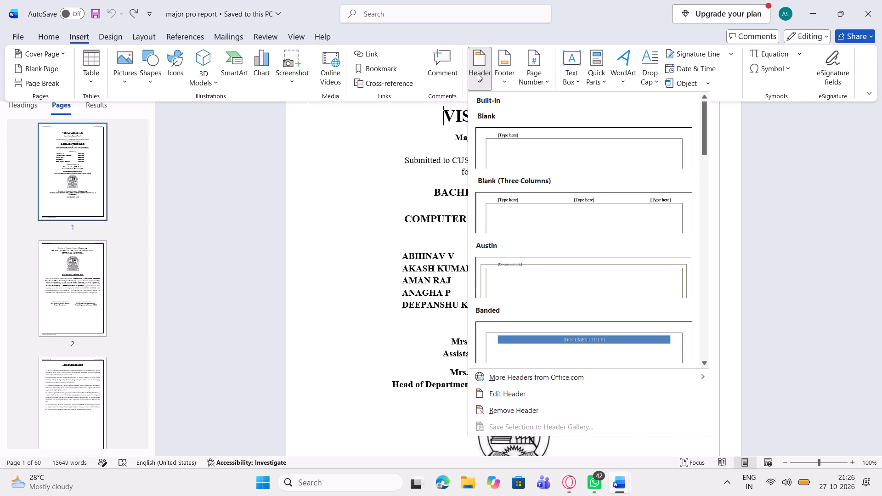
pyautogui.click(486, 75)
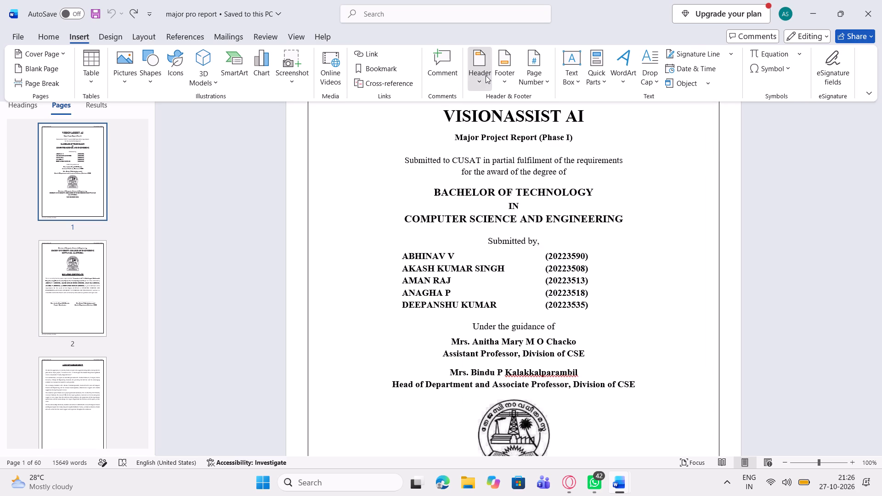
pyautogui.click(486, 75)
pyautogui.click(533, 392)
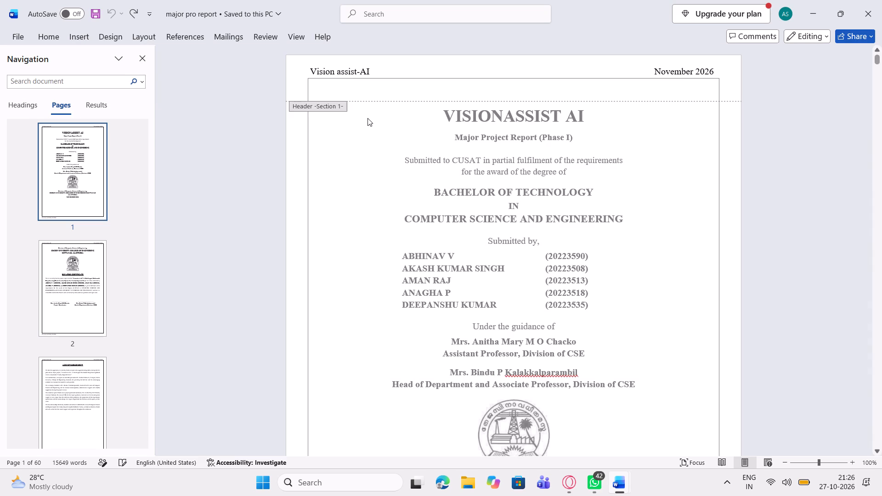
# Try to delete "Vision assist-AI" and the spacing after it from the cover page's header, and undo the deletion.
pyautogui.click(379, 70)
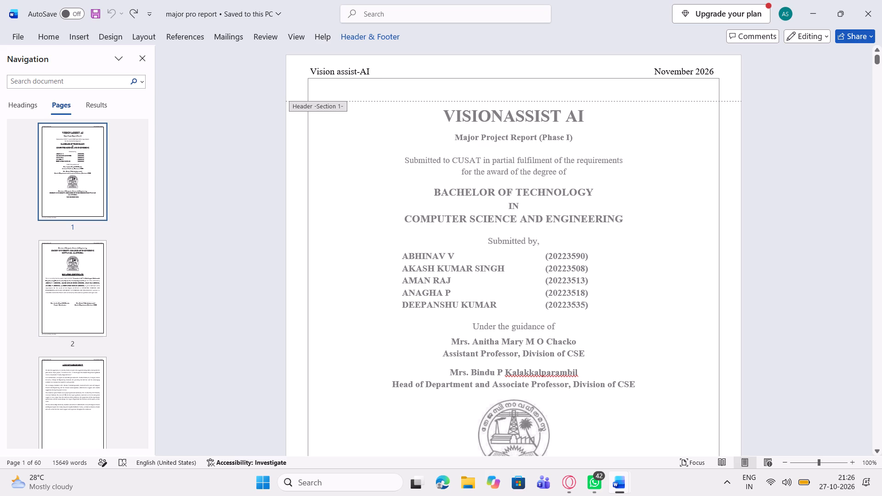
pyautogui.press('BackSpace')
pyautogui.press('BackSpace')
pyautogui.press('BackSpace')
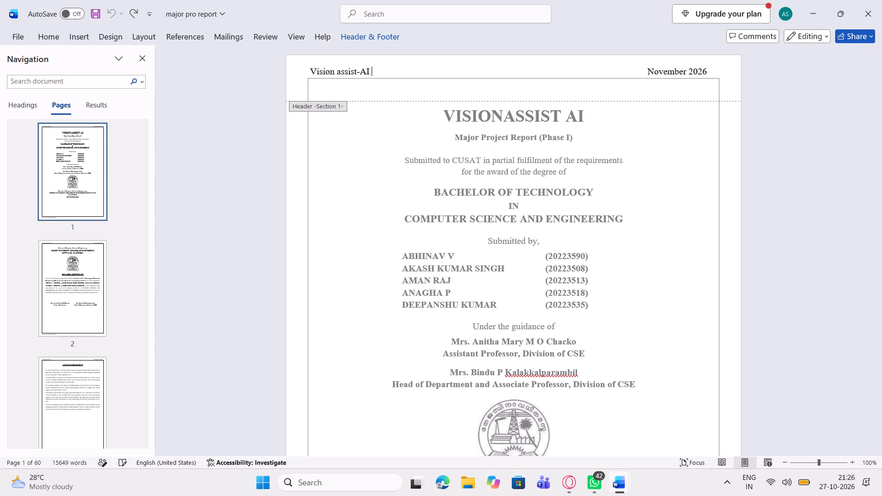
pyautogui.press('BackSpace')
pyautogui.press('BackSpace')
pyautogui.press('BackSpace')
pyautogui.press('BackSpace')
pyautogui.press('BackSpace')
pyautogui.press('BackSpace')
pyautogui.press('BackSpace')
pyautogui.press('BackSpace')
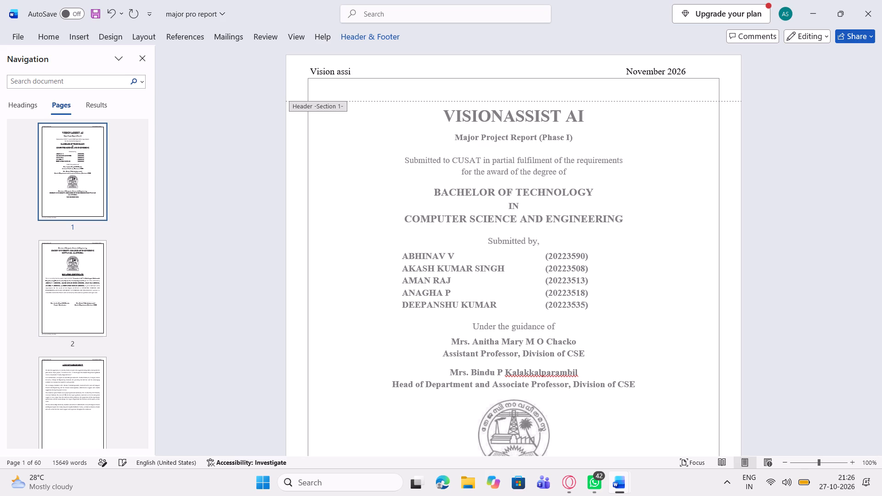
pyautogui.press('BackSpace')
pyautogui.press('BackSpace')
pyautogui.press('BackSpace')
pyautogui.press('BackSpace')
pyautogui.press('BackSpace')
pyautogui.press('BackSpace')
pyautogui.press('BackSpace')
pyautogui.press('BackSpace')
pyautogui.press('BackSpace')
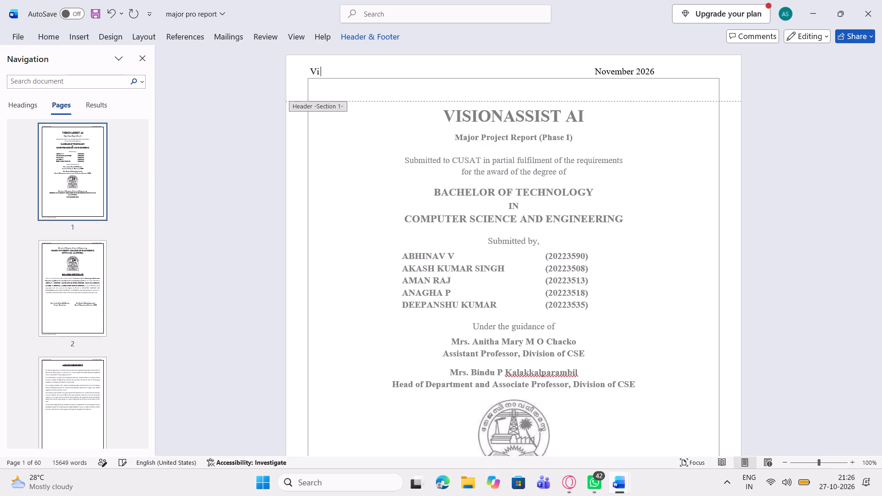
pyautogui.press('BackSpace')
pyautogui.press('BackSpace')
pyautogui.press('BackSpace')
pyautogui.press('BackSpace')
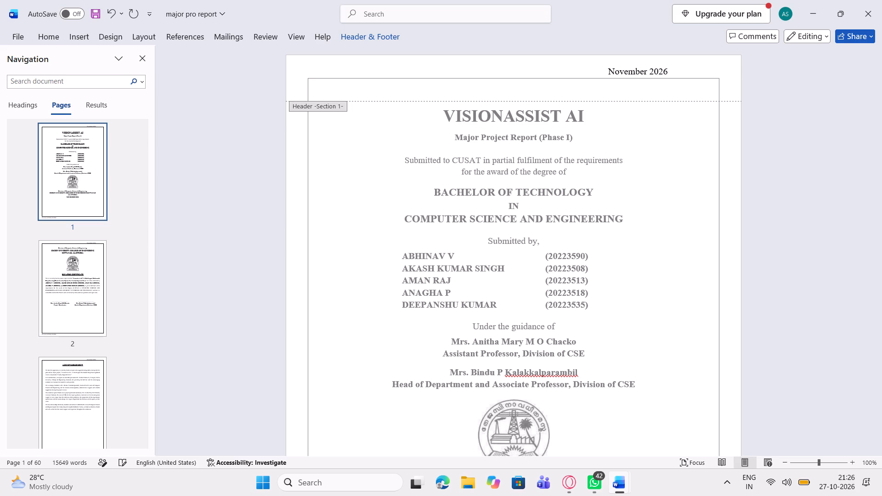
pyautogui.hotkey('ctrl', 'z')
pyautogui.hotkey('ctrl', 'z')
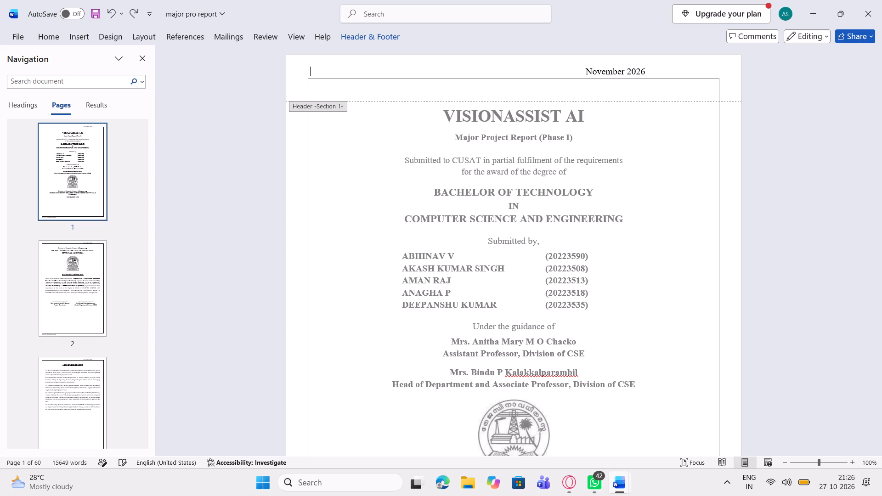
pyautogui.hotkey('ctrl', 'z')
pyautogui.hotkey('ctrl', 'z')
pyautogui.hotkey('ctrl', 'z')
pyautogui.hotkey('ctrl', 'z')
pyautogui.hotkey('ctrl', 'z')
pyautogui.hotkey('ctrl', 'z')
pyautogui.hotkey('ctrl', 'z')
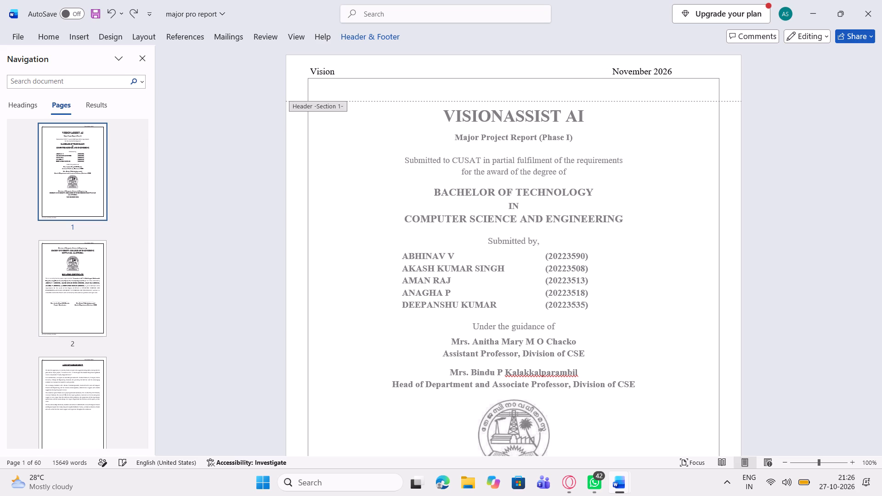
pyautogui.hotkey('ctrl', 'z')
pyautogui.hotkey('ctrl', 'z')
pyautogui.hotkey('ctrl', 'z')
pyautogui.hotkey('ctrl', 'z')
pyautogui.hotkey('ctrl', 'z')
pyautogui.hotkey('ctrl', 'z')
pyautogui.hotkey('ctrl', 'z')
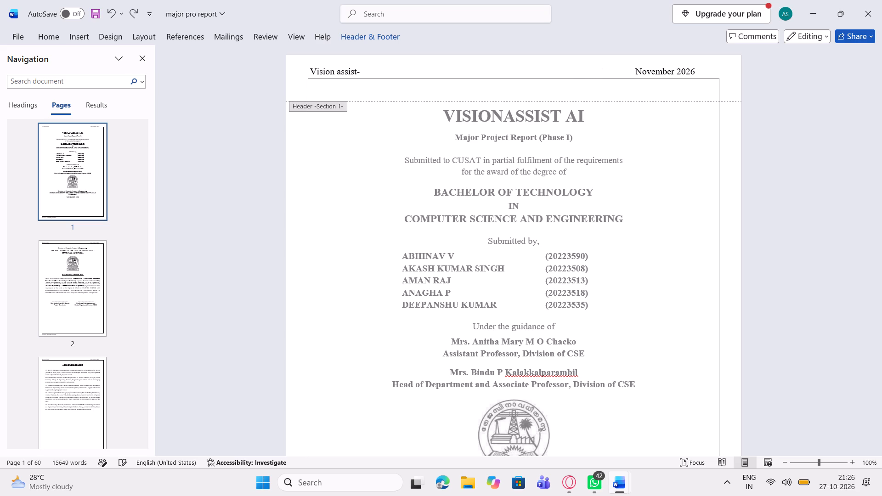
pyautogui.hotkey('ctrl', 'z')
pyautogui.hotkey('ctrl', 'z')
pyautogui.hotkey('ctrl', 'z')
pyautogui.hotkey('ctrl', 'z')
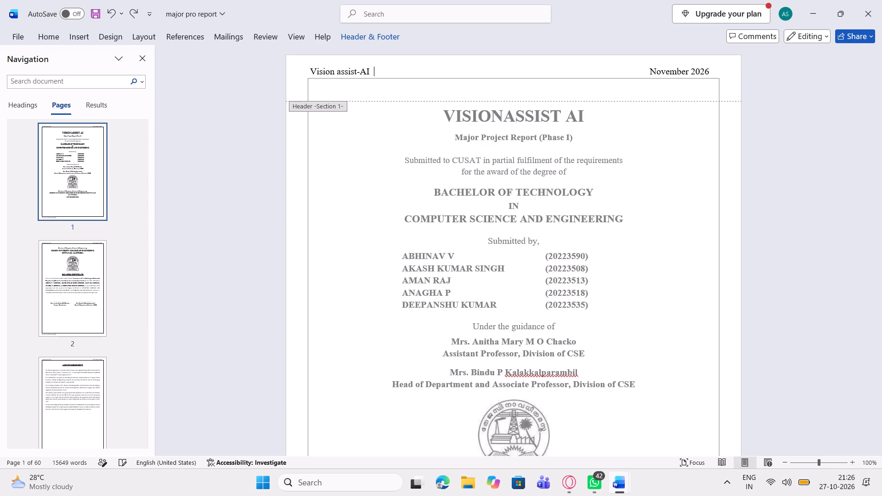
# Close header and footer editing and return to the document body.
pyautogui.click(352, 31)
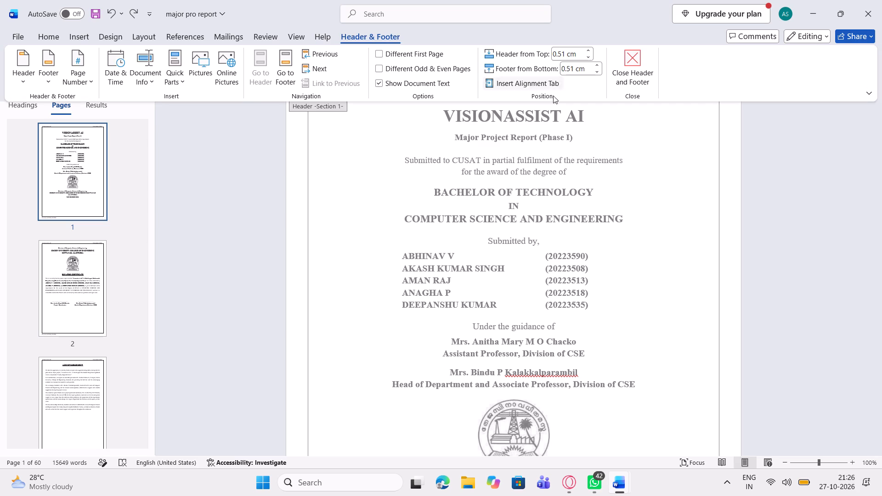
pyautogui.click(642, 79)
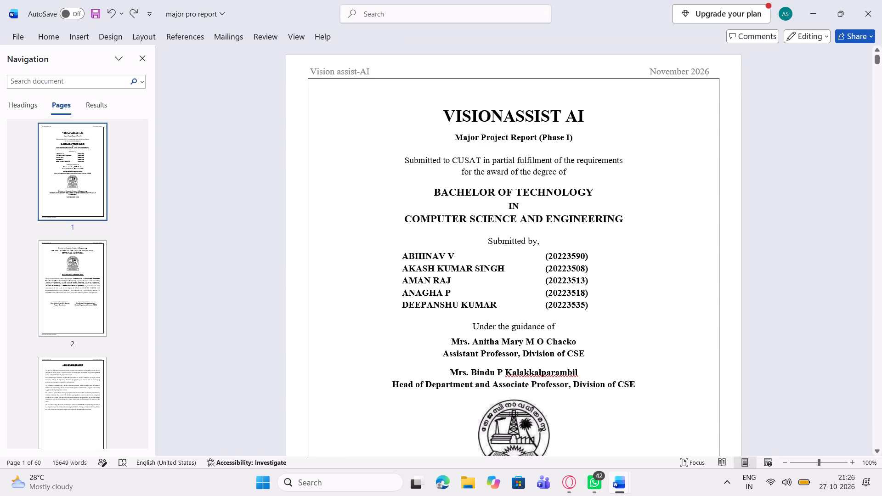
# Hide the navigation pane.
pyautogui.click(140, 60)
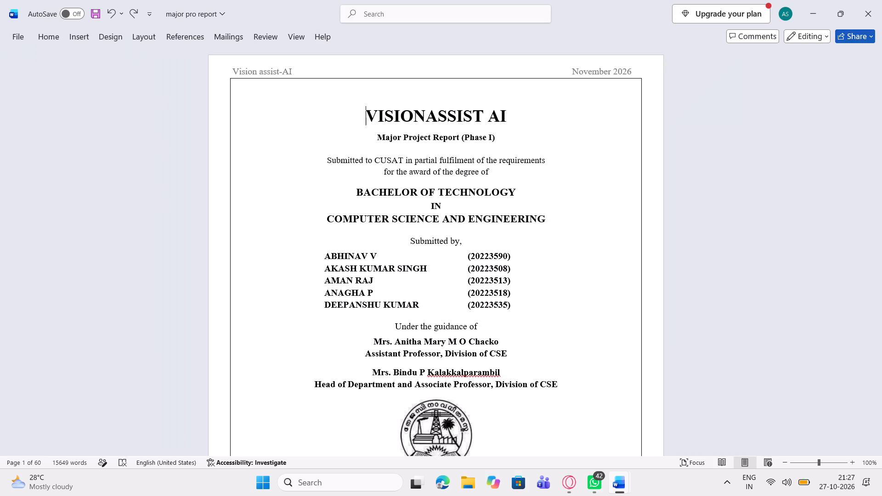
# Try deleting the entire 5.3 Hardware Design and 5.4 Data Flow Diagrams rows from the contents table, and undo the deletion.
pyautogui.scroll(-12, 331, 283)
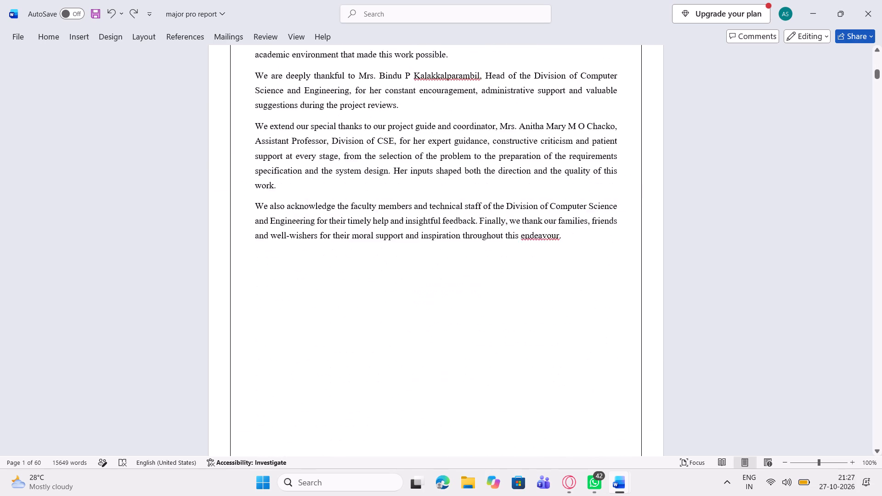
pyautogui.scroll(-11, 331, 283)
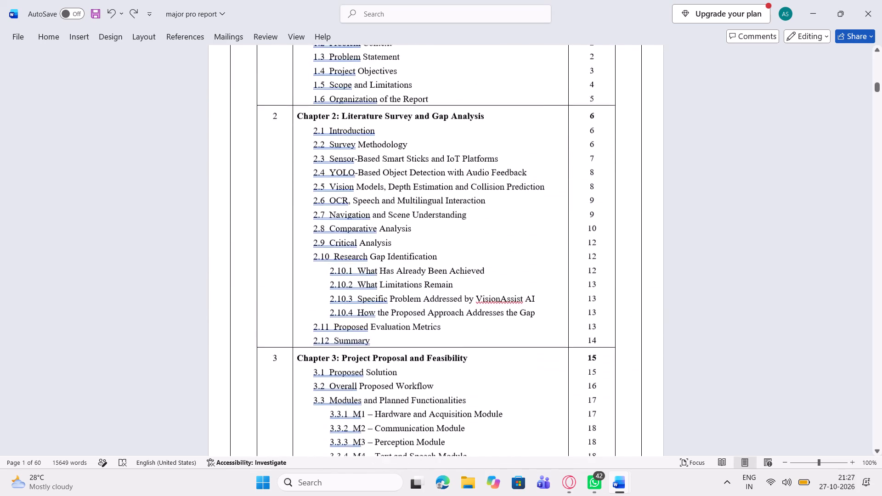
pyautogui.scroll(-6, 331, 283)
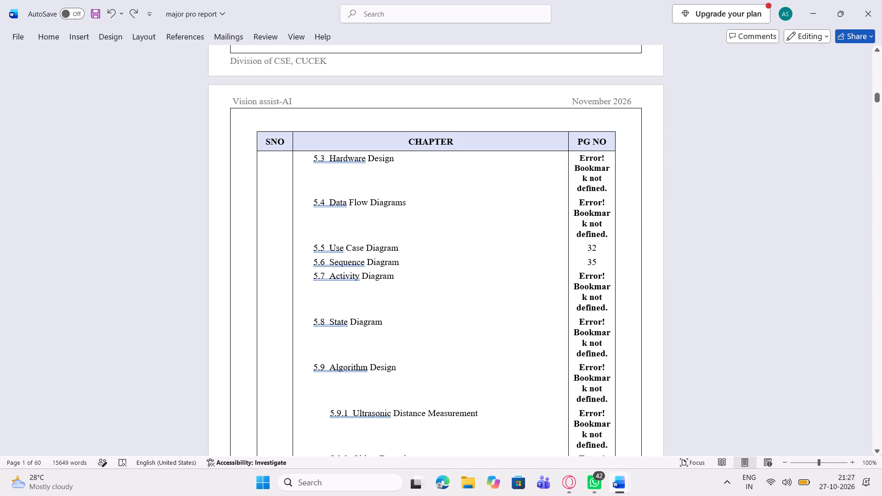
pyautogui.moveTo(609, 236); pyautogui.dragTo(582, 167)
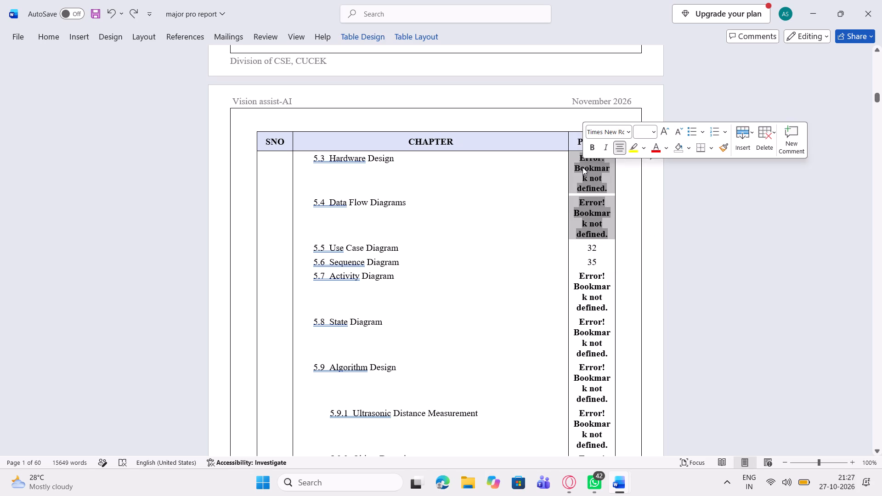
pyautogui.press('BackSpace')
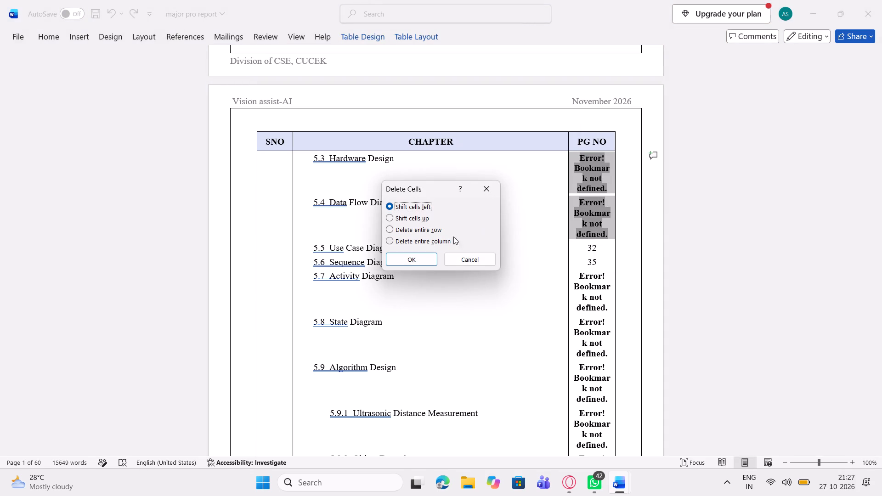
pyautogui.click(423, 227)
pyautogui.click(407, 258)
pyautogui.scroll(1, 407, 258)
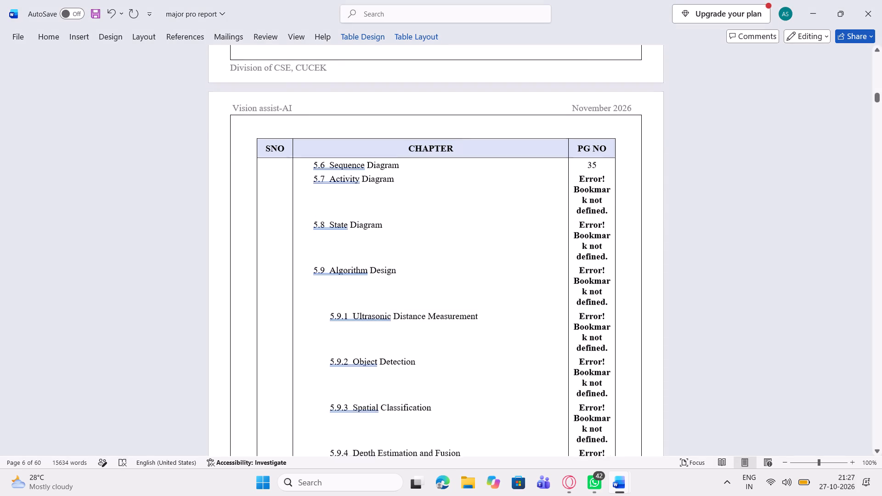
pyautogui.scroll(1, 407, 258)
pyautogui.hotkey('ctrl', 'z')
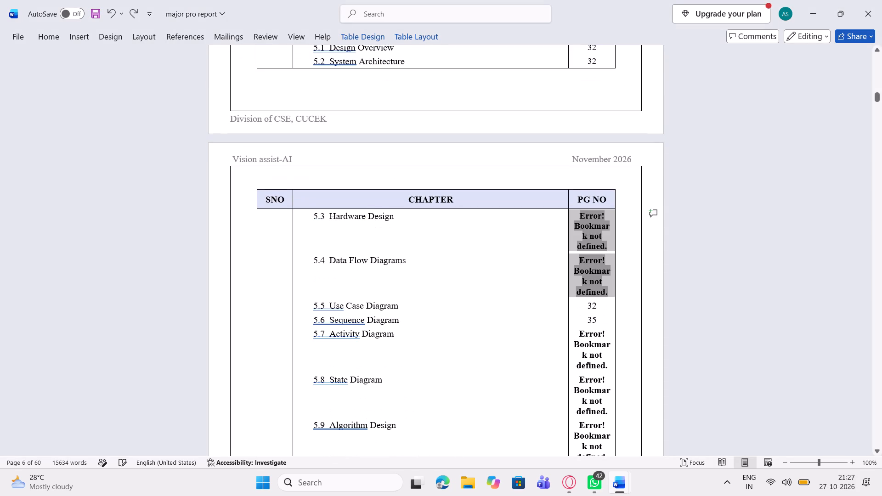
# Clear the "Error! Bookmark not defined." text from the page-number cell of 5.4 Data Flow Diagrams in the contents table.
pyautogui.click(593, 275)
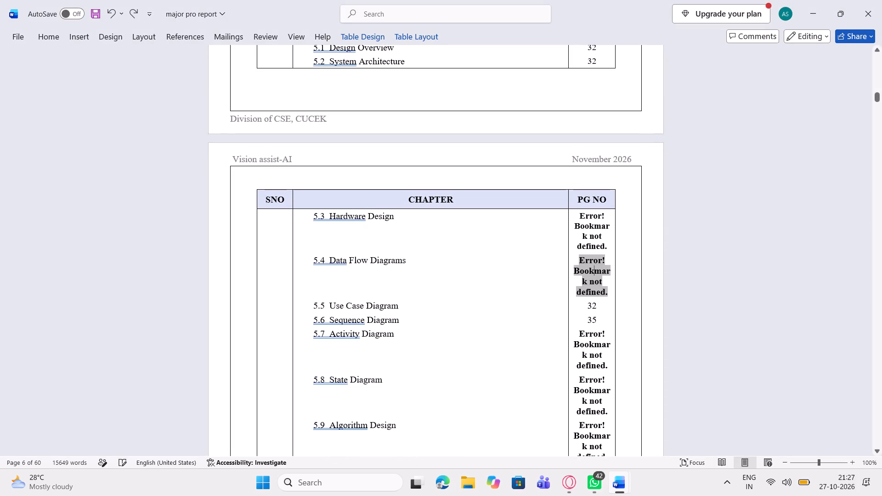
pyautogui.click(611, 293)
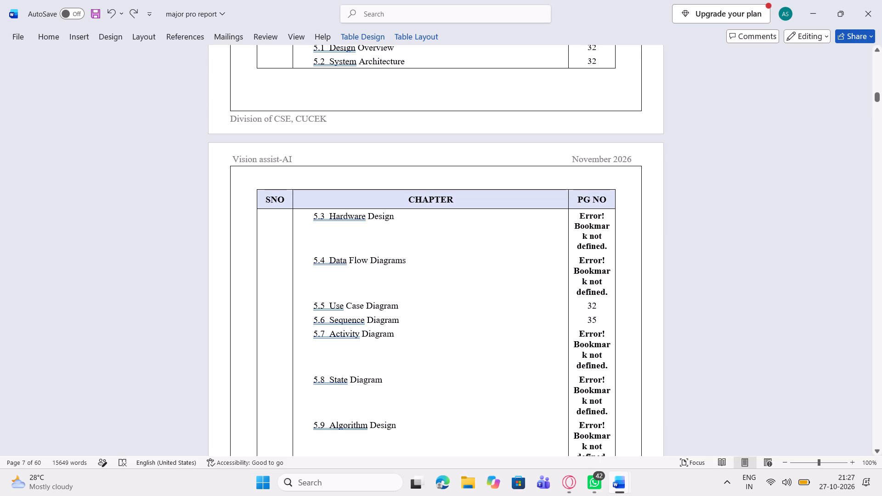
pyautogui.click(611, 293)
pyautogui.press('BackSpace')
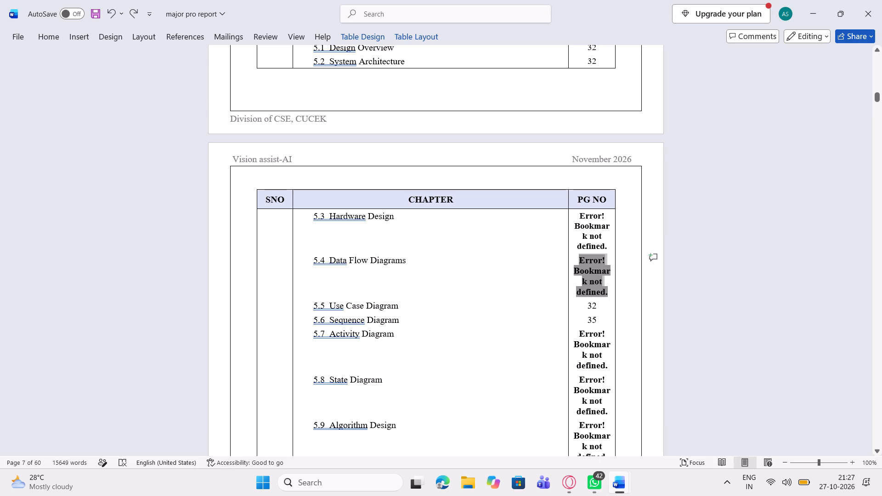
pyautogui.press('BackSpace')
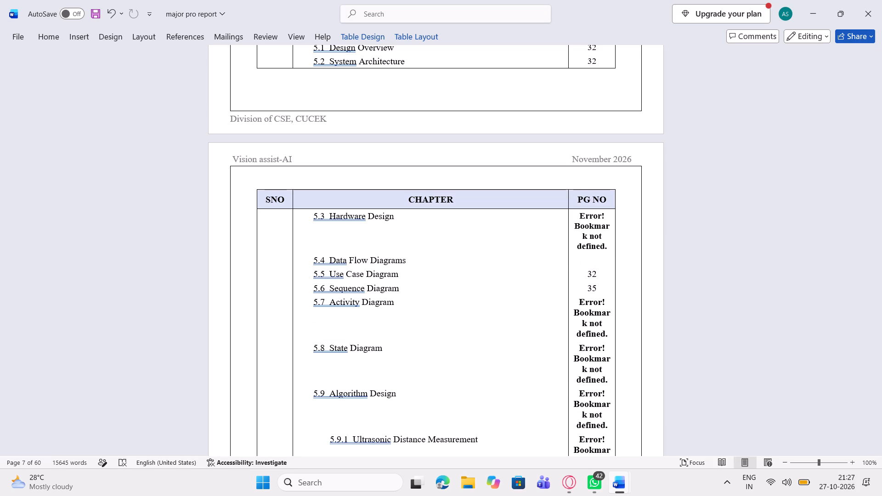
pyautogui.press('BackSpace')
pyautogui.press('BackSpace')
pyautogui.press('BackSpace')
# Clear the "Error! Bookmark not defined." text from the page-number cell of 5.3 Hardware Design in the contents table.
pyautogui.click(602, 247)
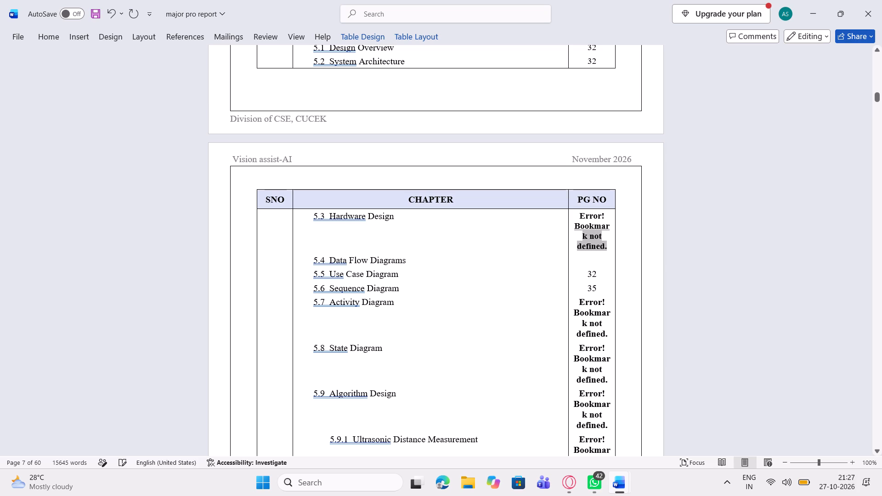
pyautogui.press('BackSpace')
pyautogui.press('BackSpace')
pyautogui.press('BackSpace')
pyautogui.press('BackSpace')
pyautogui.press('BackSpace')
pyautogui.press('BackSpace')
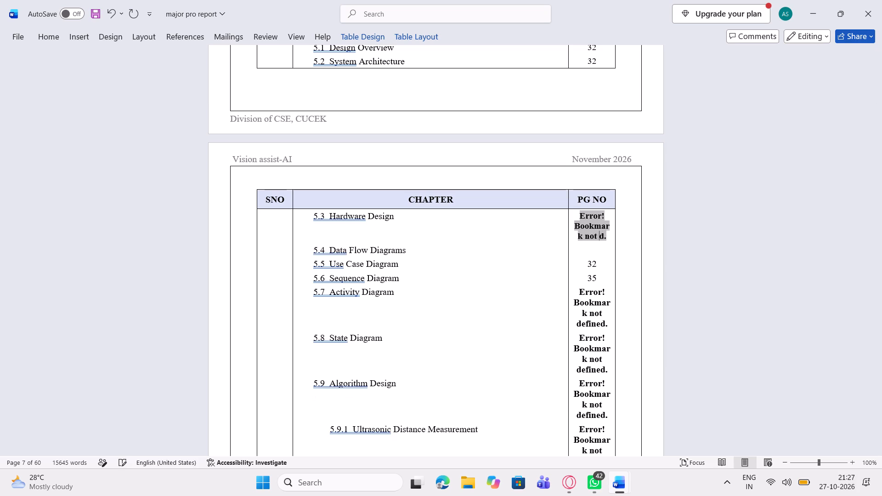
pyautogui.press('BackSpace')
pyautogui.press('BackSpace')
pyautogui.press('BackSpace')
pyautogui.press('BackSpace')
pyautogui.press('BackSpace')
pyautogui.press('BackSpace')
pyautogui.press('BackSpace')
pyautogui.press('BackSpace')
pyautogui.press('BackSpace')
pyautogui.press('BackSpace')
pyautogui.press('BackSpace')
pyautogui.press('BackSpace')
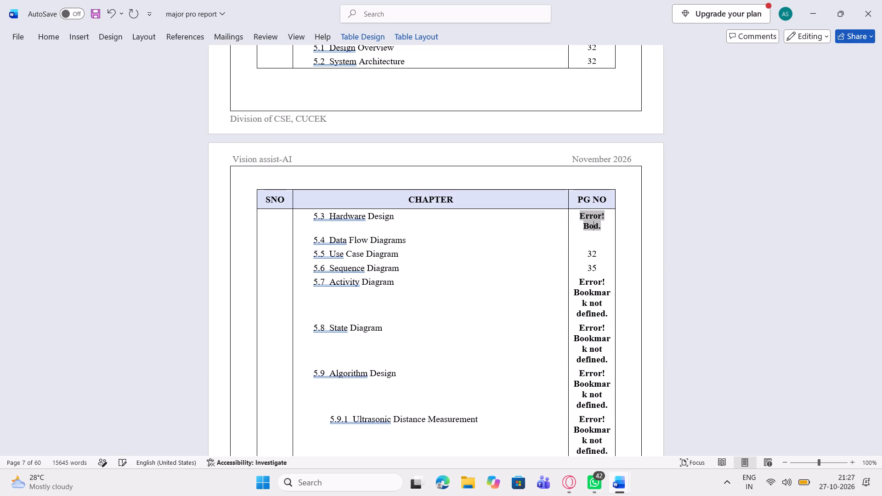
pyautogui.press('BackSpace')
pyautogui.press('BackSpace')
pyautogui.scroll(1, 611, 247)
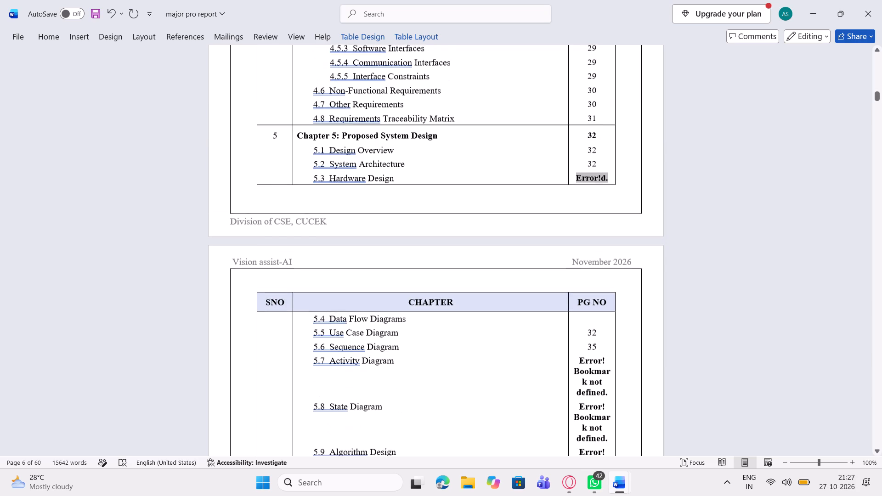
pyautogui.press('BackSpace')
pyautogui.press('BackSpace')
pyautogui.press('BackSpace')
pyautogui.press('BackSpace')
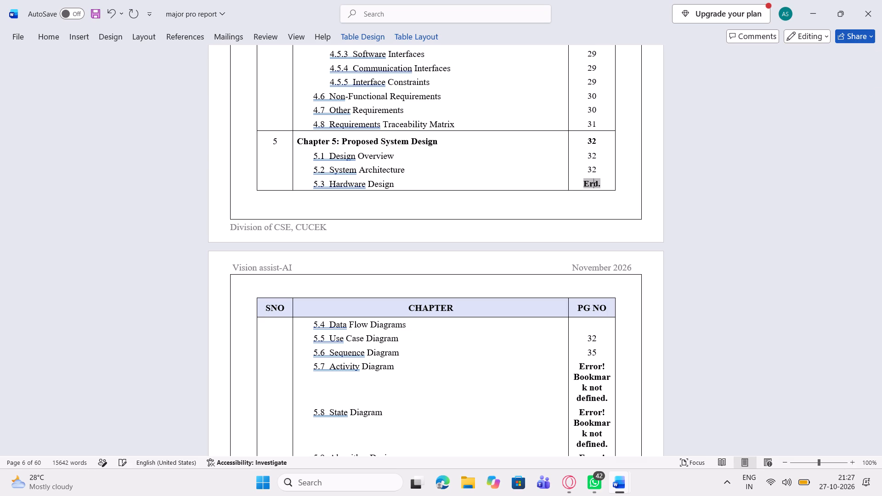
pyautogui.press('BackSpace')
pyautogui.press('BackSpace')
pyautogui.press('BackSpace')
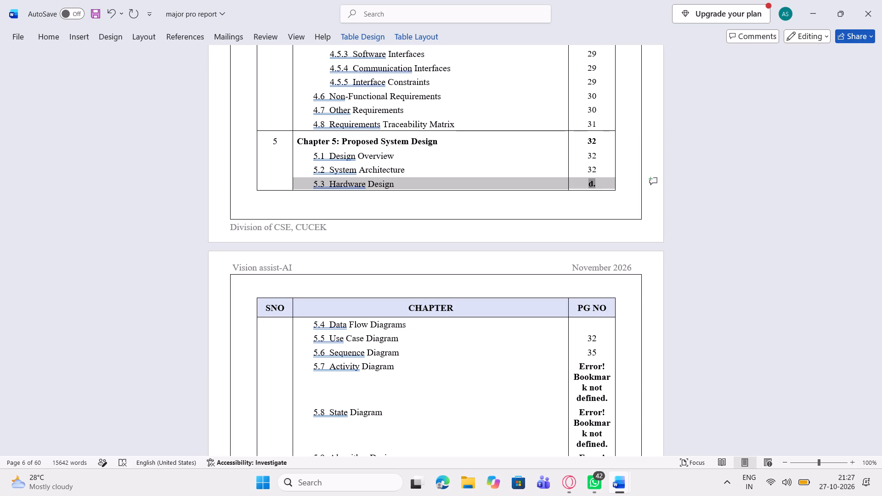
pyautogui.click(596, 179)
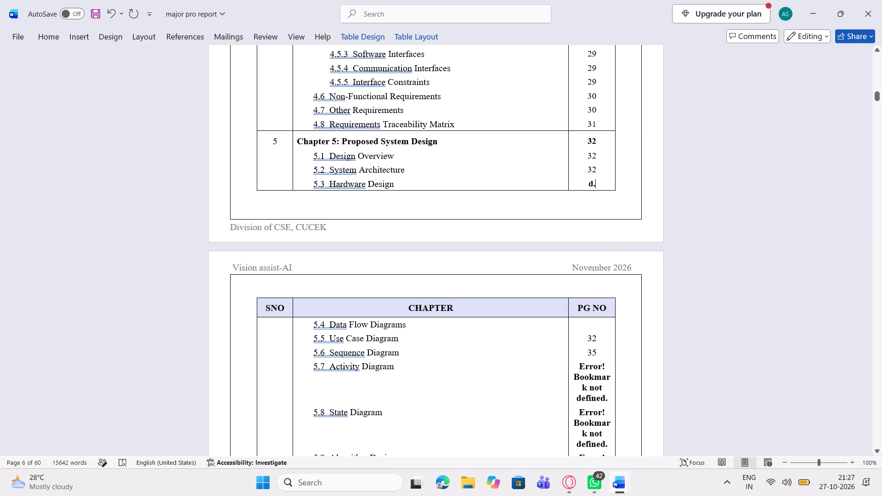
pyautogui.press('BackSpace')
pyautogui.press('BackSpace')
pyautogui.press('BackSpace')
pyautogui.press('BackSpace')
pyautogui.press('BackSpace')
# Clear the "Error! Bookmark not defined." text from the page-number cell of 5.9.7 Alert Scheduling and Feedback Design in the contents table.
pyautogui.scroll(-3, 616, 395)
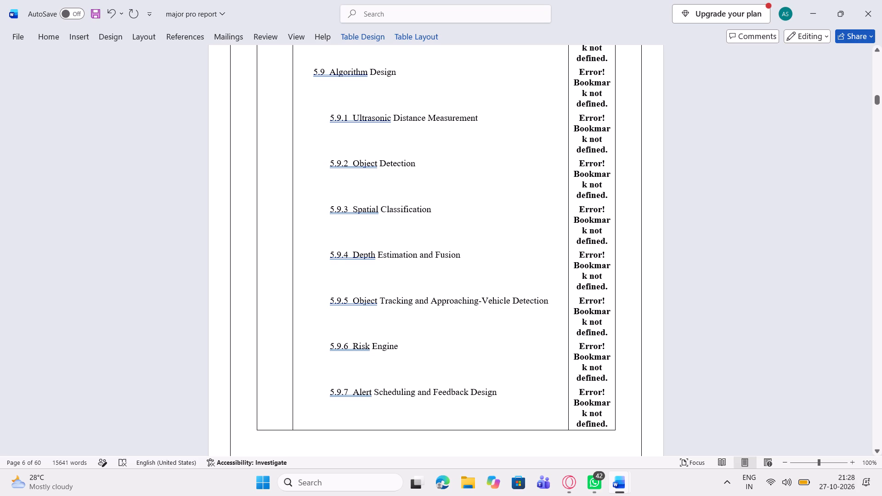
pyautogui.click(610, 423)
pyautogui.moveTo(610, 423); pyautogui.dragTo(585, 395)
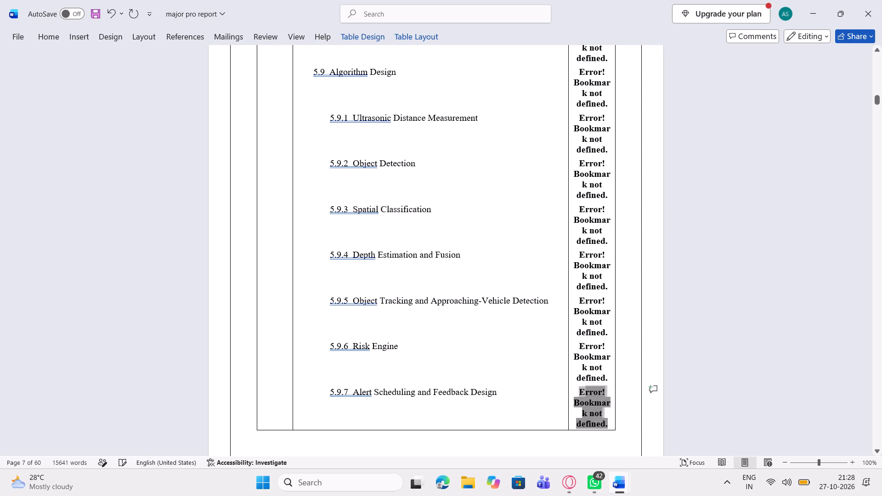
pyautogui.click(585, 395)
pyautogui.press('BackSpace')
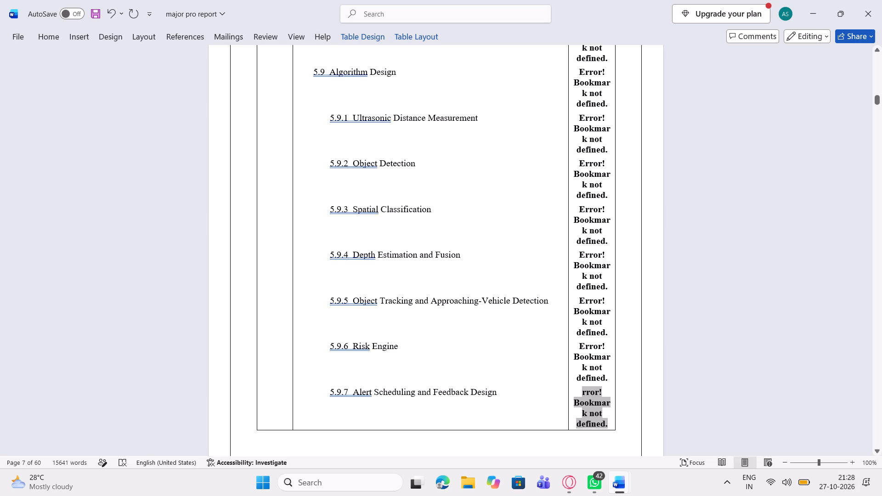
pyautogui.click(608, 423)
pyautogui.moveTo(608, 423); pyautogui.dragTo(581, 395)
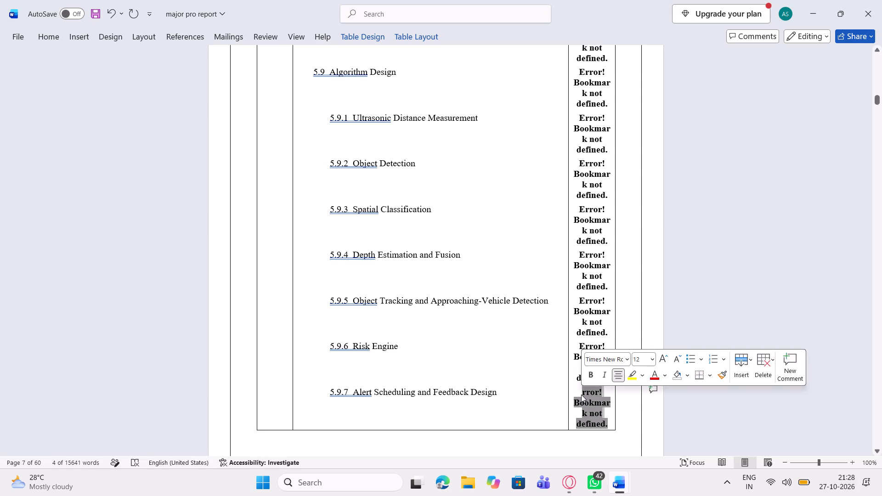
pyautogui.press('BackSpace')
# Clear the "Error! Bookmark not defined." text from the page-number cell of 5.9.8 Voice Query and Multilingual Pipeline.
pyautogui.moveTo(609, 435); pyautogui.dragTo(580, 411)
pyautogui.press('BackSpace')
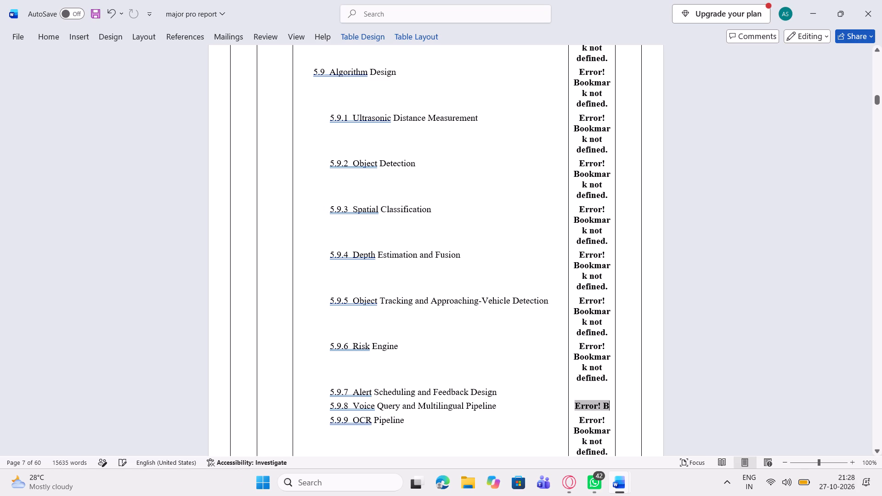
pyautogui.press('BackSpace')
pyautogui.press('BackSpace')
pyautogui.press('BackSpace')
pyautogui.press('BackSpace')
pyautogui.press('BackSpace')
pyautogui.press('BackSpace')
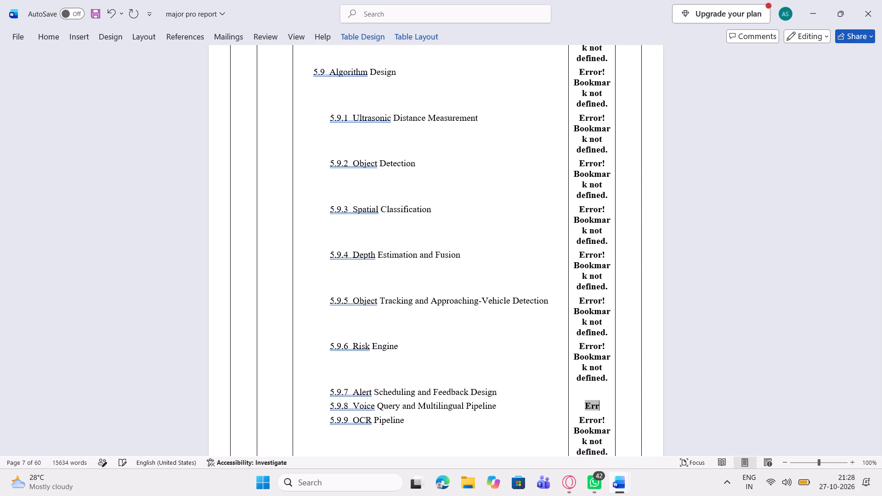
pyautogui.press('BackSpace')
pyautogui.press('BackSpace')
pyautogui.press('BackSpace')
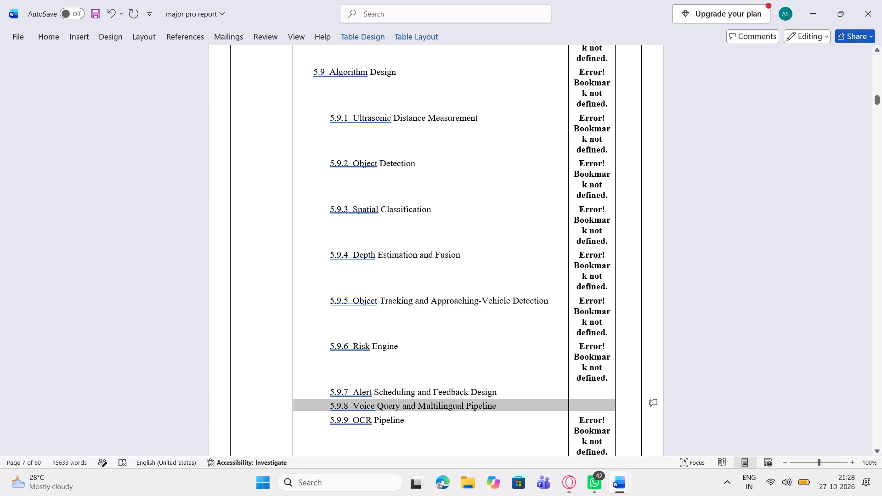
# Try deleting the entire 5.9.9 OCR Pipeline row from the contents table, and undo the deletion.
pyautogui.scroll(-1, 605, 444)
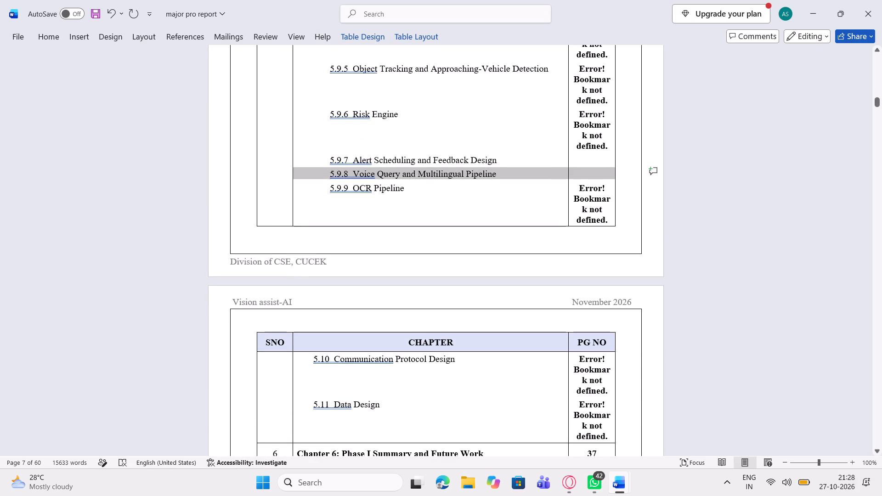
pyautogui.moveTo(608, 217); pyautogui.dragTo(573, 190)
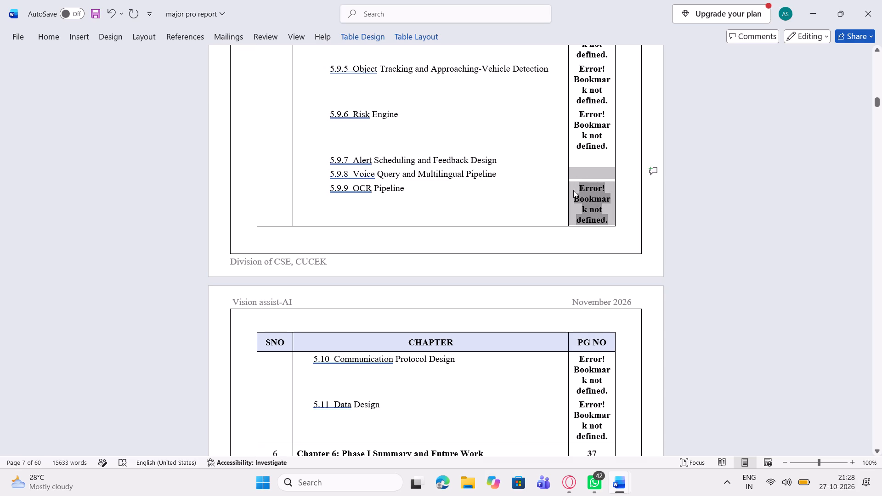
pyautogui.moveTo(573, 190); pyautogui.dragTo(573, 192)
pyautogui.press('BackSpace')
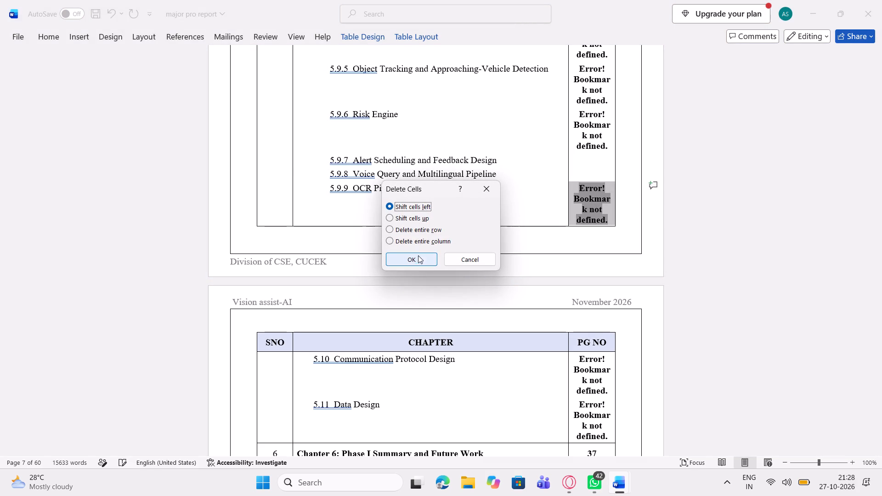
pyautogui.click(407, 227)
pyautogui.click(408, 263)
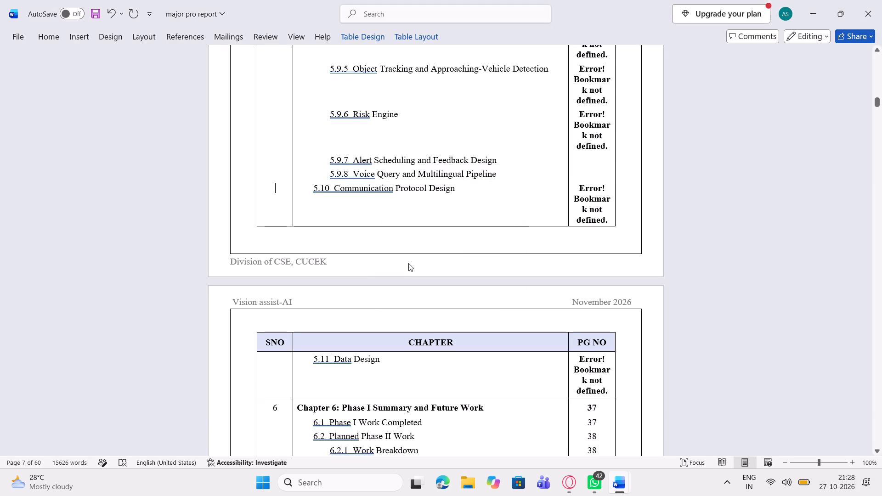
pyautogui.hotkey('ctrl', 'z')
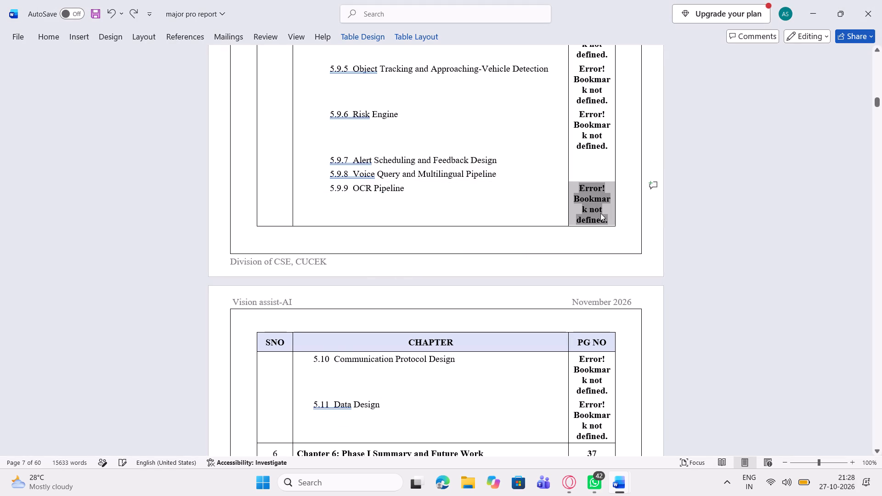
# Clear the "Error! Bookmark not defined." text from the page-number cell of 5.9.9 OCR Pipeline in the contents table.
pyautogui.click(602, 213)
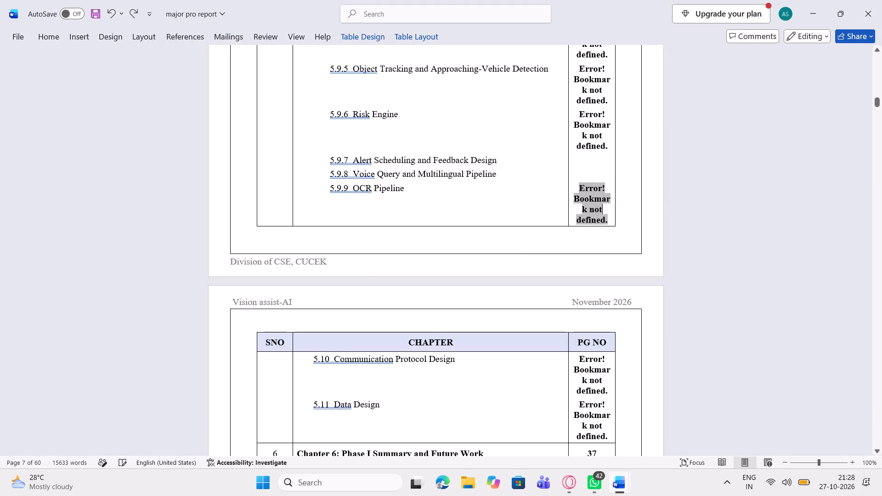
pyautogui.click(608, 218)
pyautogui.moveTo(608, 218); pyautogui.dragTo(579, 212)
pyautogui.moveTo(579, 212); pyautogui.dragTo(578, 212)
pyautogui.press('BackSpace')
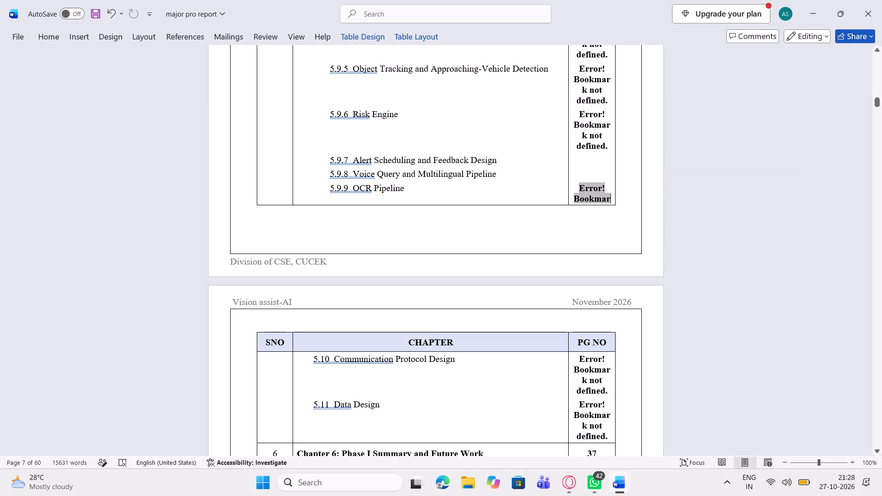
pyautogui.moveTo(611, 197); pyautogui.dragTo(576, 189)
pyautogui.press('BackSpace')
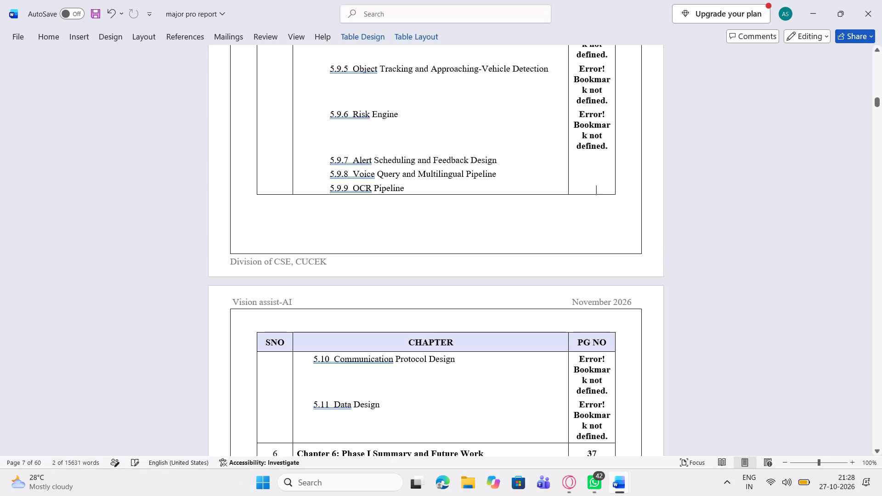
# Clear the "Error! Bookmark not defined." text from the page-number cell of 5.9.6 Risk Engine in the contents table.
pyautogui.scroll(1, 604, 141)
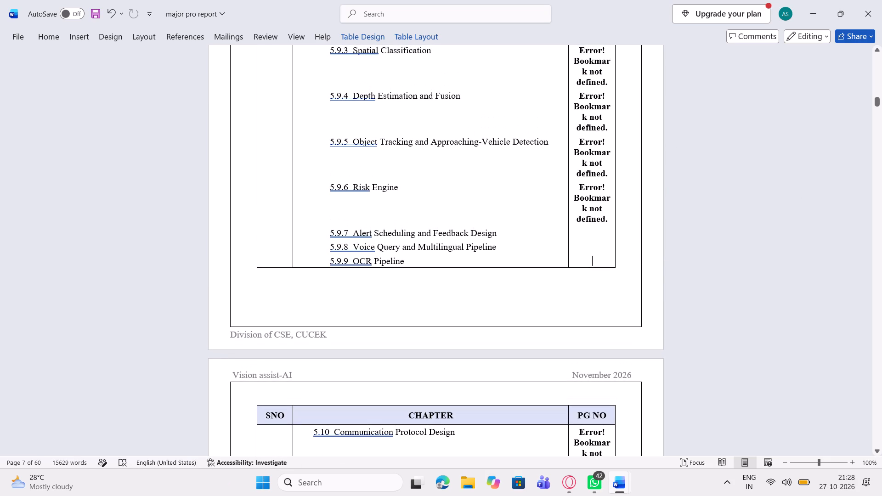
pyautogui.moveTo(608, 218); pyautogui.dragTo(580, 212)
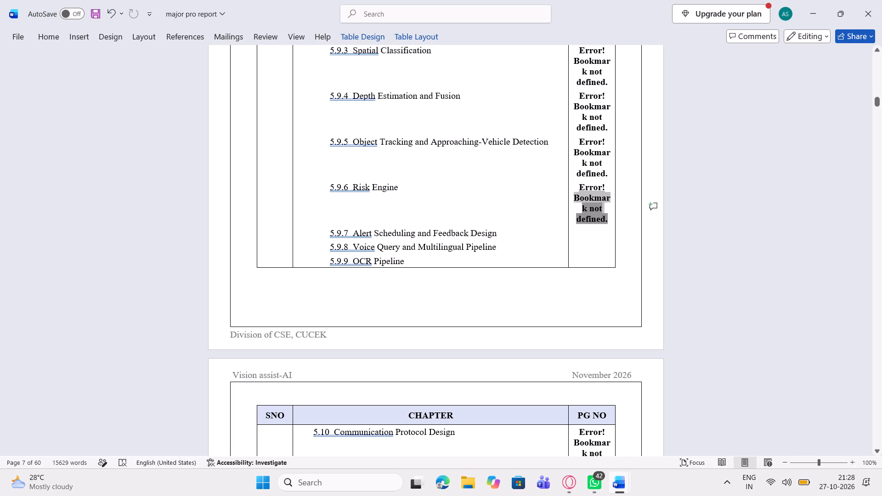
pyautogui.moveTo(580, 212); pyautogui.dragTo(580, 212)
pyautogui.press('BackSpace')
pyautogui.moveTo(611, 197); pyautogui.dragTo(576, 188)
pyautogui.press('BackSpace')
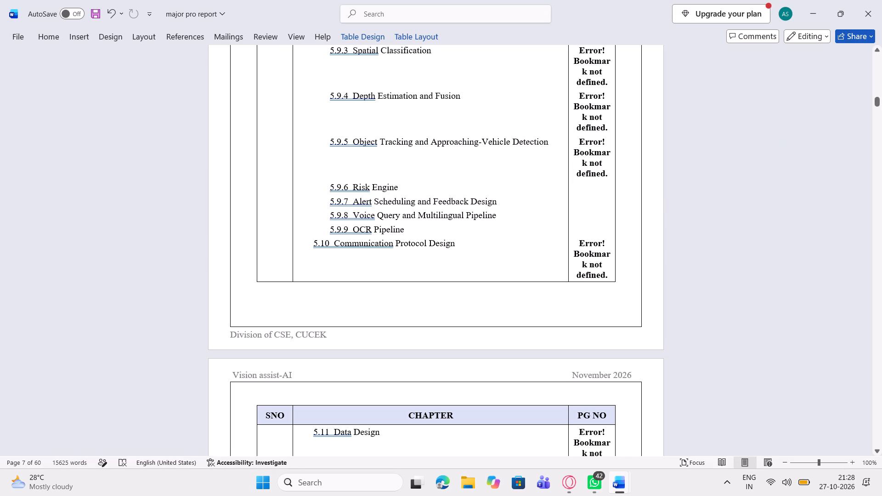
# Clear the "Error! Bookmark not defined." text from the page-number cells of 5.10 Communication Protocol Design and 5.11 Data Design.
pyautogui.moveTo(609, 278); pyautogui.dragTo(582, 249)
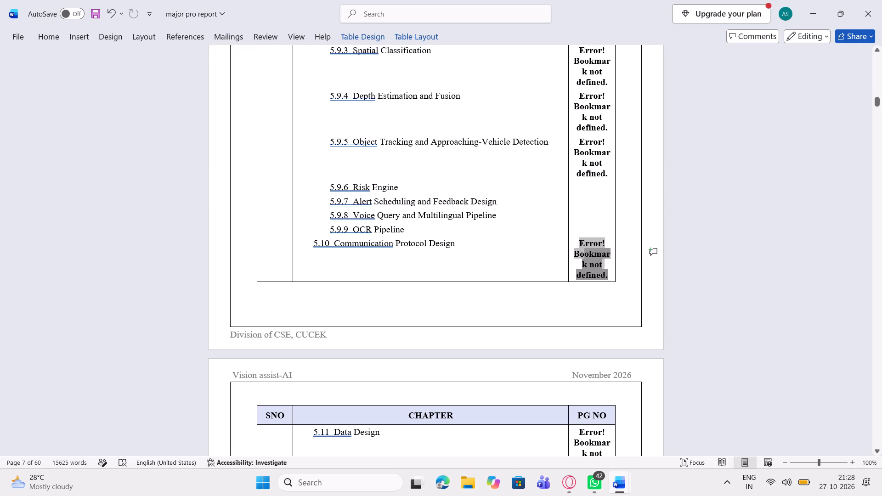
pyautogui.moveTo(582, 249); pyautogui.dragTo(580, 246)
pyautogui.press('BackSpace')
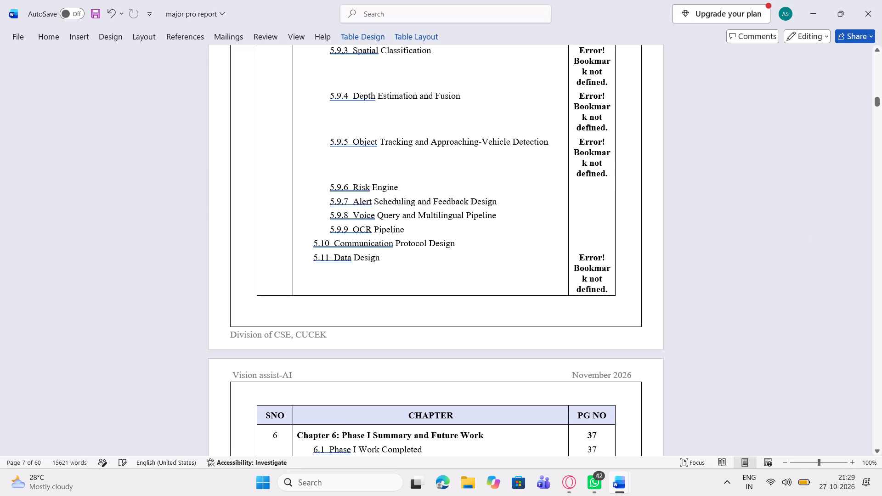
pyautogui.moveTo(608, 291); pyautogui.dragTo(574, 265)
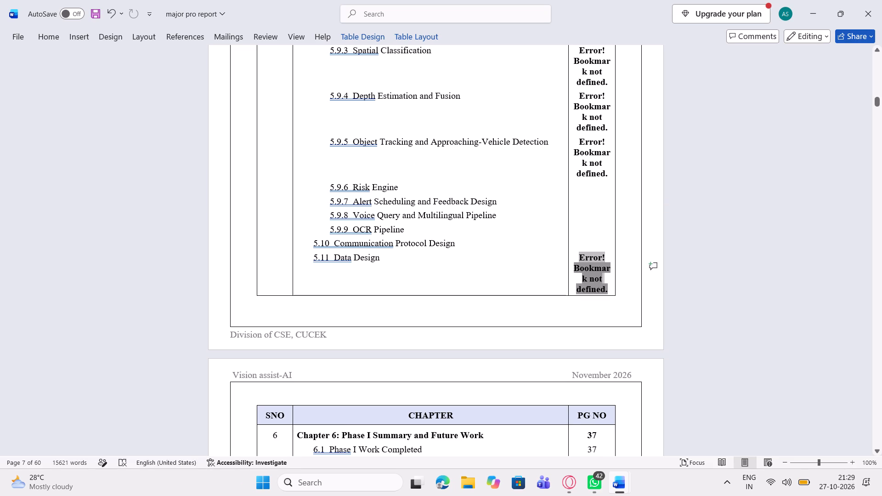
pyautogui.moveTo(574, 265); pyautogui.dragTo(577, 260)
pyautogui.press('BackSpace')
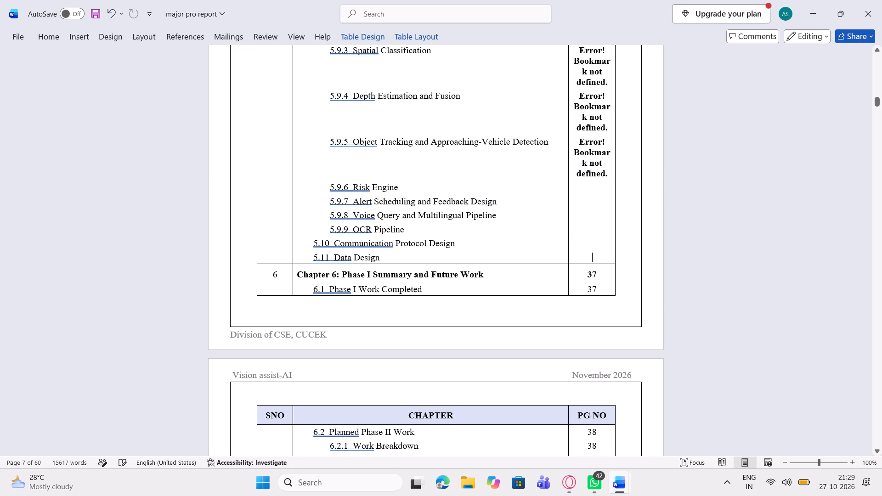
# Clear the "Error! Bookmark not defined." text from the page-number cell of 5.9.5 Object Tracking and Approaching-Vehicle Detection.
pyautogui.scroll(1, 589, 188)
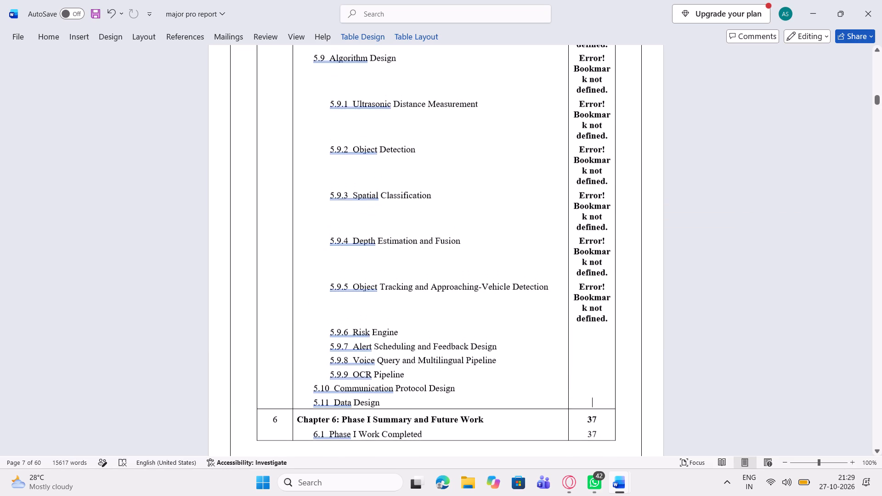
pyautogui.moveTo(608, 316); pyautogui.dragTo(580, 288)
pyautogui.press('BackSpace')
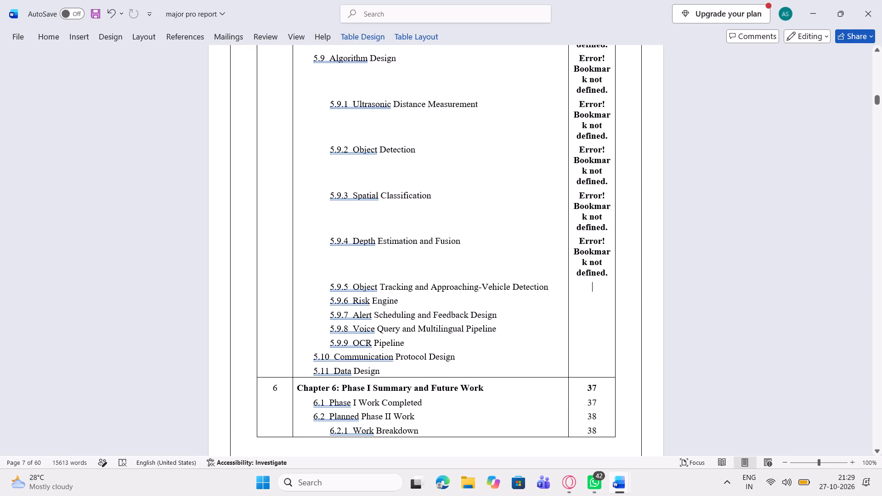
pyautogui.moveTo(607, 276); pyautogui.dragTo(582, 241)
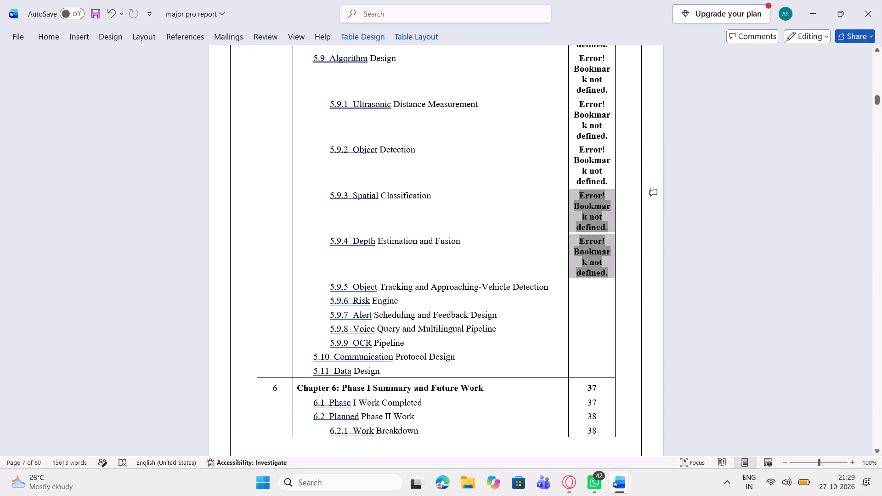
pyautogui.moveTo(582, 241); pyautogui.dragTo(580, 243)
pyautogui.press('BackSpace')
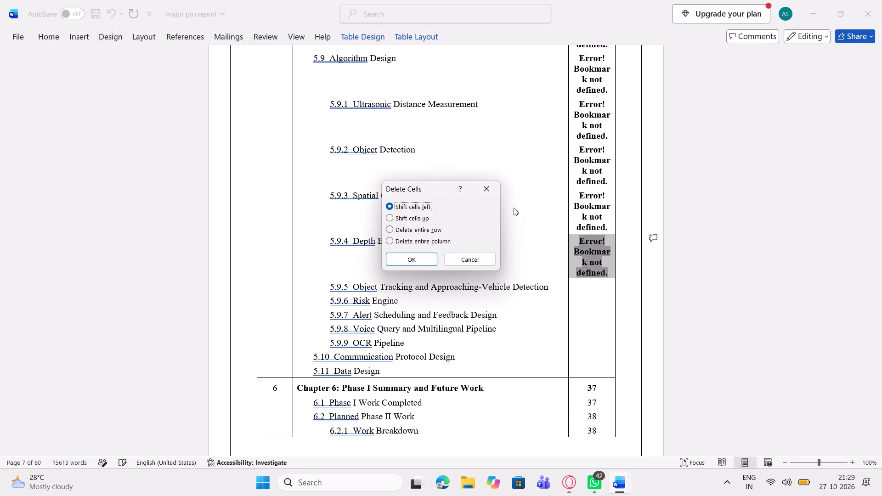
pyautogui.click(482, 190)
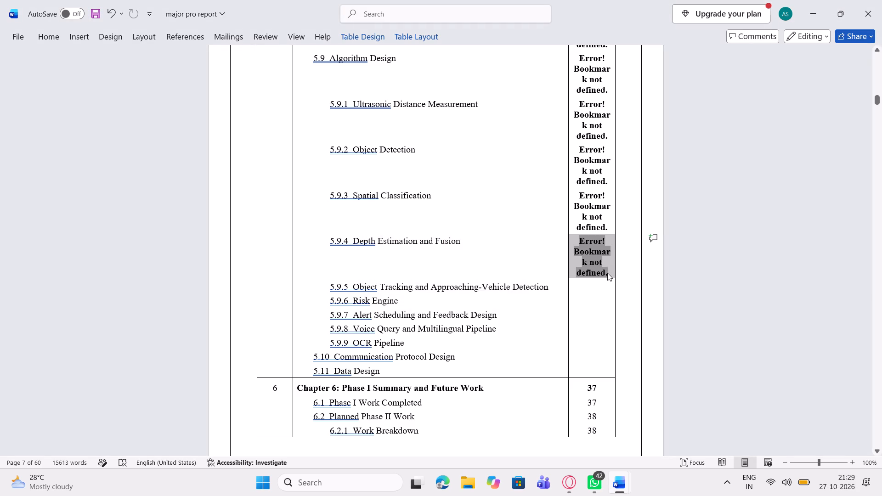
# Clear the "Error! Bookmark not defined." text from the page-number cell of 5.9.4 Depth Estimation and Fusion in the contents table.
pyautogui.click(607, 273)
pyautogui.moveTo(607, 273); pyautogui.dragTo(579, 248)
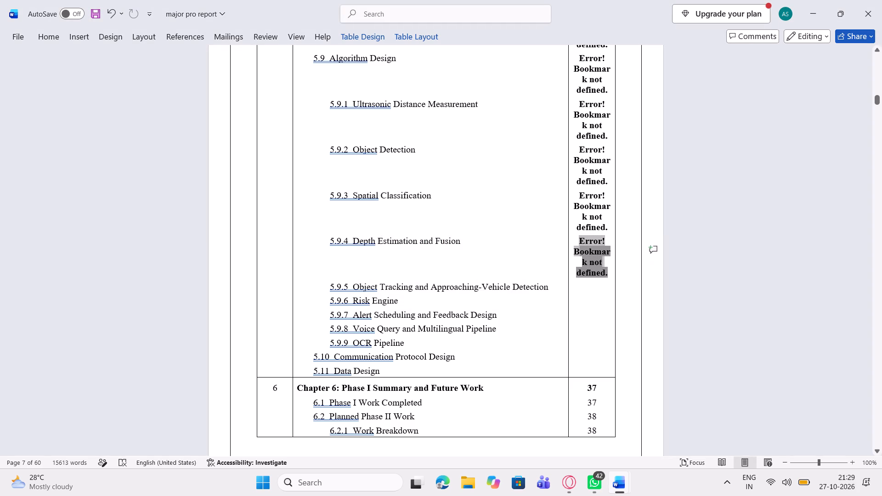
pyautogui.moveTo(579, 248); pyautogui.dragTo(580, 244)
pyautogui.press('BackSpace')
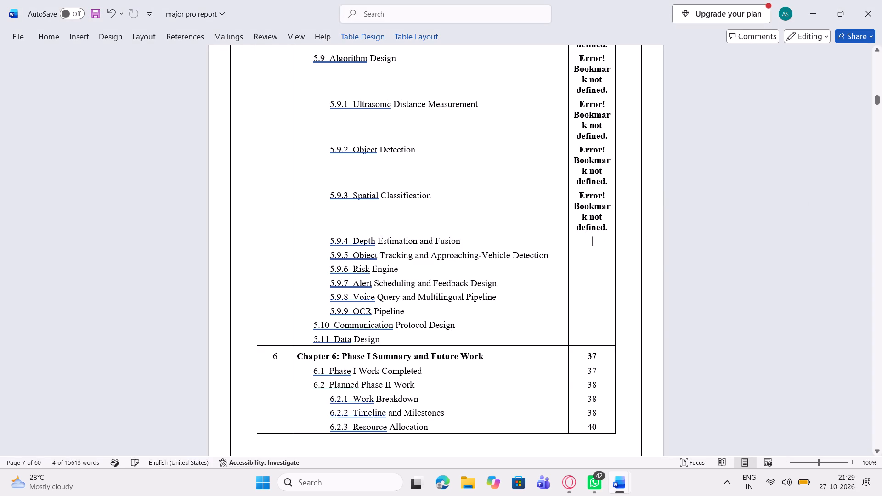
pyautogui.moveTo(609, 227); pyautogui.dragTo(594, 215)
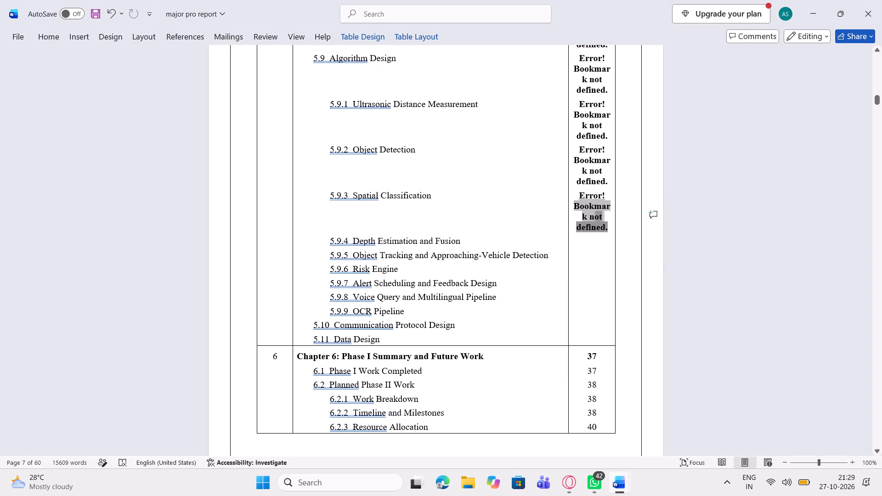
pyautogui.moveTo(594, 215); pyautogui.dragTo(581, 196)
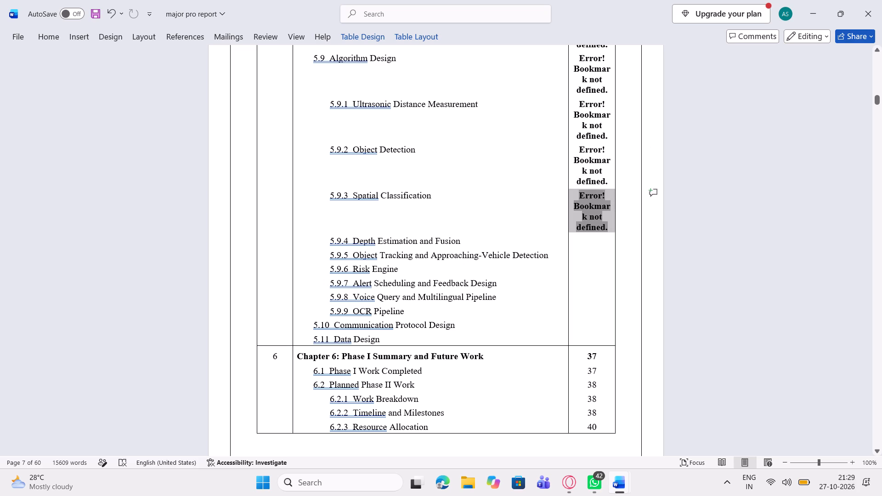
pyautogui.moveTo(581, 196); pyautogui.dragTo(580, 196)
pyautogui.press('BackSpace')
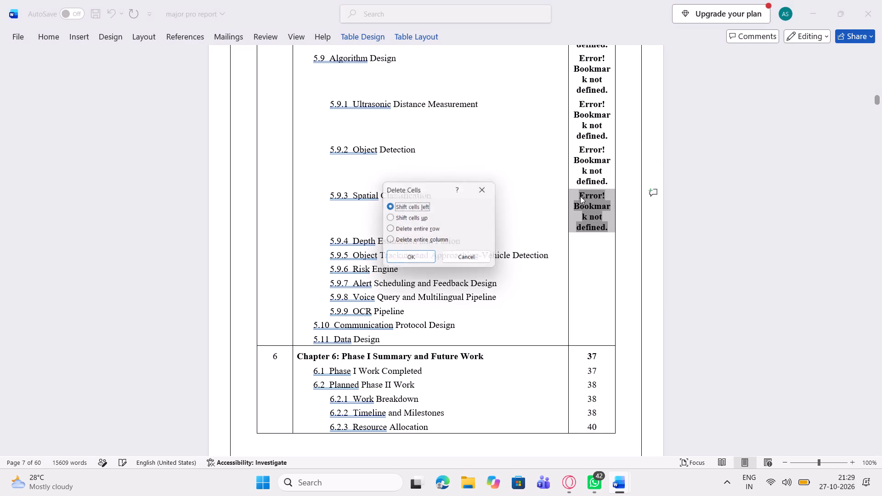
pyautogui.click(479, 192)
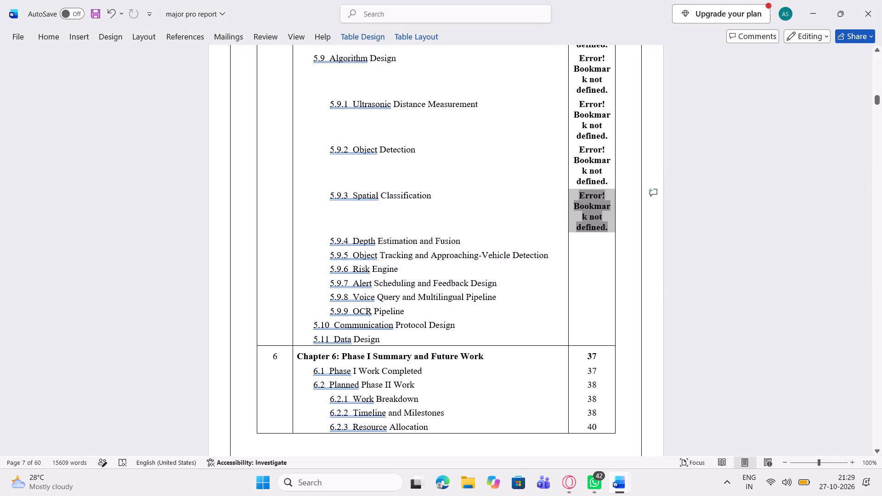
# Clear the "Error! Bookmark not defined." text from the page-number cell of 5.9.3 Spatial Classification in the contents table.
pyautogui.click(610, 226)
pyautogui.moveTo(610, 226); pyautogui.dragTo(586, 206)
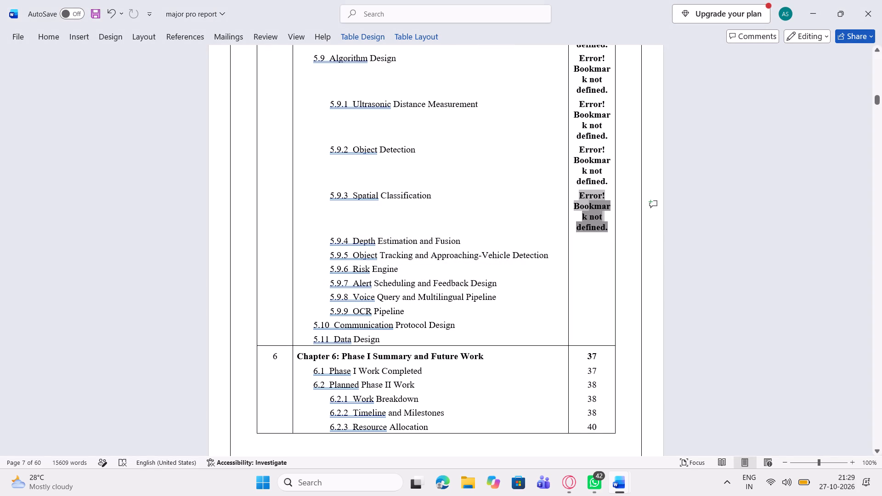
pyautogui.moveTo(586, 206); pyautogui.dragTo(580, 201)
pyautogui.moveTo(580, 201); pyautogui.dragTo(576, 196)
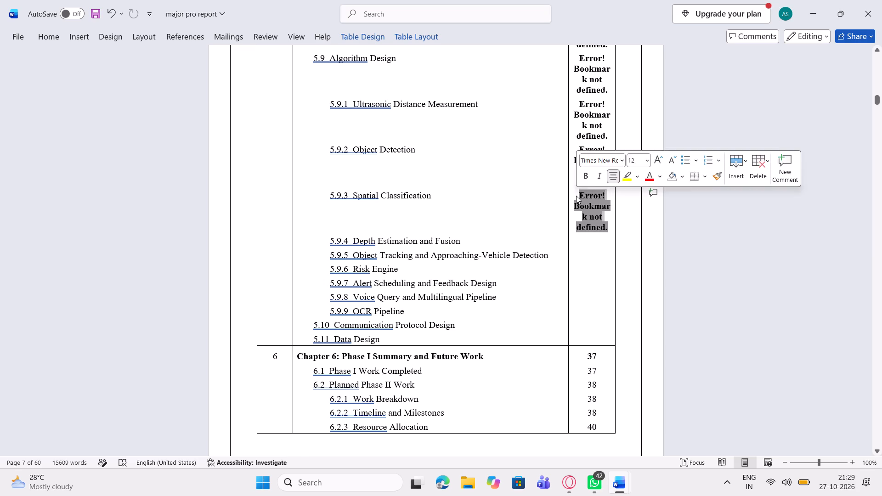
pyautogui.press('BackSpace')
# Clear the "Error! Bookmark not defined." text from the page-number cell of 5.9.2 Object Detection, keeping the cell itself.
pyautogui.moveTo(609, 181); pyautogui.dragTo(583, 164)
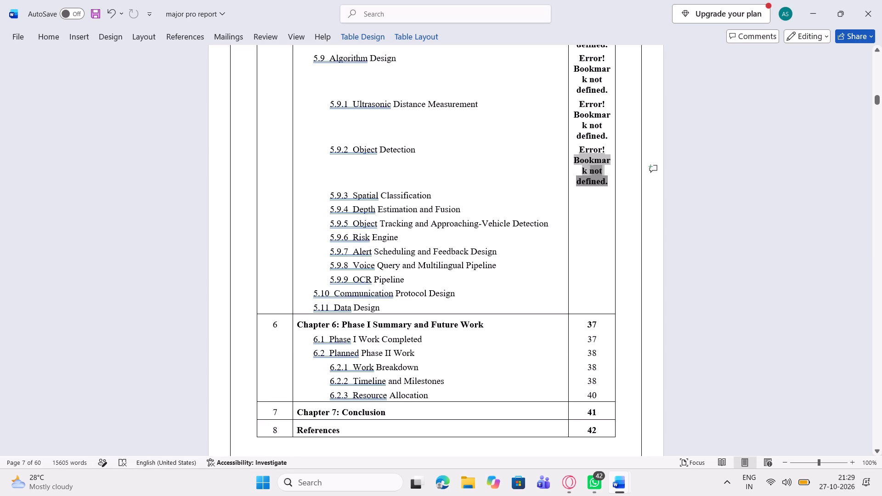
pyautogui.moveTo(583, 164); pyautogui.dragTo(579, 147)
pyautogui.press('BackSpace')
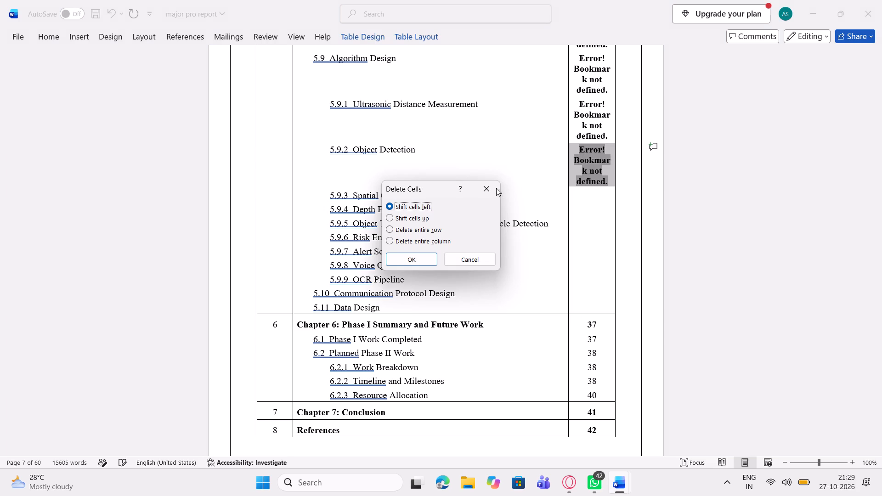
pyautogui.click(488, 187)
pyautogui.click(606, 184)
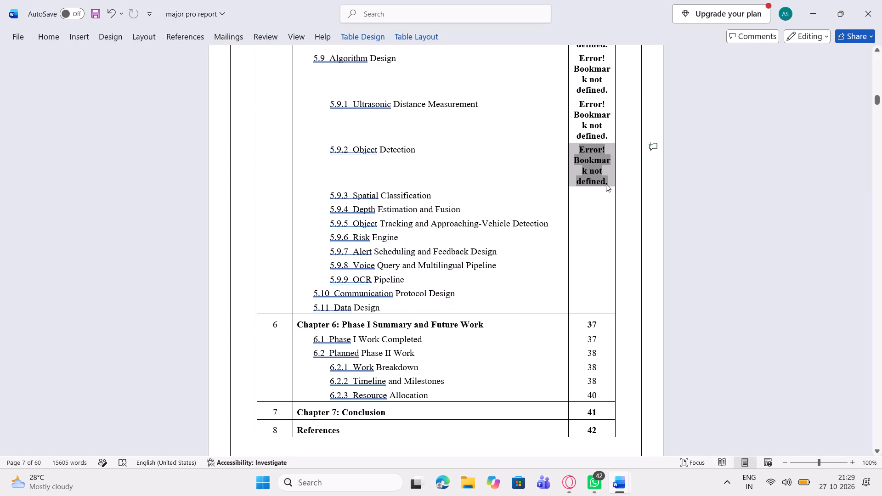
pyautogui.moveTo(611, 182); pyautogui.dragTo(588, 161)
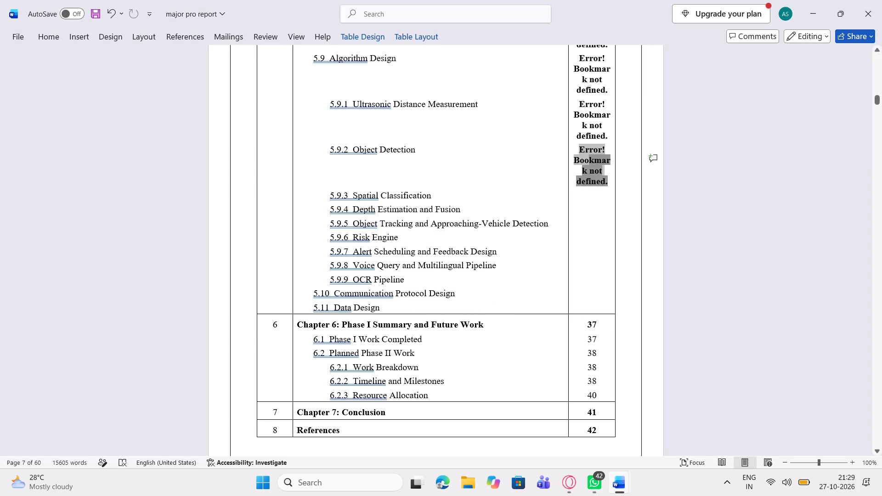
pyautogui.moveTo(588, 161); pyautogui.dragTo(579, 153)
pyautogui.press('BackSpace')
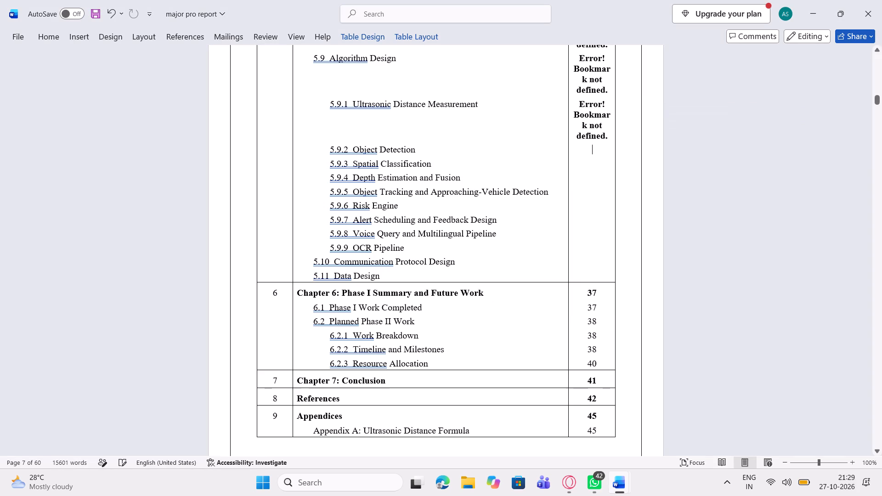
# Clear the "Error! Bookmark not defined." text from the page-number cells of 5.9.1 Ultrasonic Distance Measurement and 5.9 Algorithm Design.
pyautogui.scroll(1, 609, 141)
pyautogui.moveTo(609, 335); pyautogui.dragTo(581, 305)
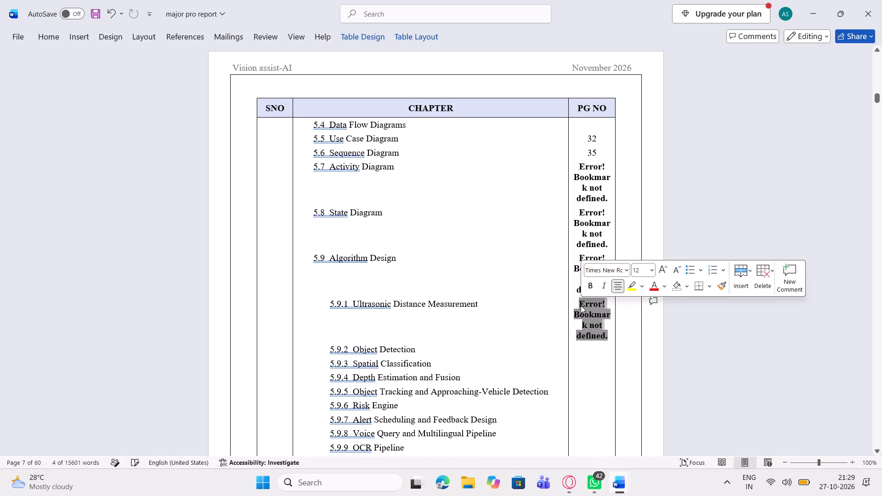
pyautogui.press('BackSpace')
pyautogui.moveTo(607, 290); pyautogui.dragTo(590, 276)
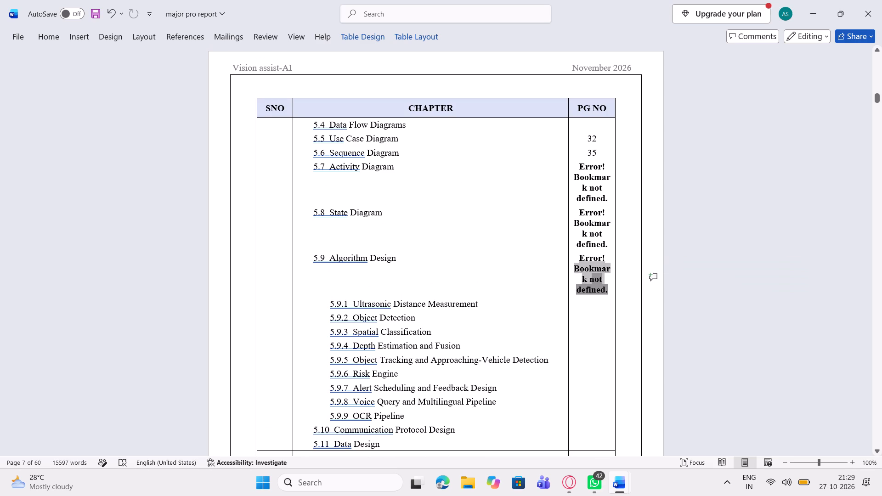
pyautogui.moveTo(590, 276); pyautogui.dragTo(578, 262)
pyautogui.press('BackSpace')
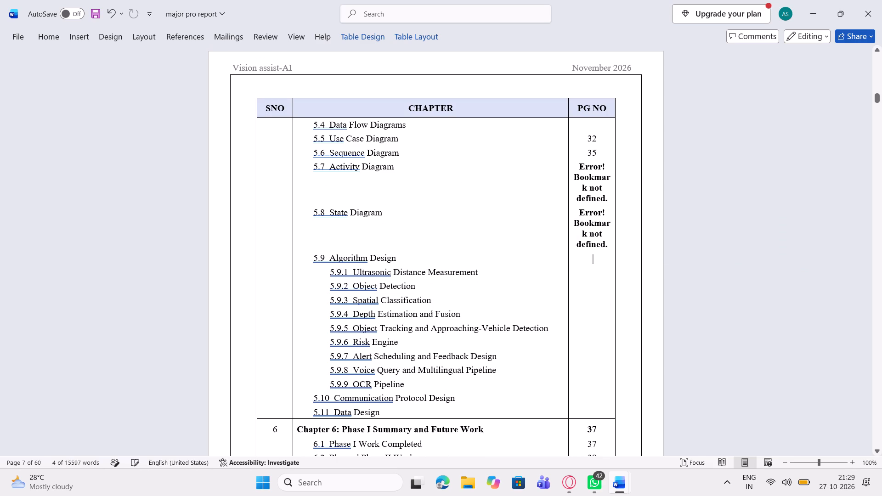
# Clear the "Error! Bookmark not defined." text, including any leftover period, from the page-number cells of 5.8 State Diagram and 5.7 Activity Diagram.
pyautogui.moveTo(606, 241); pyautogui.dragTo(581, 216)
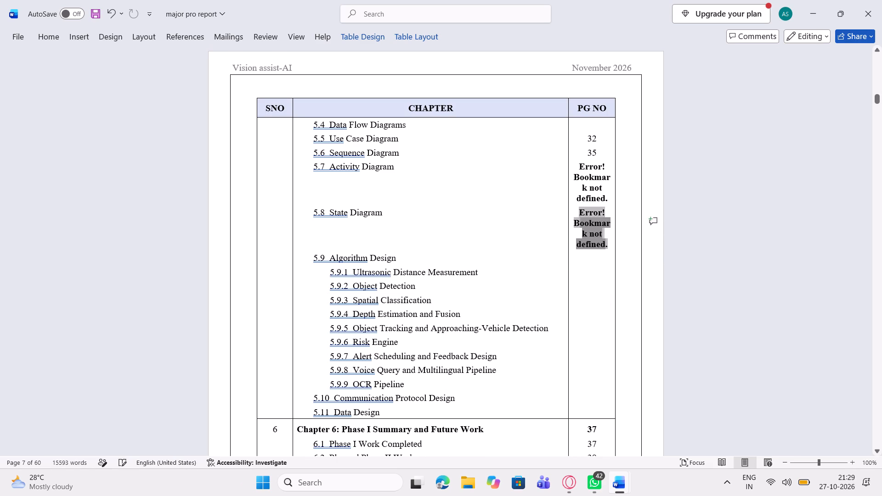
pyautogui.moveTo(581, 216); pyautogui.dragTo(579, 214)
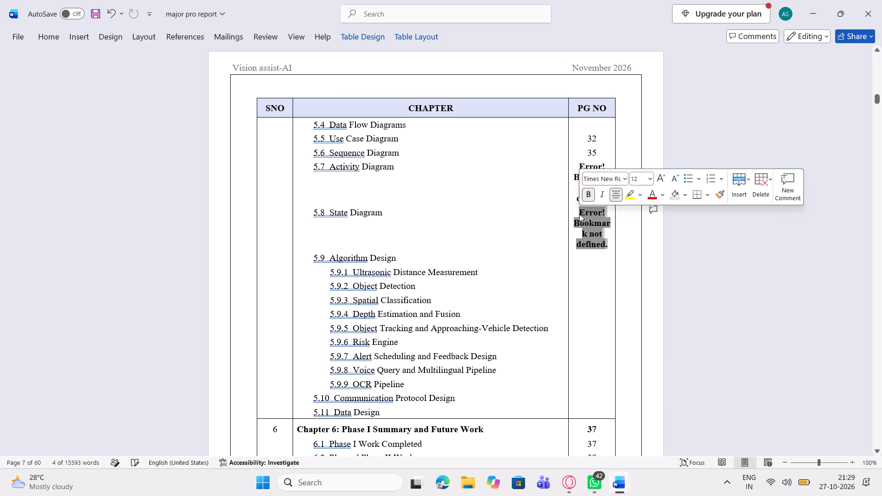
pyautogui.press('BackSpace')
pyautogui.click(600, 210)
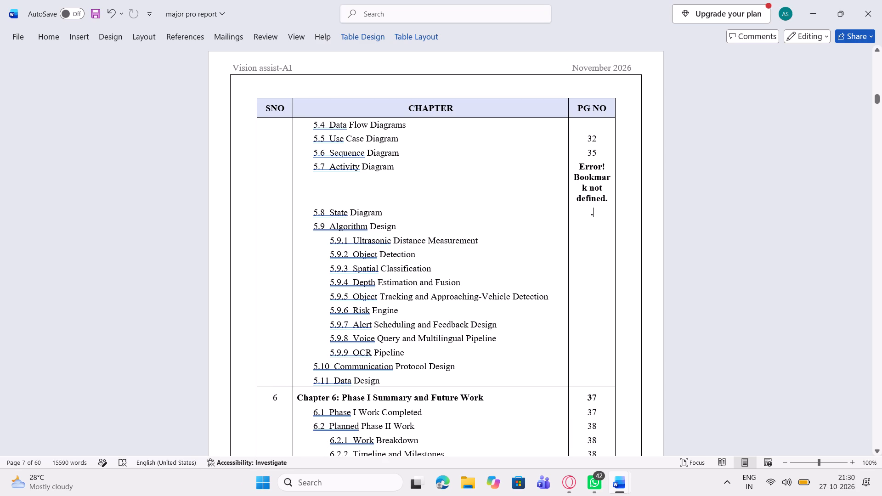
pyautogui.press('BackSpace')
pyautogui.press('BackSpace')
pyautogui.moveTo(608, 202); pyautogui.dragTo(591, 184)
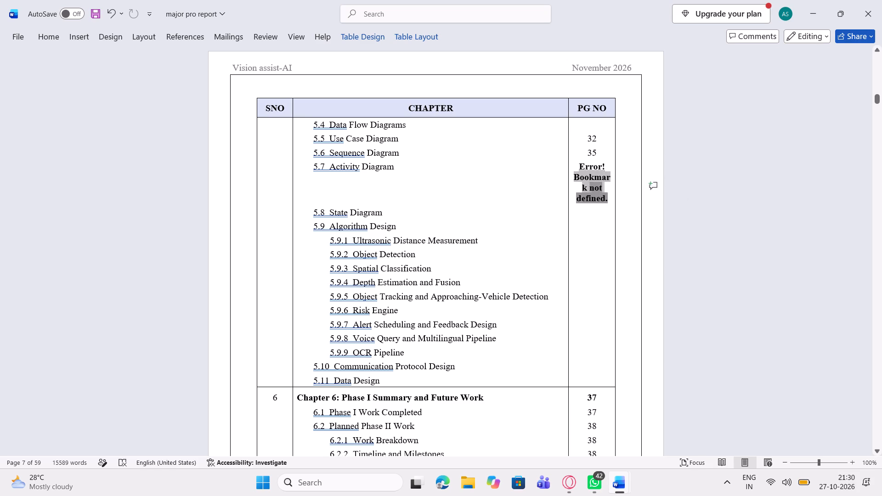
pyautogui.moveTo(591, 184); pyautogui.dragTo(580, 168)
pyautogui.press('BackSpace')
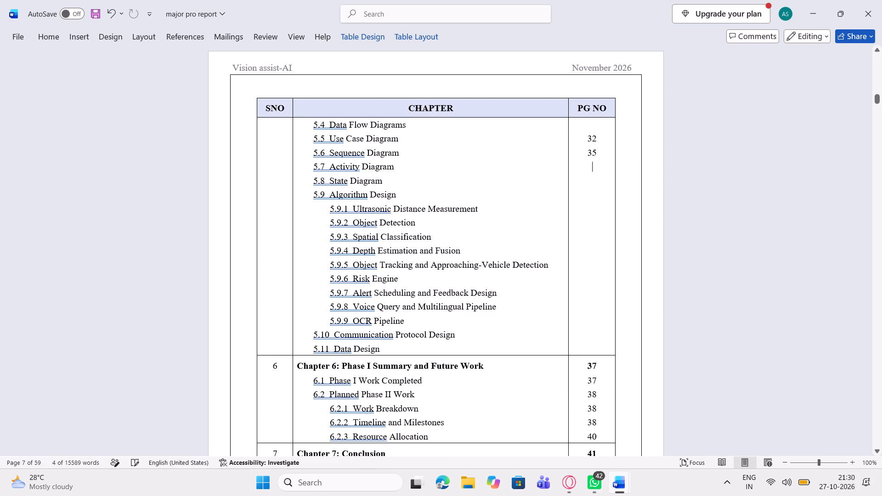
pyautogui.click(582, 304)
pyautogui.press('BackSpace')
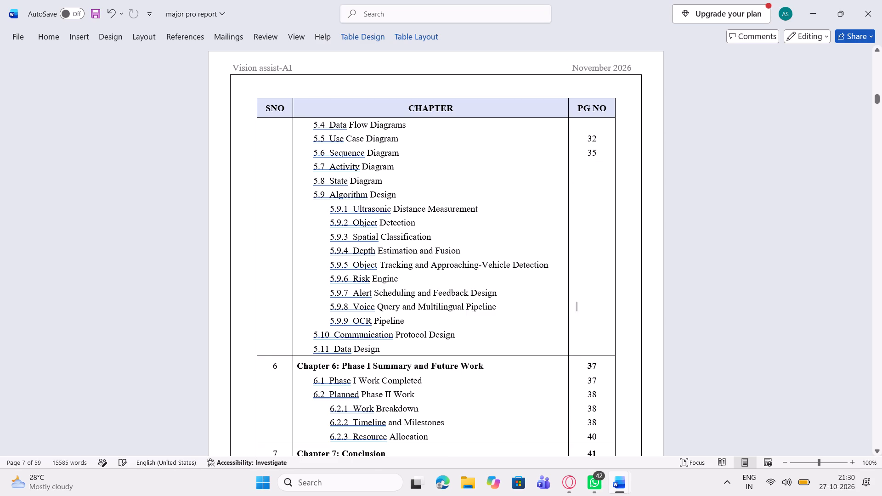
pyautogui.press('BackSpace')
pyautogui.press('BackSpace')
# Enter 36 as the page number of 5.7 Activity Diagram, spaced in line with the numbers above it.
pyautogui.click(585, 170)
pyautogui.press('BackSpace')
pyautogui.press('BackSpace')
pyautogui.press('BackSpace')
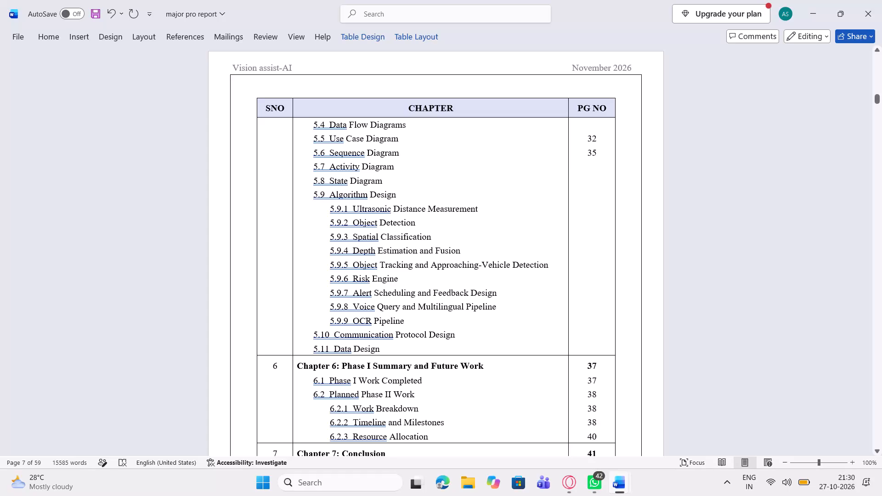
pyautogui.press('space')
pyautogui.press('space')
pyautogui.press('space')
pyautogui.press('space')
pyautogui.press('space')
pyautogui.press('space')
pyautogui.press('space')
pyautogui.press('space')
pyautogui.write('56')
pyautogui.press('BackSpace')
pyautogui.press('BackSpace')
pyautogui.press('BackSpace')
pyautogui.press('BackSpace')
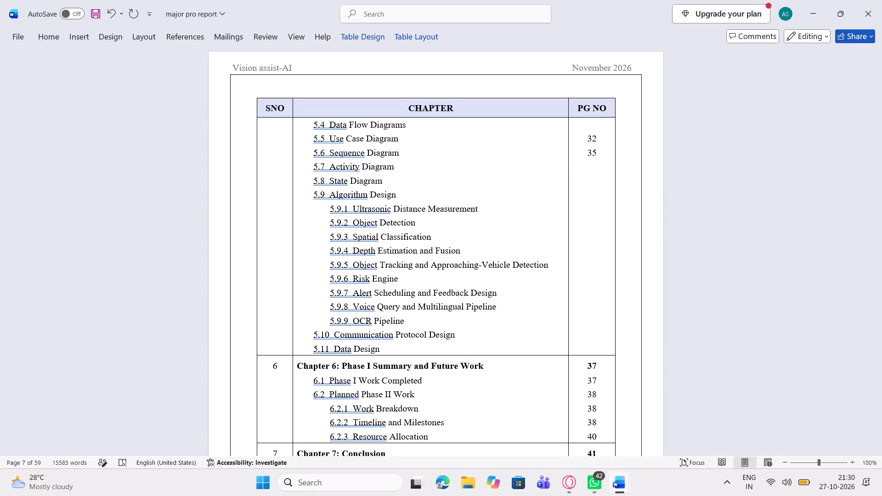
pyautogui.write('36')
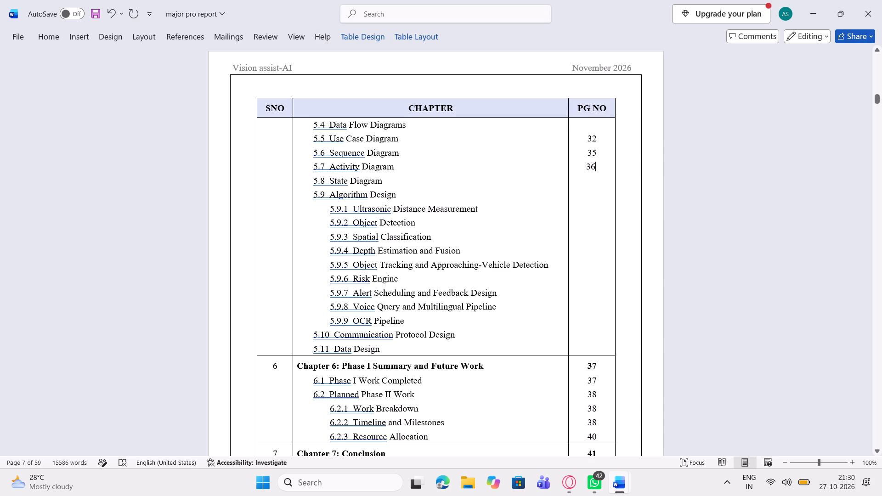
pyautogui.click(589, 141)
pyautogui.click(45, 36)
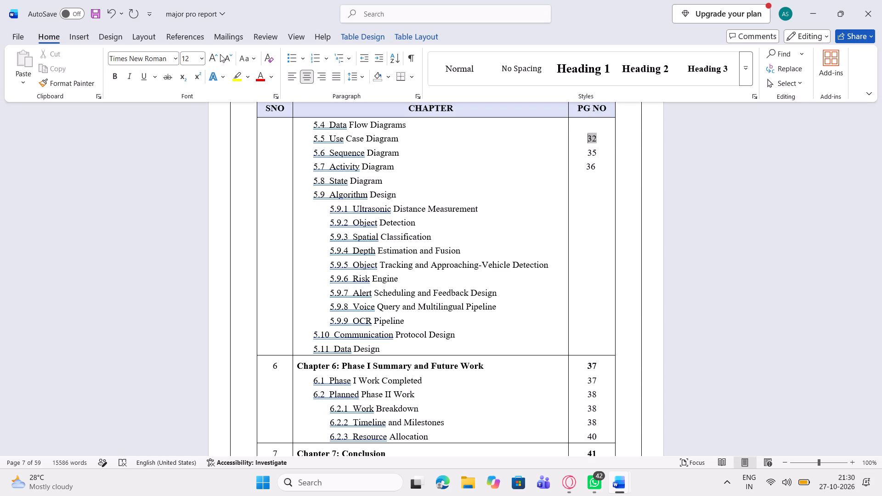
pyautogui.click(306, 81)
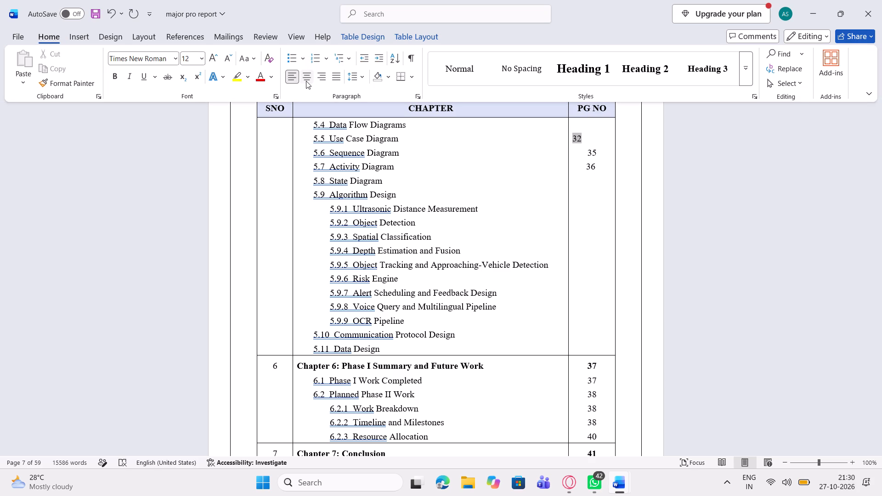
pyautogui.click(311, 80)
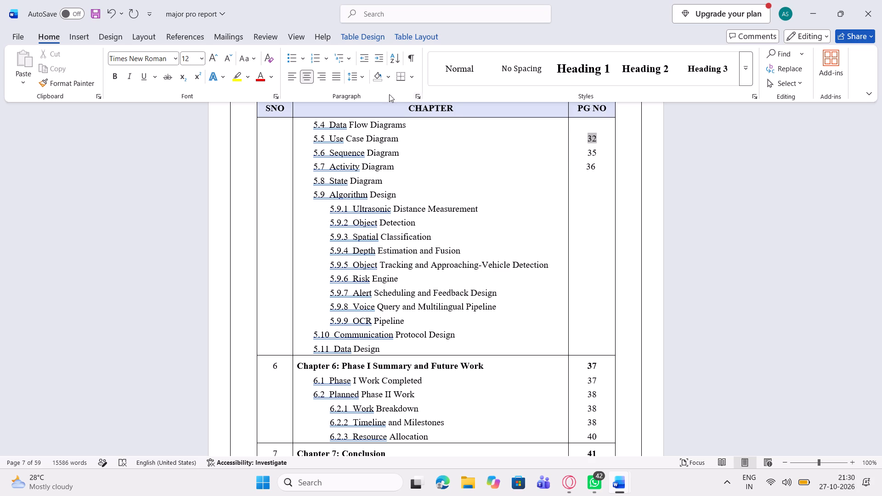
# Centre-align the page number 36 of 5.7 Activity Diagram within its cell.
pyautogui.click(587, 165)
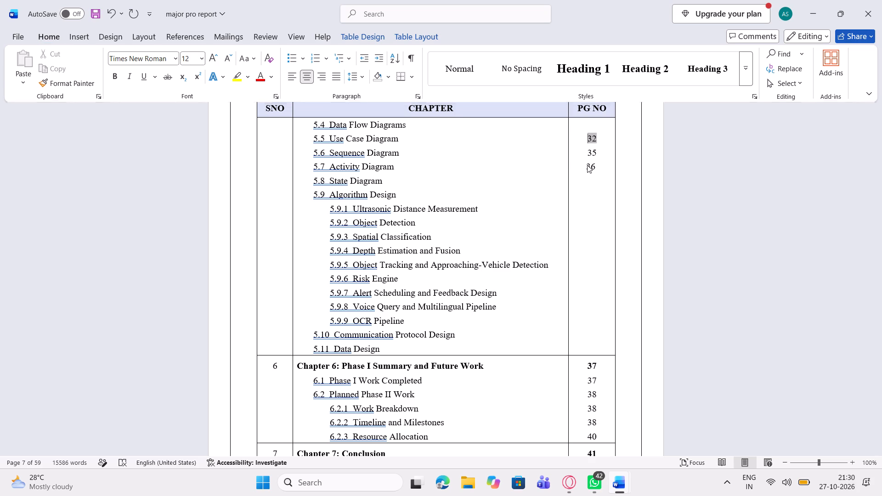
pyautogui.click(587, 165)
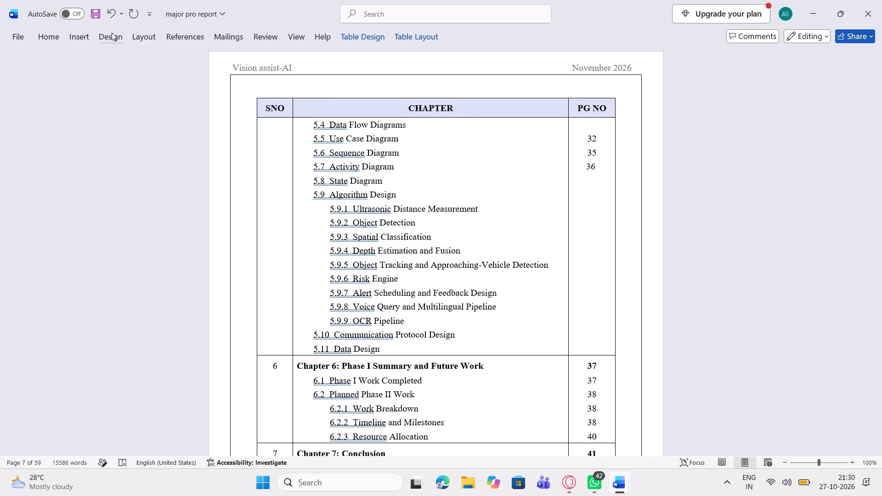
pyautogui.click(47, 37)
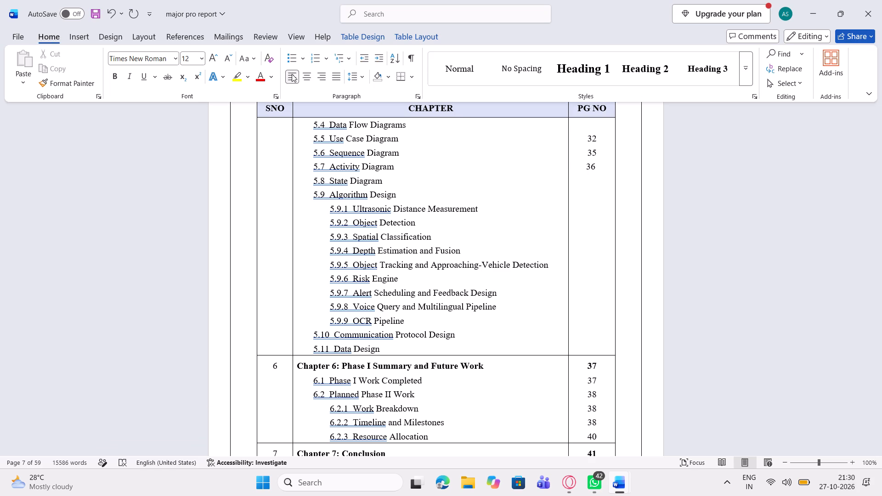
pyautogui.click(292, 74)
pyautogui.click(307, 76)
# Add a new line after 36 in the page-number cell of 5.7 Activity Diagram.
pyautogui.click(596, 159)
pyautogui.click(597, 164)
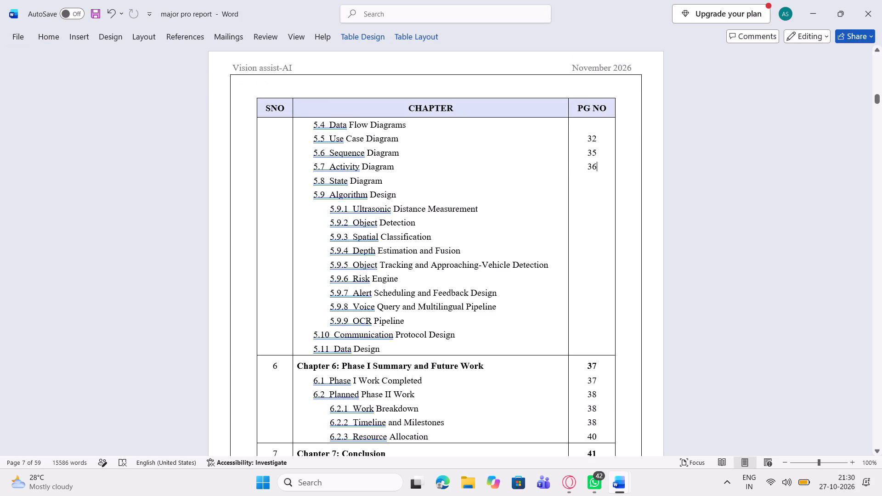
pyautogui.press('Return')
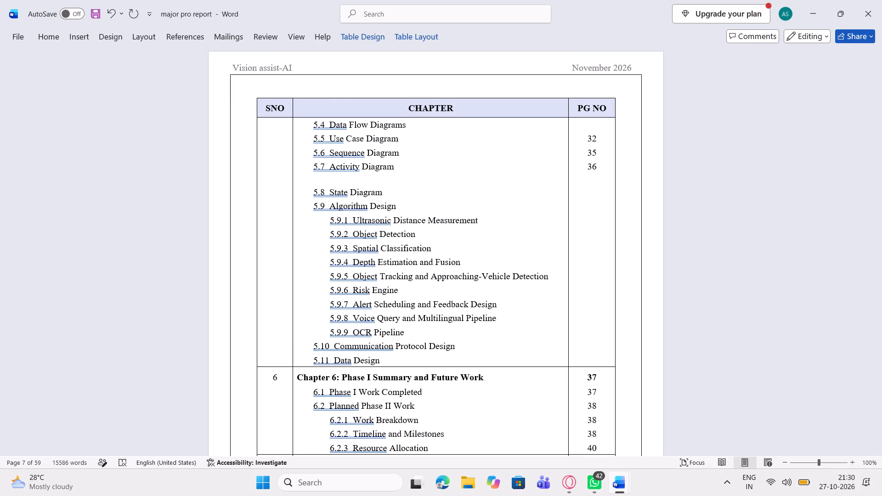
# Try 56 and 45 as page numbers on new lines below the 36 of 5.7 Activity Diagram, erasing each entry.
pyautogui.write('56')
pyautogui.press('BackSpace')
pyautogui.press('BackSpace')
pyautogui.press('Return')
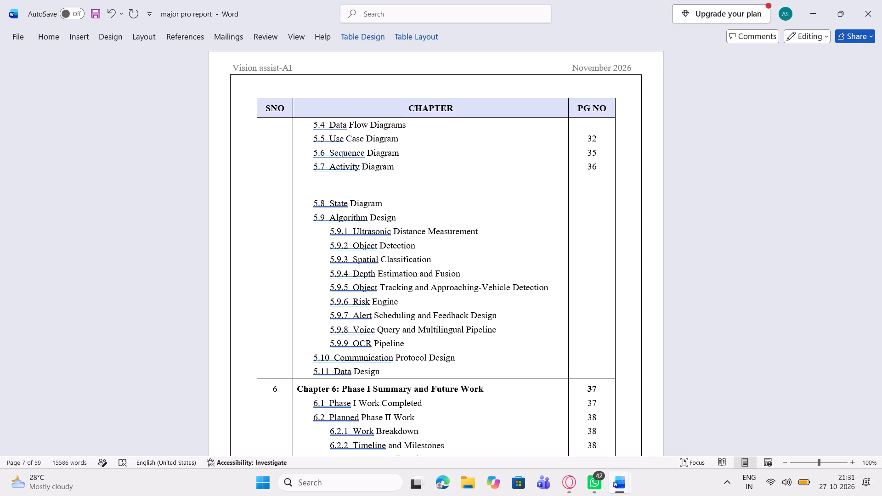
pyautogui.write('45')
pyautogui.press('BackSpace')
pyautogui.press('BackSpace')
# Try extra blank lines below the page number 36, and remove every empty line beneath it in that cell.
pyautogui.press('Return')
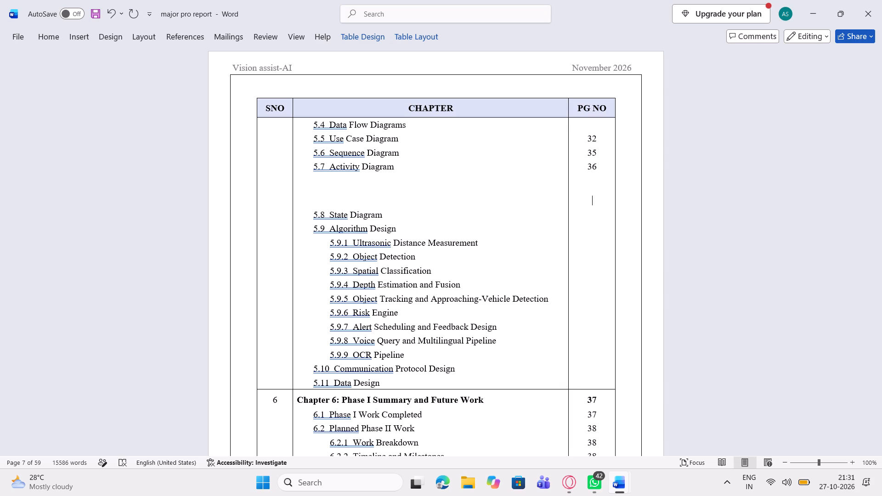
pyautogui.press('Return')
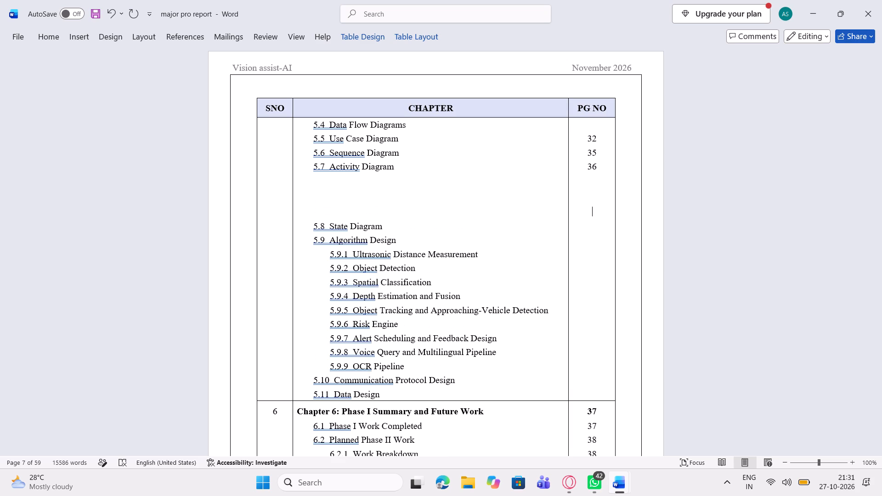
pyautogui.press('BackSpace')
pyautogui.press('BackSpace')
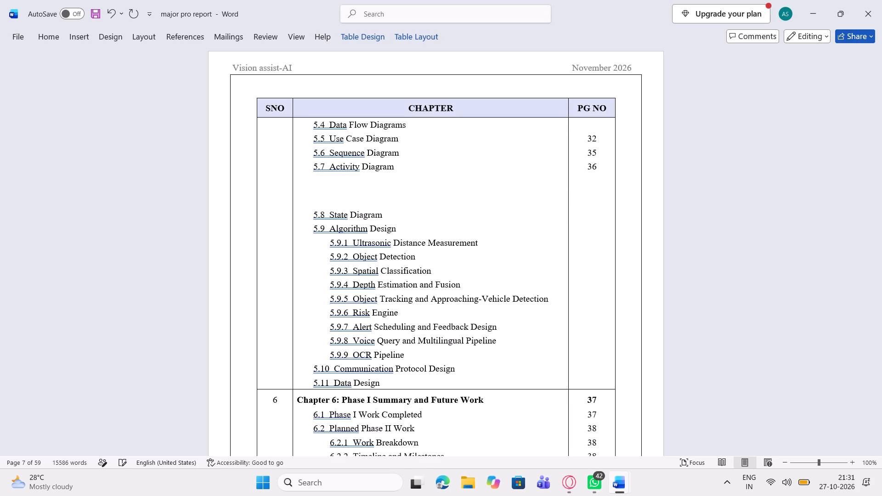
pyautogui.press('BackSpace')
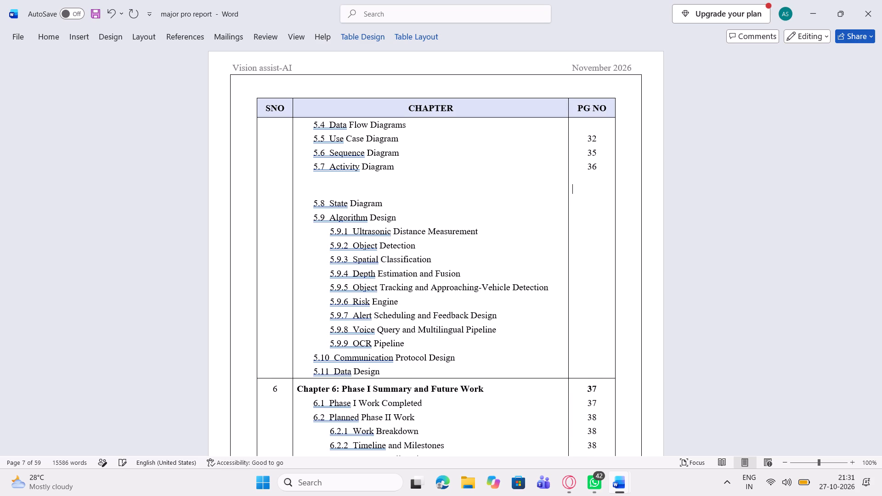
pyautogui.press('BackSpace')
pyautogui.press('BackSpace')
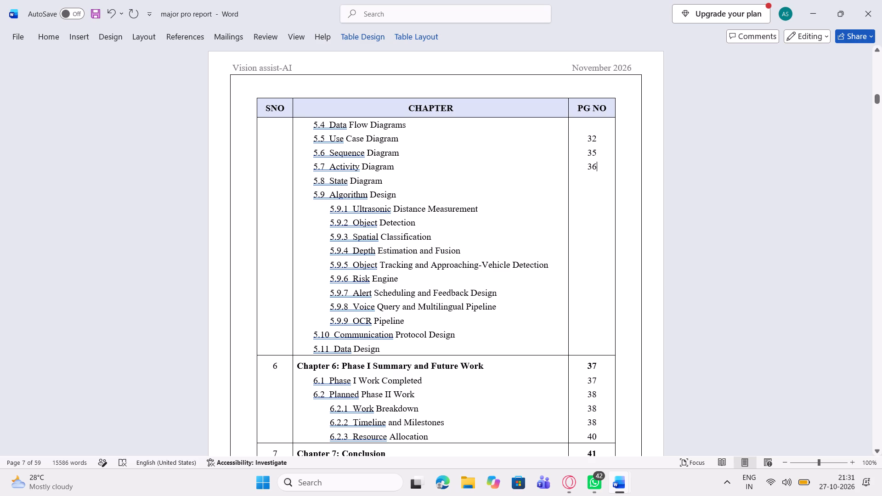
# Add one new line below 36 in the page-number cell of 5.7 Activity Diagram and place the text cursor on it.
pyautogui.press('Return')
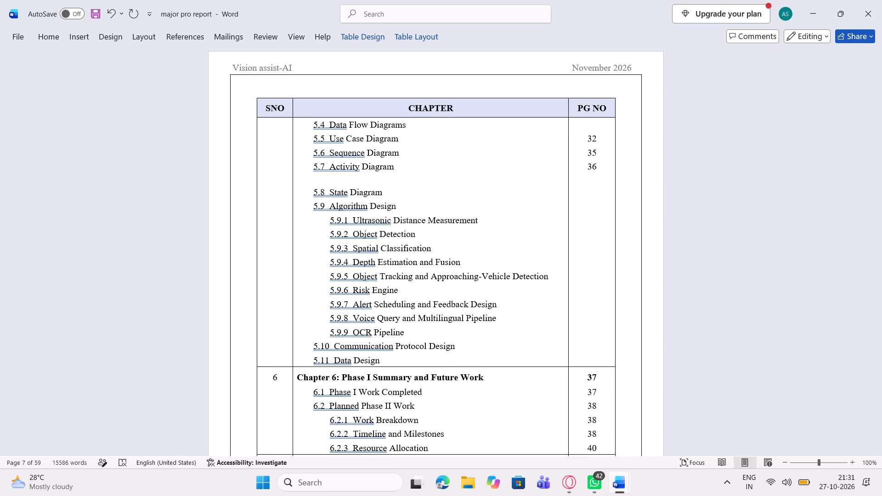
pyautogui.press('Left')
pyautogui.press('Left')
pyautogui.press('Right')
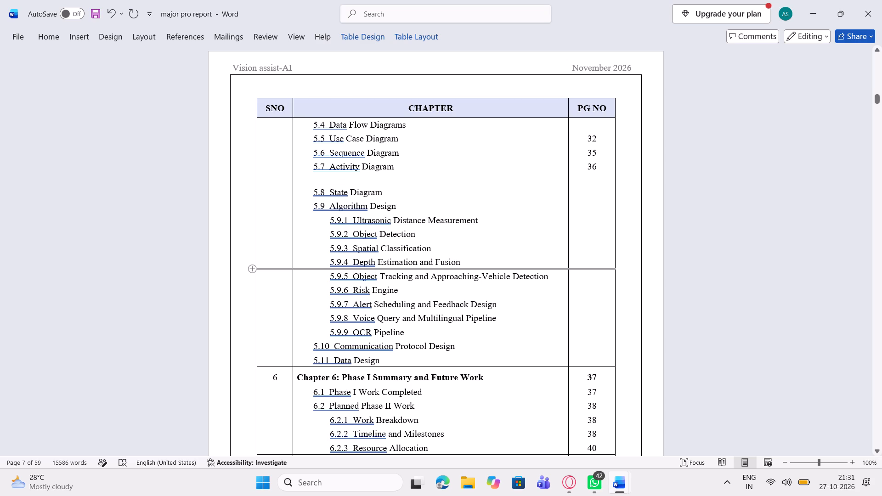
pyautogui.click(580, 184)
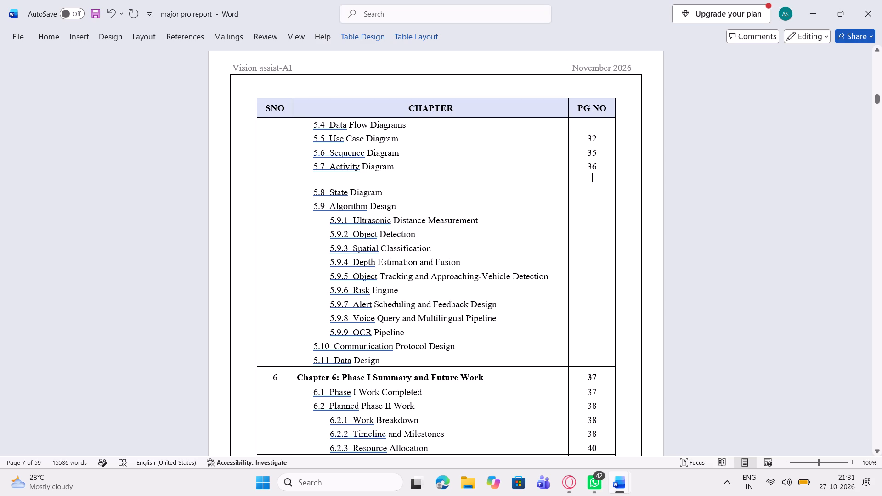
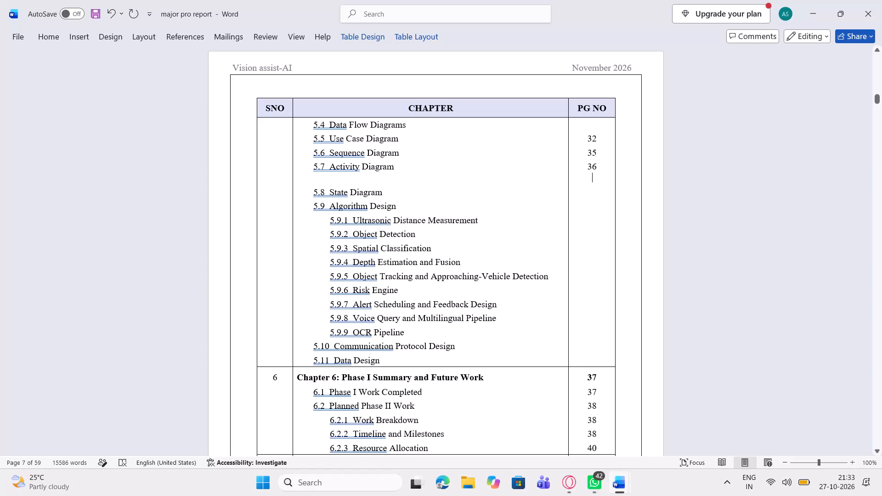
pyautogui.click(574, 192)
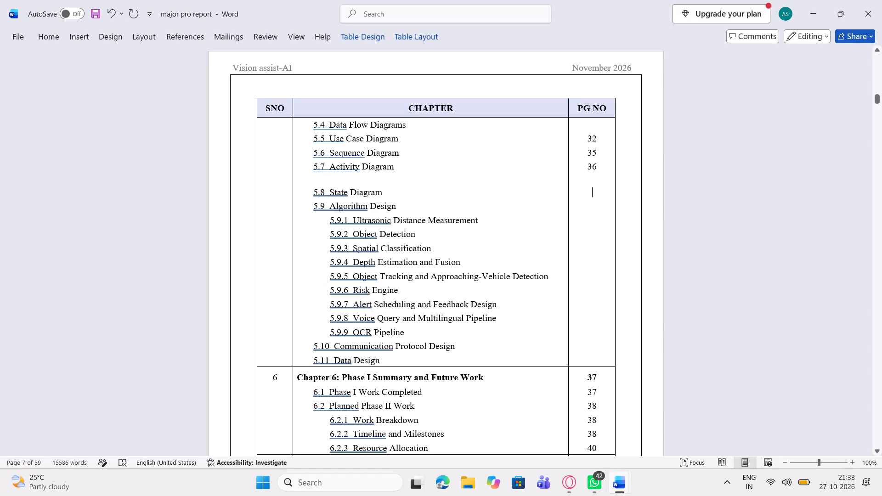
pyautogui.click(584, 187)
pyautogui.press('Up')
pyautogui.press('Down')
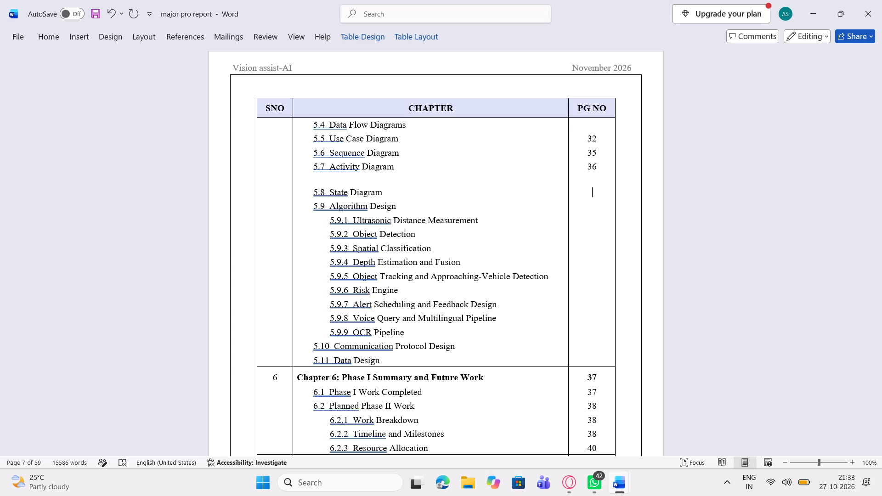
# Review the page numbers in the table of contents from Chapter 1 through the Chapter 5 entries.
pyautogui.scroll(5, 526, 175)
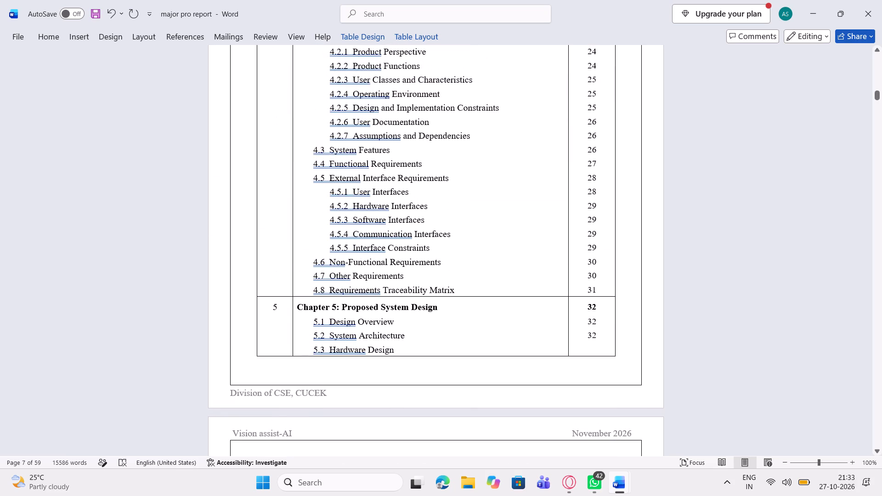
pyautogui.scroll(5, 526, 175)
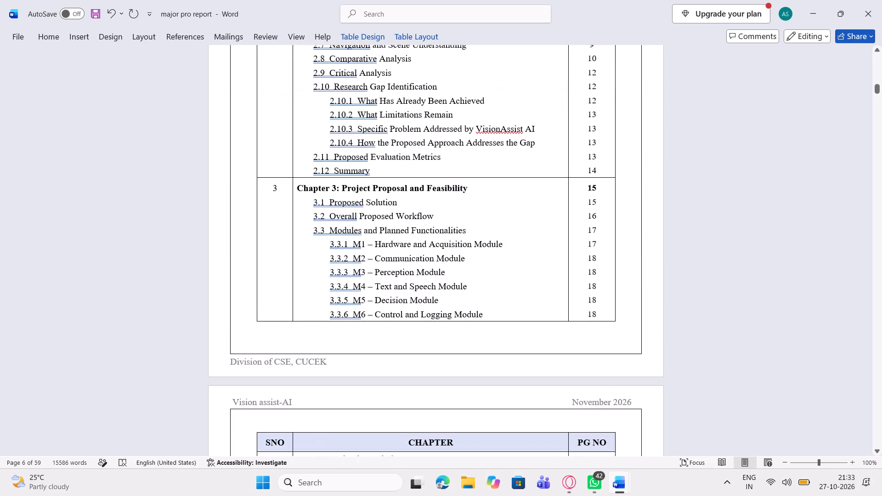
pyautogui.scroll(6, 526, 175)
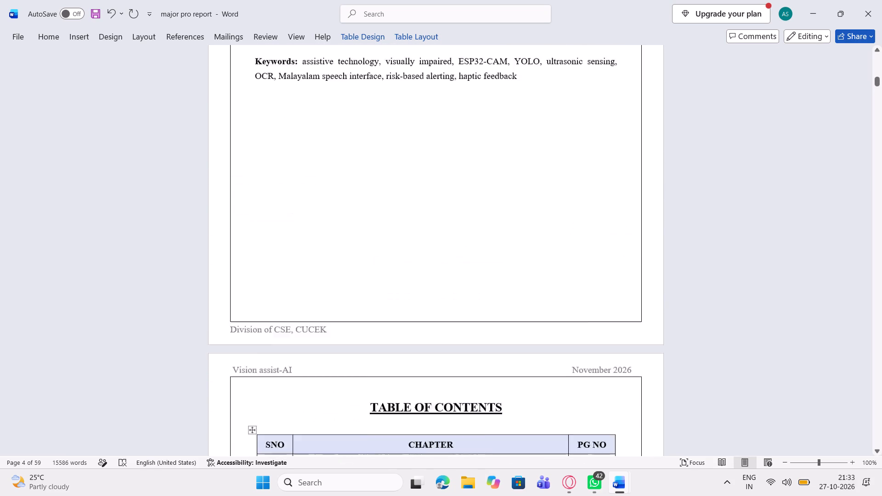
pyautogui.scroll(1, 526, 175)
pyautogui.scroll(-3, 526, 175)
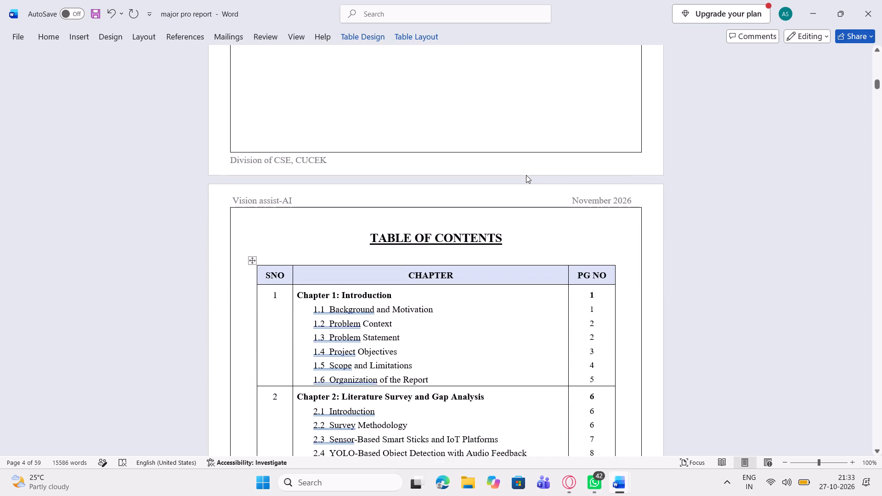
pyautogui.scroll(-1, 526, 175)
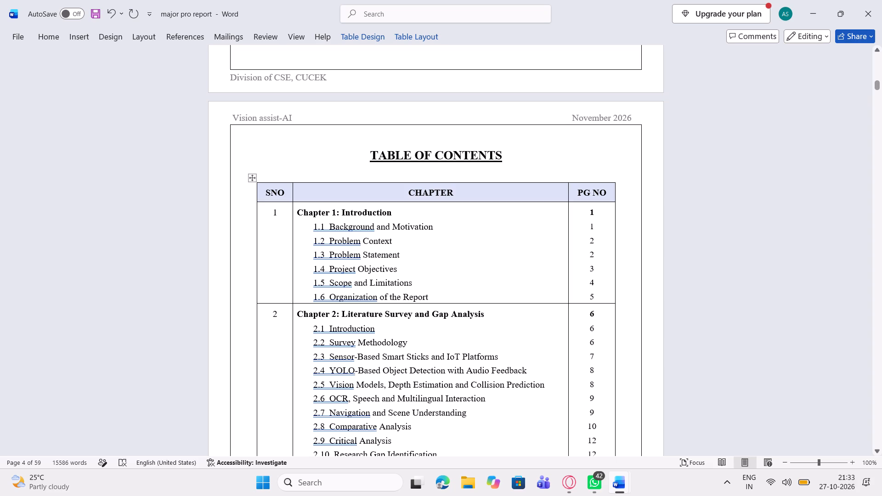
pyautogui.scroll(-3, 523, 256)
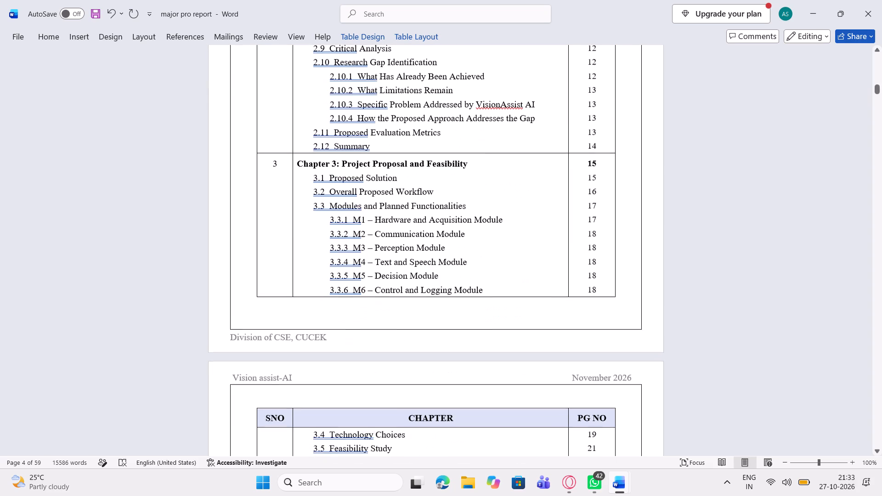
pyautogui.scroll(-2, 523, 256)
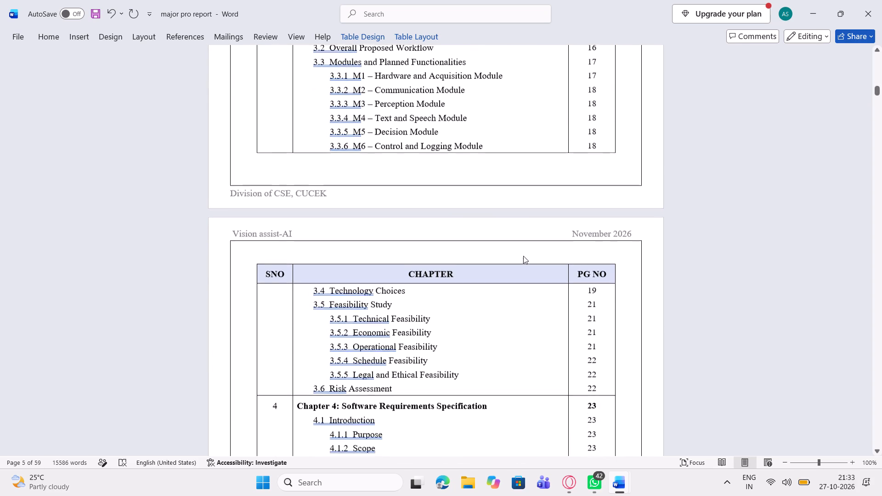
pyautogui.scroll(-2, 523, 256)
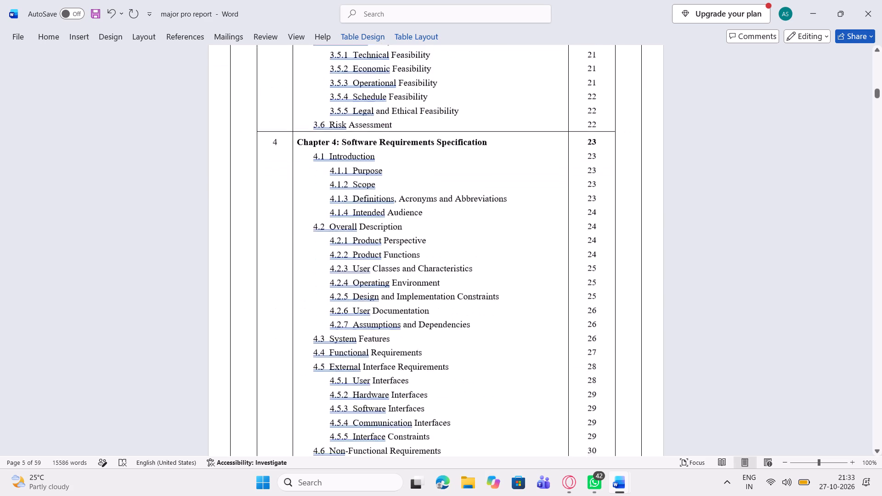
pyautogui.scroll(-2, 523, 256)
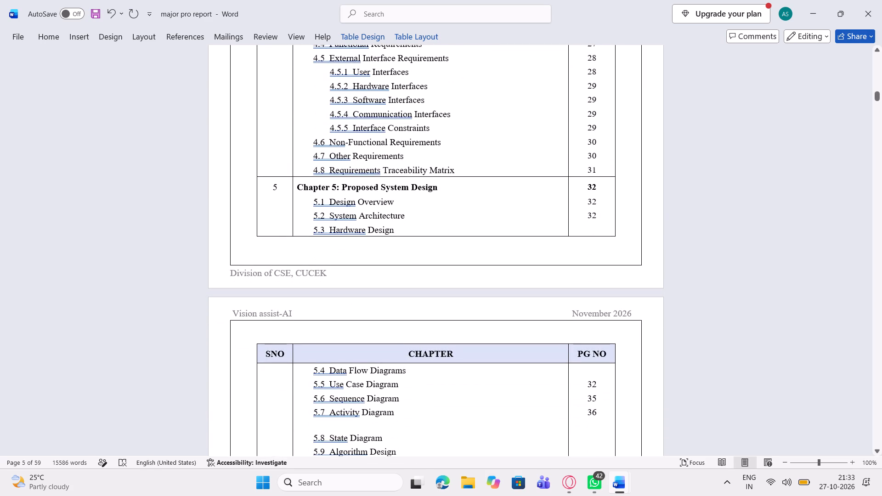
pyautogui.scroll(-1, 523, 256)
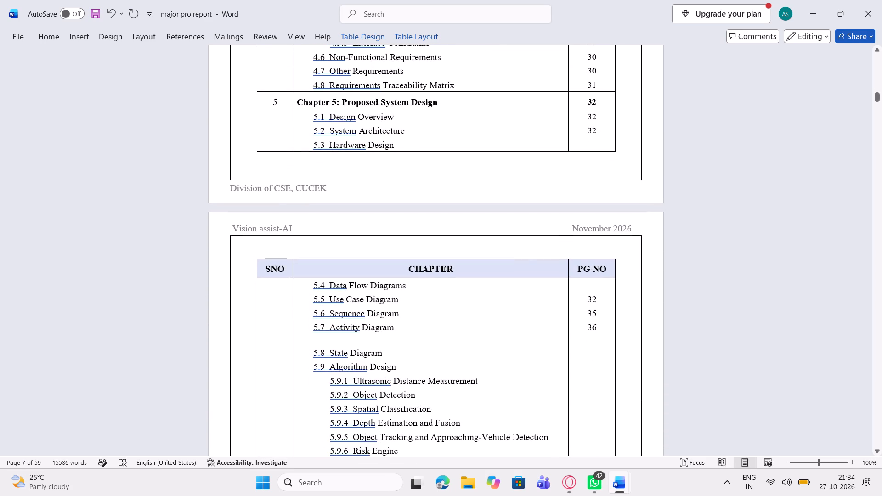
pyautogui.scroll(1, 523, 256)
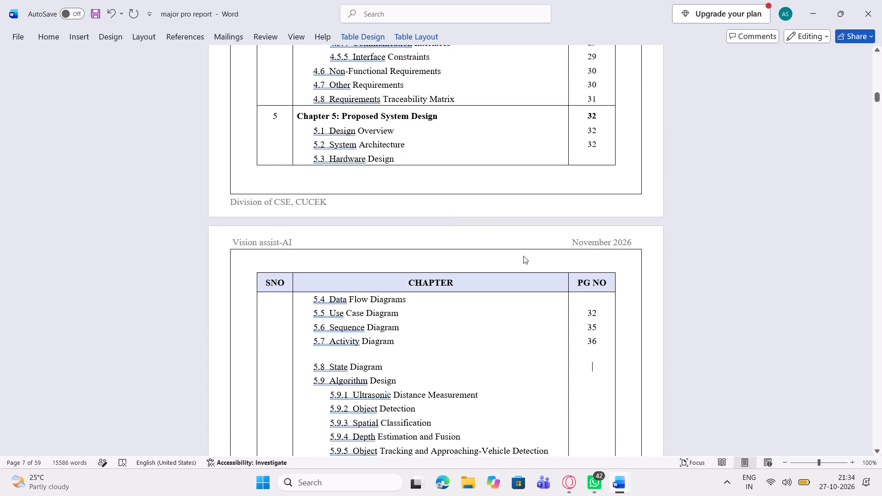
# Remove the indent before 5.8 State Diagram and re-indent the entry with seven spaces to line up with its neighbours.
pyautogui.click(312, 357)
pyautogui.press('Down')
pyautogui.press('BackSpace')
pyautogui.press('BackSpace')
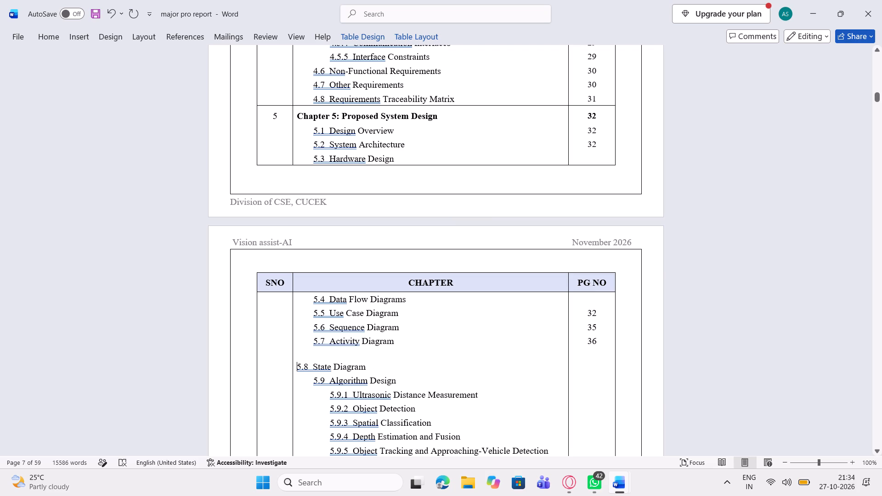
pyautogui.press('BackSpace')
pyautogui.press('space')
pyautogui.press('space')
pyautogui.press('space')
pyautogui.press('space')
pyautogui.press('space')
pyautogui.press('space')
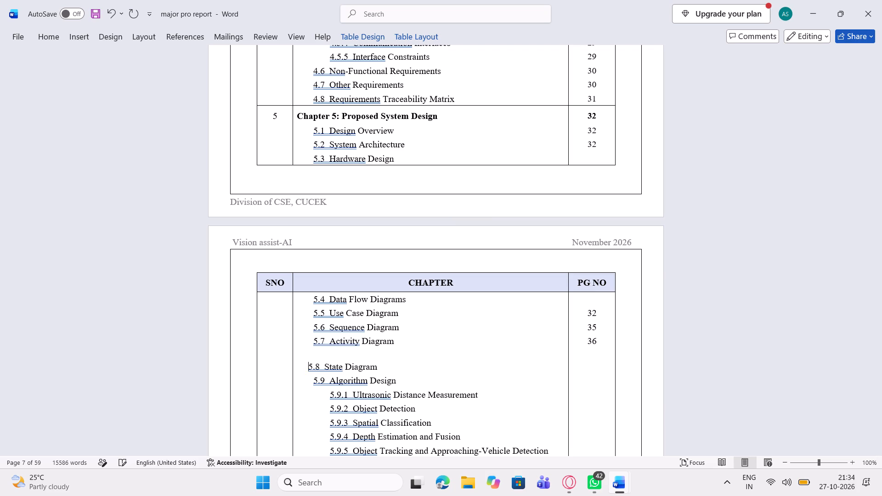
pyautogui.press('space')
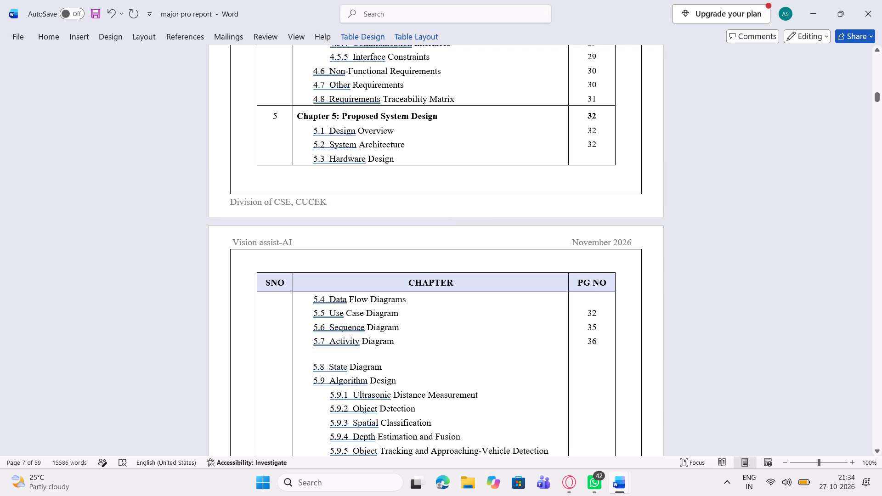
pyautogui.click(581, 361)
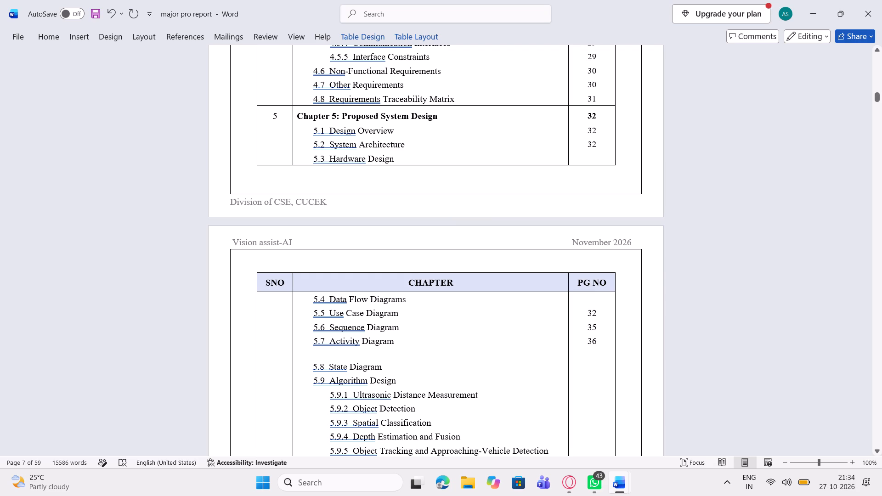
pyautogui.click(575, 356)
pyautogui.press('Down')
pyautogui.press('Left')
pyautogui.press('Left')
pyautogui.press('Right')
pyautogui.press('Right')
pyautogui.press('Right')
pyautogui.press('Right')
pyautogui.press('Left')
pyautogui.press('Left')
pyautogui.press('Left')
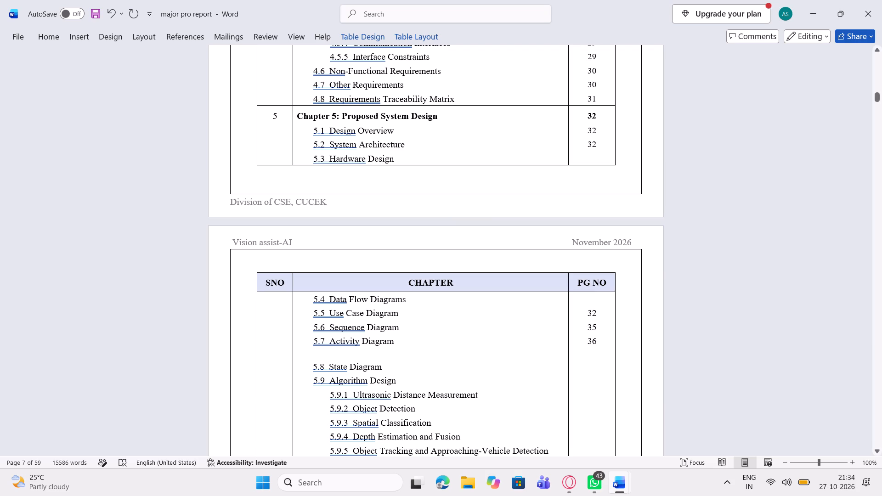
# Try to remove the empty space before the text position in the page-number cell of 5.8 State Diagram by deleting backwards.
pyautogui.click(582, 362)
pyautogui.press('Up')
pyautogui.press('Down')
pyautogui.keyDown('ctrl'); pyautogui.scroll(6, 675, 415); pyautogui.keyUp('ctrl')
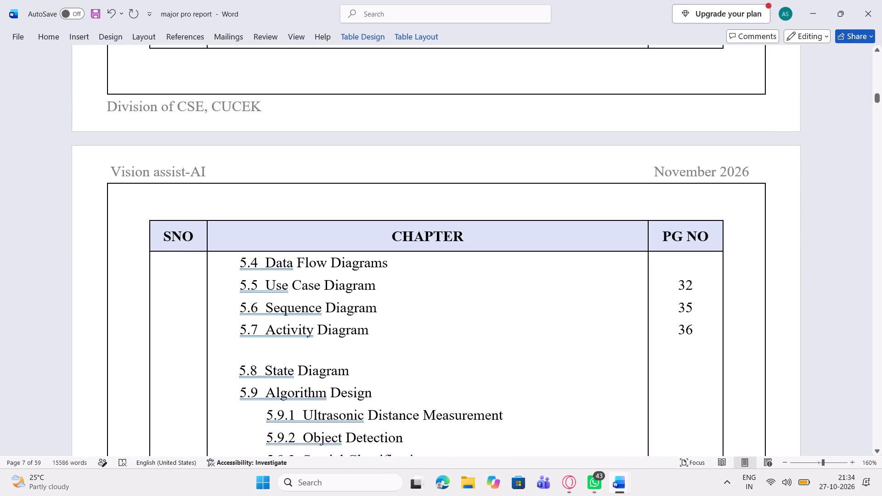
pyautogui.keyDown('ctrl'); pyautogui.scroll(-5, 675, 415); pyautogui.keyUp('ctrl')
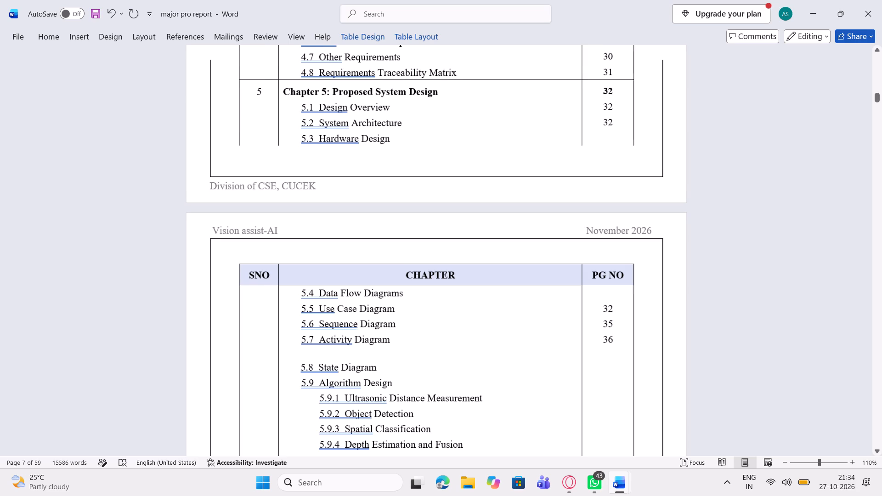
pyautogui.scroll(-1, 675, 415)
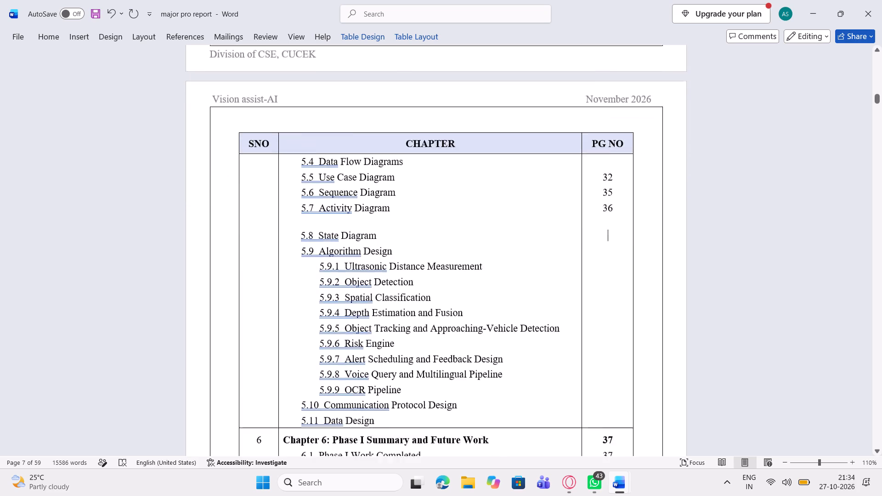
pyautogui.scroll(-1, 675, 415)
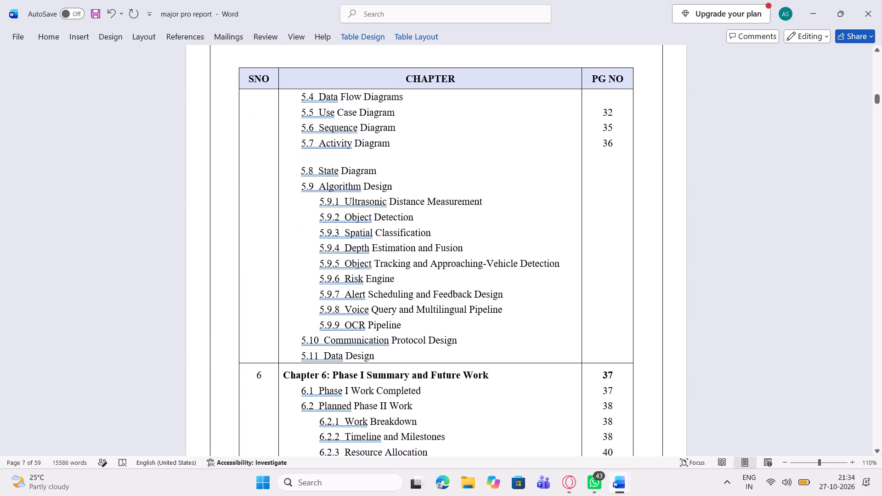
pyautogui.press('BackSpace')
pyautogui.press('BackSpace')
pyautogui.press('BackSpace')
pyautogui.press('BackSpace')
pyautogui.press('BackSpace')
pyautogui.press('BackSpace')
pyautogui.press('BackSpace')
pyautogui.press('BackSpace')
pyautogui.press('Right')
pyautogui.press('Left')
pyautogui.press('BackSpace')
pyautogui.press('BackSpace')
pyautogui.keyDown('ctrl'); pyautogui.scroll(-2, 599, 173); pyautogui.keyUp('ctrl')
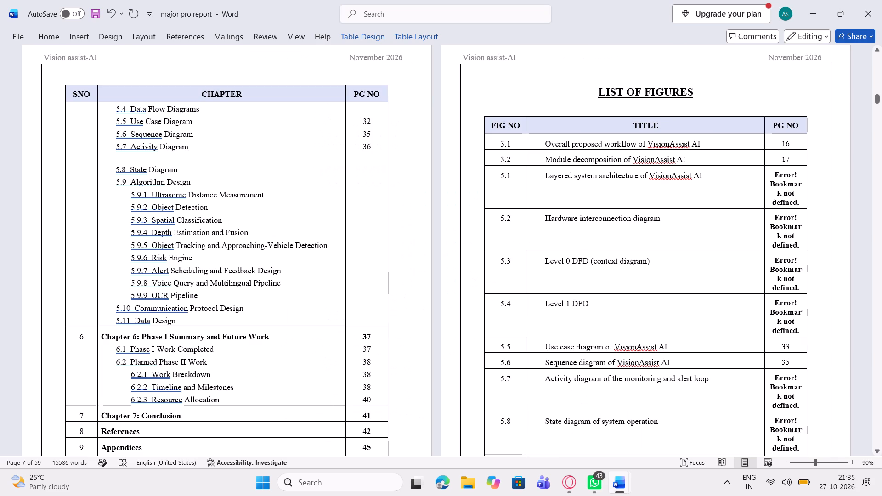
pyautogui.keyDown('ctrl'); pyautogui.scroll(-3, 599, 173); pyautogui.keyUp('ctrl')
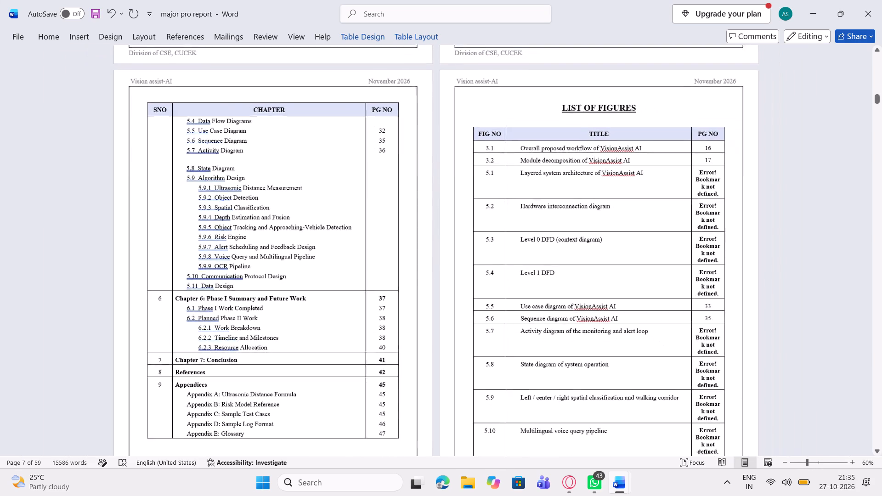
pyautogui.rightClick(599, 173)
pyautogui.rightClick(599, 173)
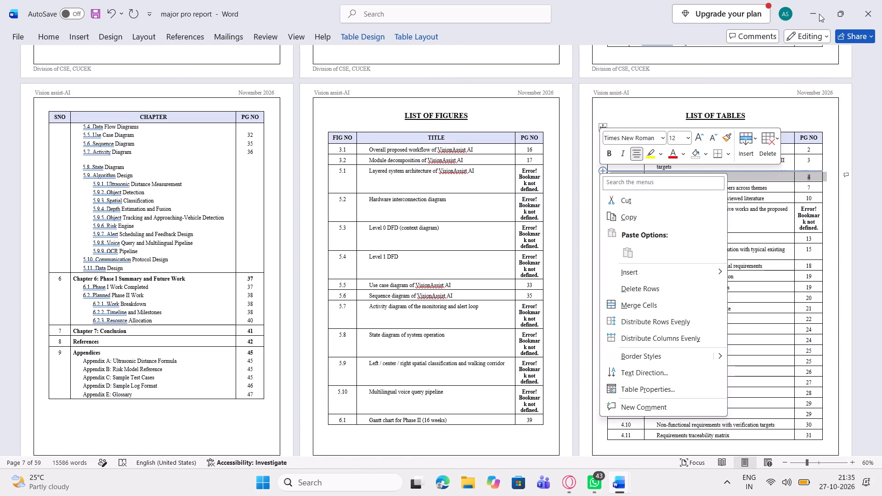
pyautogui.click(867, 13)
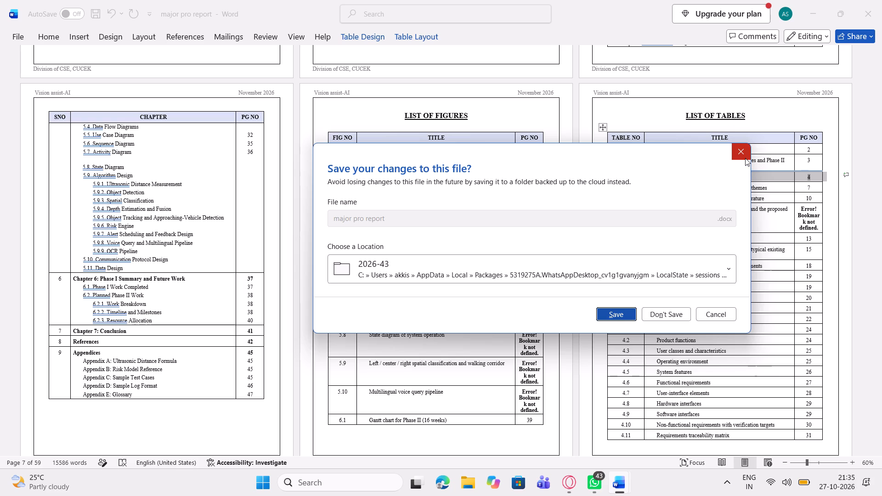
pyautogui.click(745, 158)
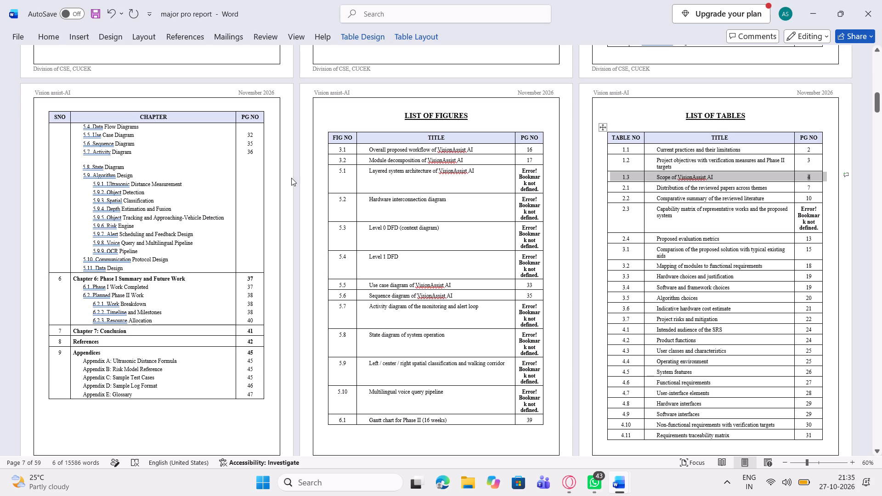
# Undo the recent edits around 5.8 State Diagram, back to before the extra line was added below page number 36.
pyautogui.click(254, 169)
pyautogui.hotkey('ctrl', 'z')
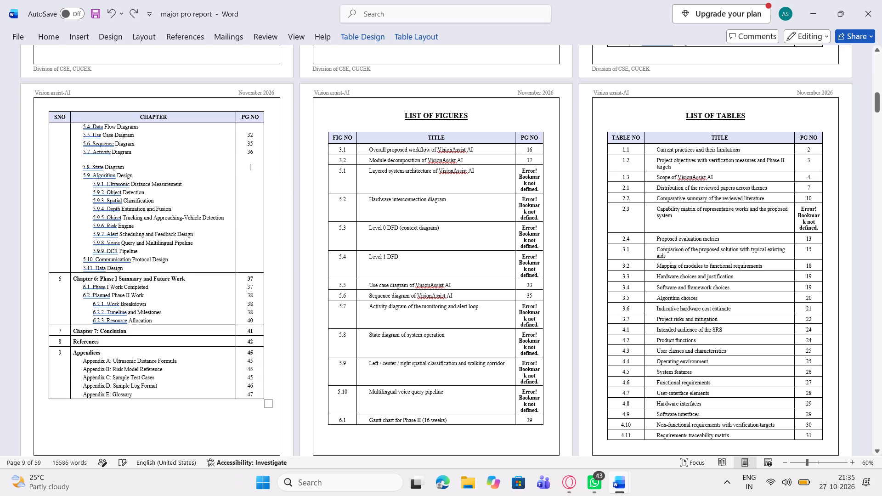
pyautogui.hotkey('ctrl', 'z')
pyautogui.hotkey('ctrl', 'z')
pyautogui.hotkey('ctrl', 'z')
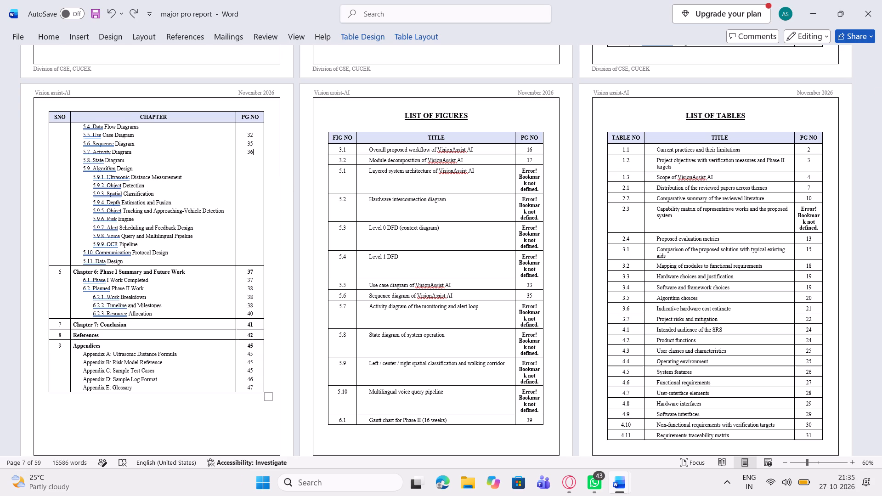
# Enter page number 37 for 5.8 State Diagram in the table of contents.
pyautogui.click(249, 161)
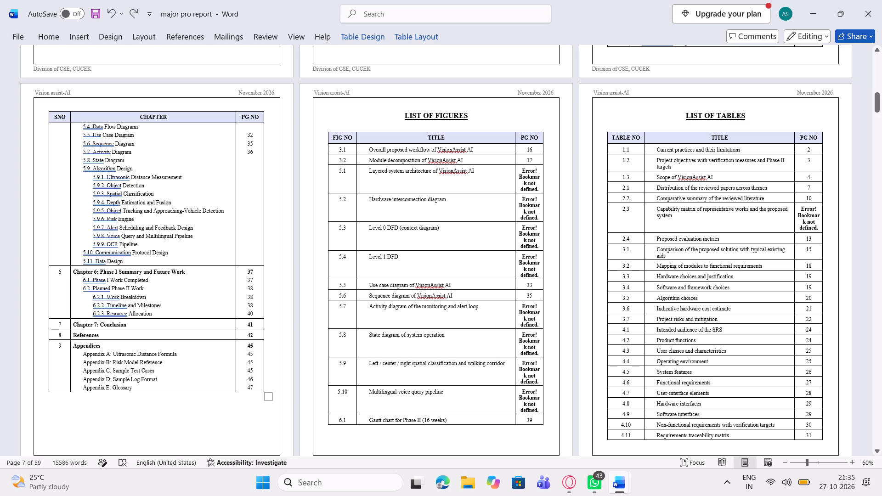
pyautogui.write('37')
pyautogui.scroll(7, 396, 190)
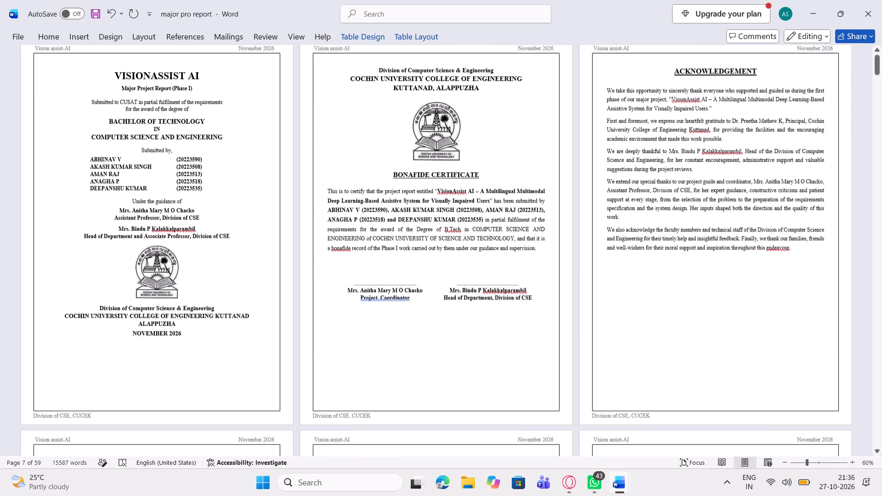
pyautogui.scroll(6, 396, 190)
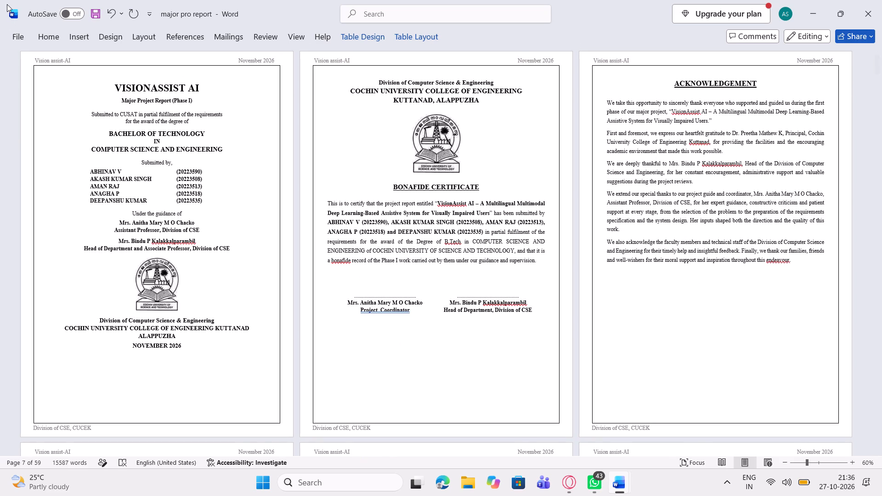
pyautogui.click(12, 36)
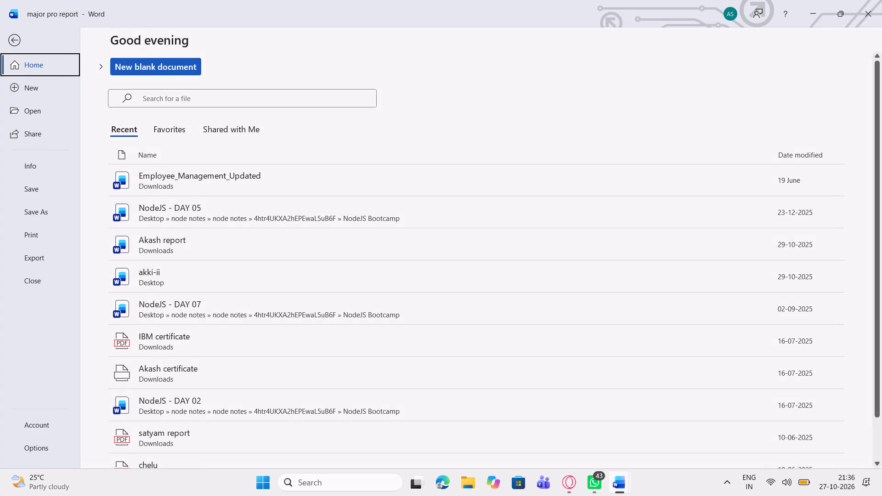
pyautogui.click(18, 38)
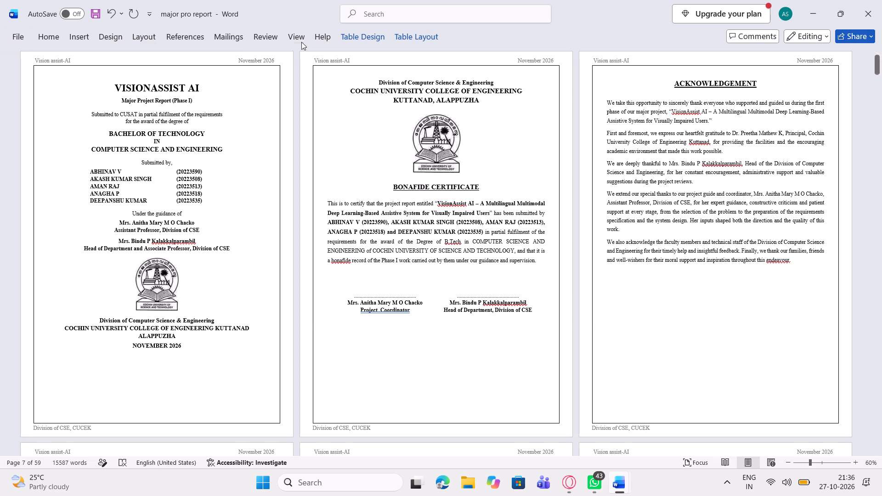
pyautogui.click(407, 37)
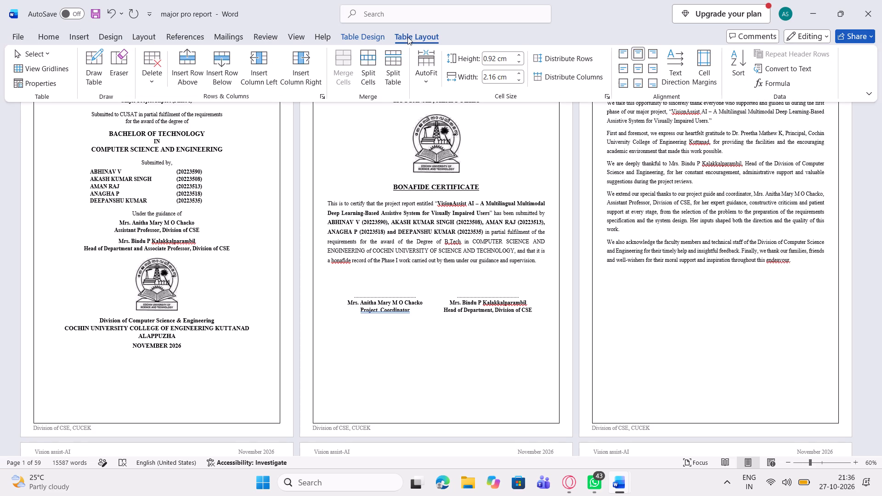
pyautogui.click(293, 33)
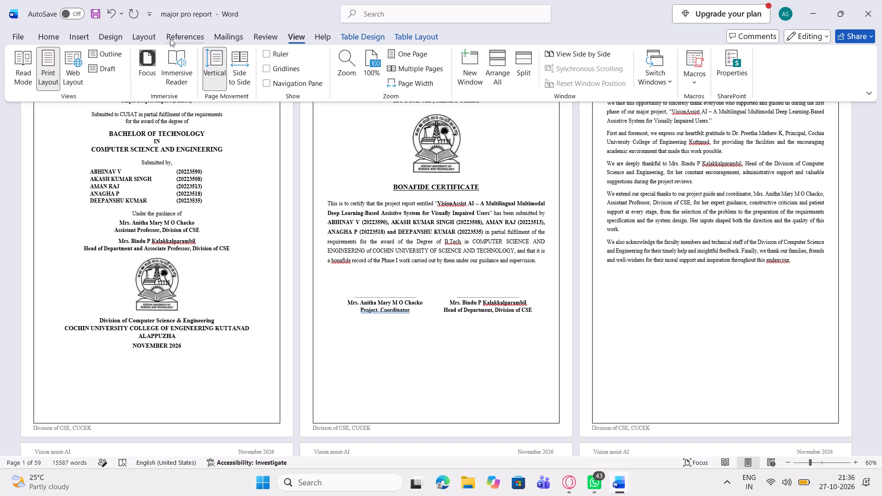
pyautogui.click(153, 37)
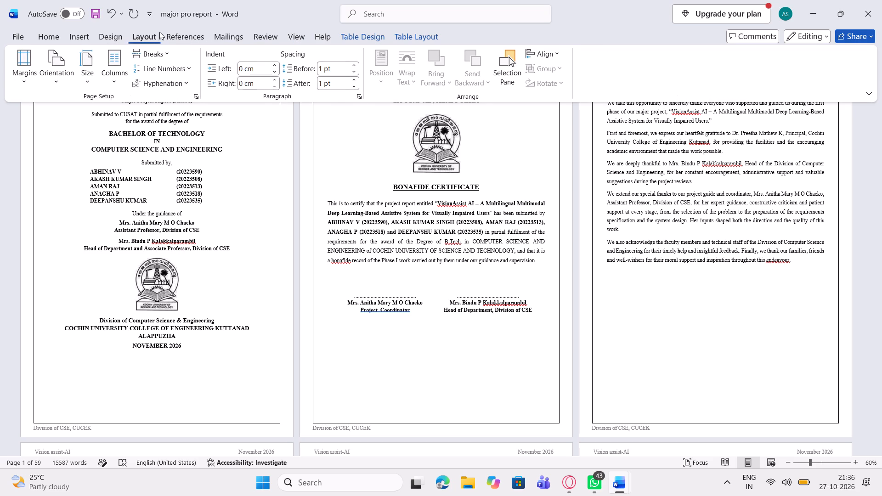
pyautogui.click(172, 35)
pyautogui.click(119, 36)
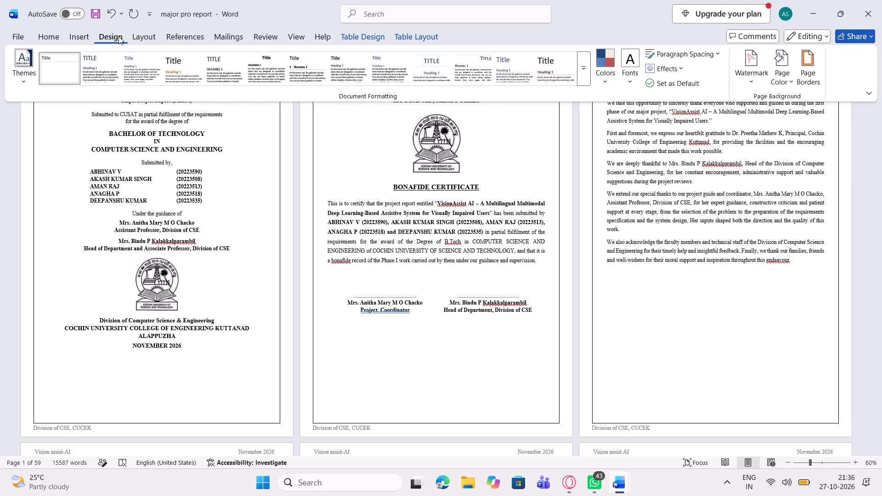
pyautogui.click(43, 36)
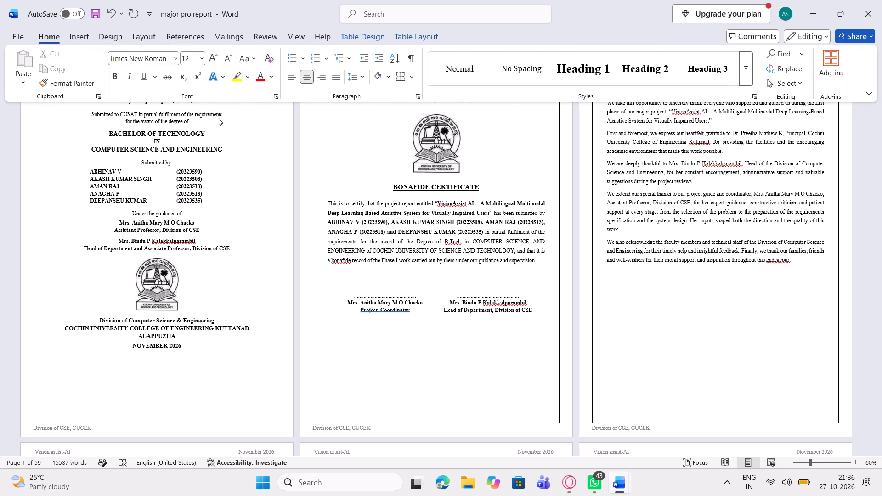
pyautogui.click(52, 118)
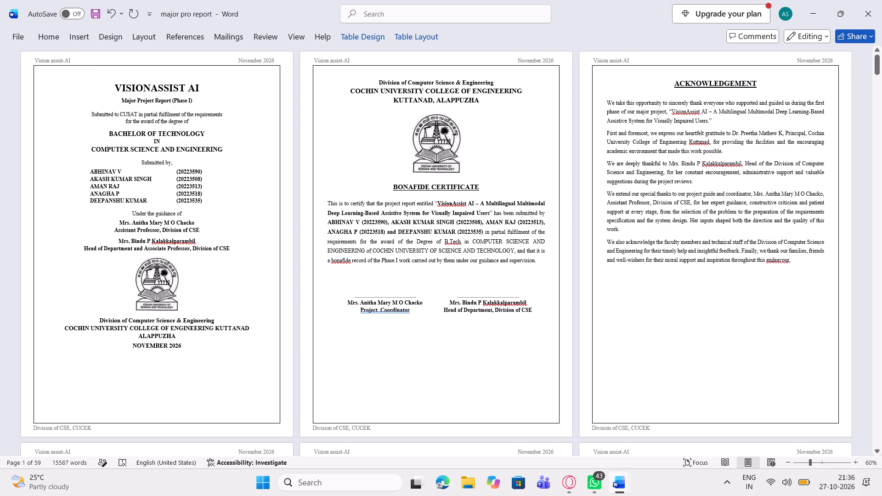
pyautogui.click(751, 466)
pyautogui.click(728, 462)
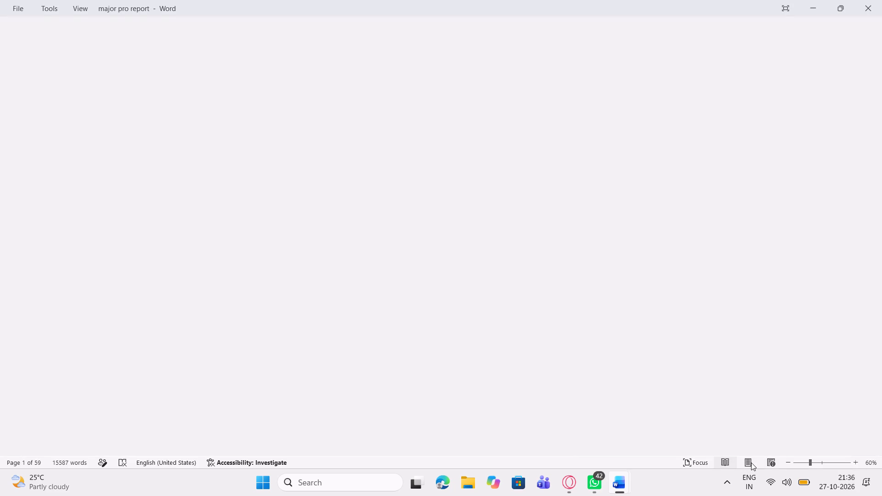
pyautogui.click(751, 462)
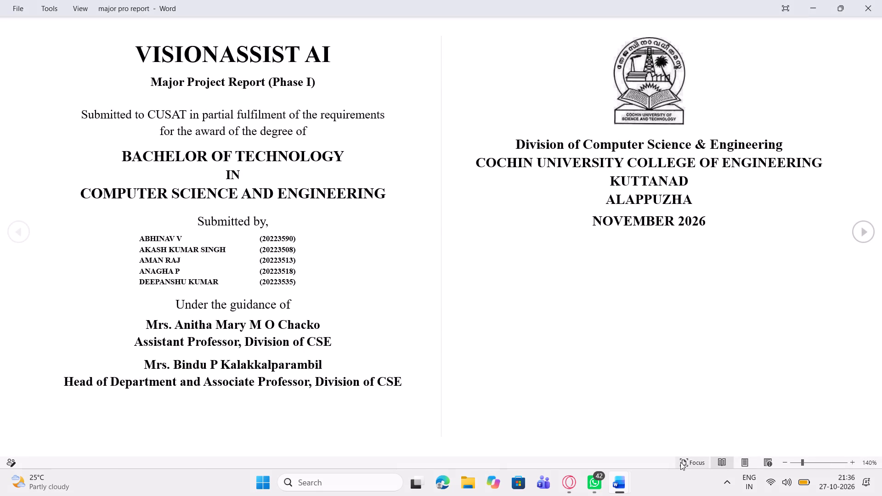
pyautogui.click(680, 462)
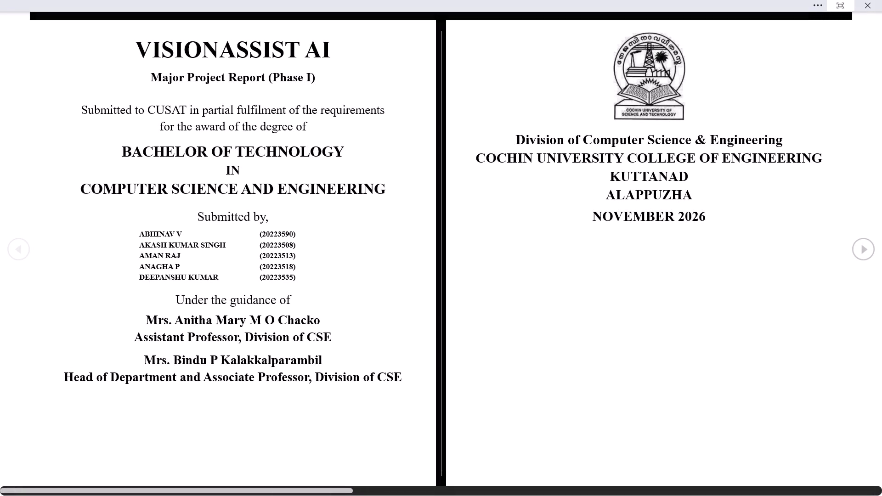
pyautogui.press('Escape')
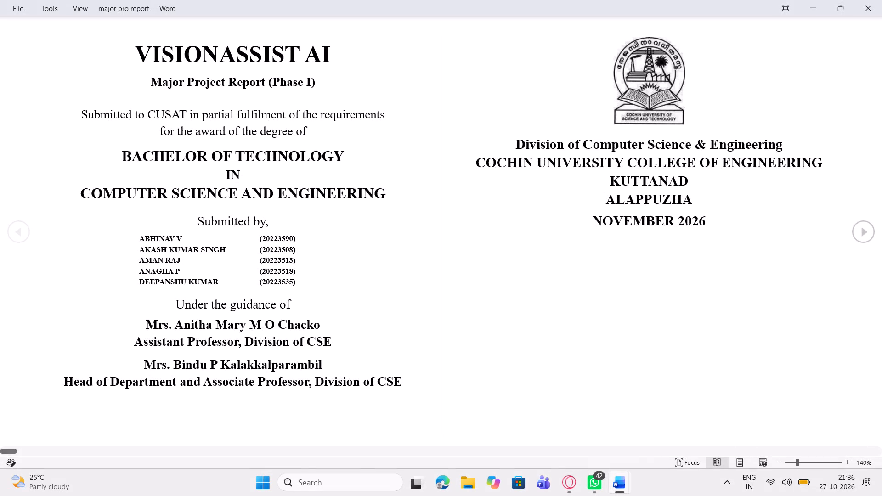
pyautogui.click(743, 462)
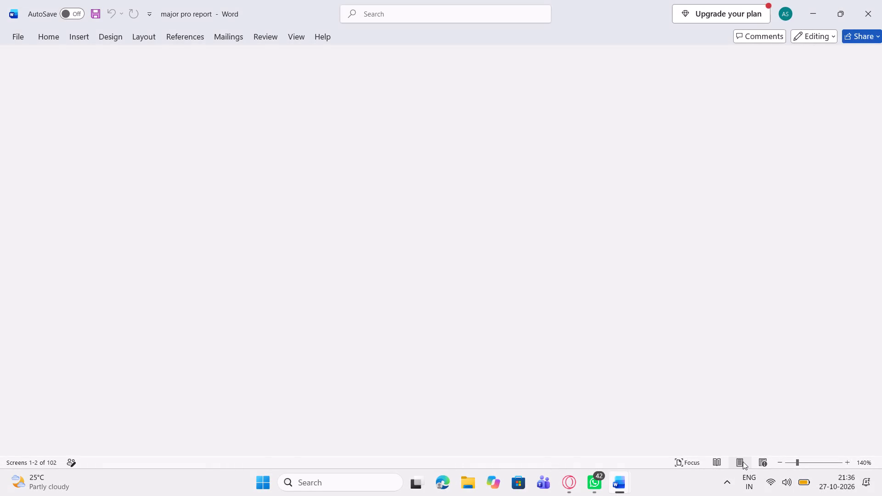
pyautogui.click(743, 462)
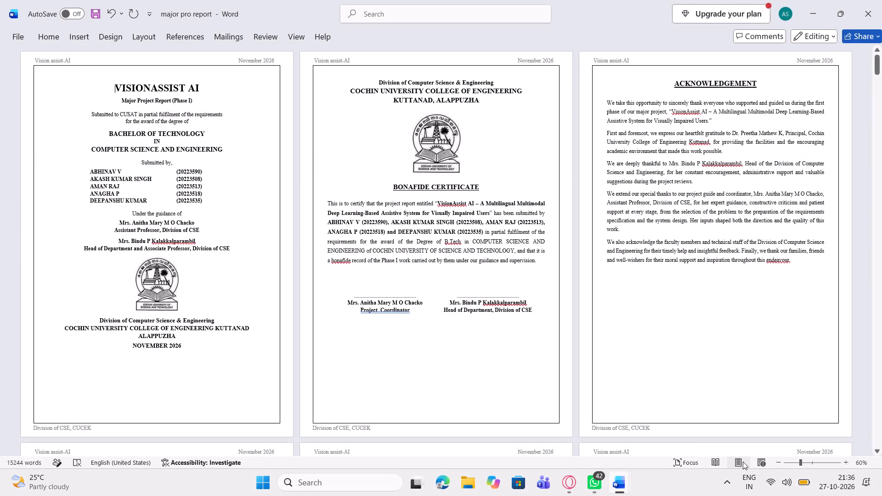
# Review the report at 100% zoom from the title page through the Chapter 5 entries in the table of contents.
pyautogui.click(848, 462)
pyautogui.doubleClick(848, 462)
pyautogui.click(848, 462)
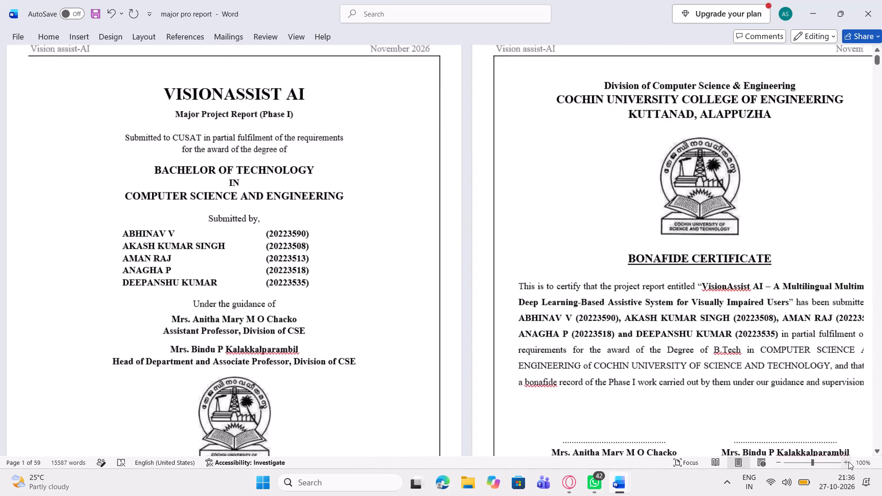
pyautogui.scroll(-1, 735, 308)
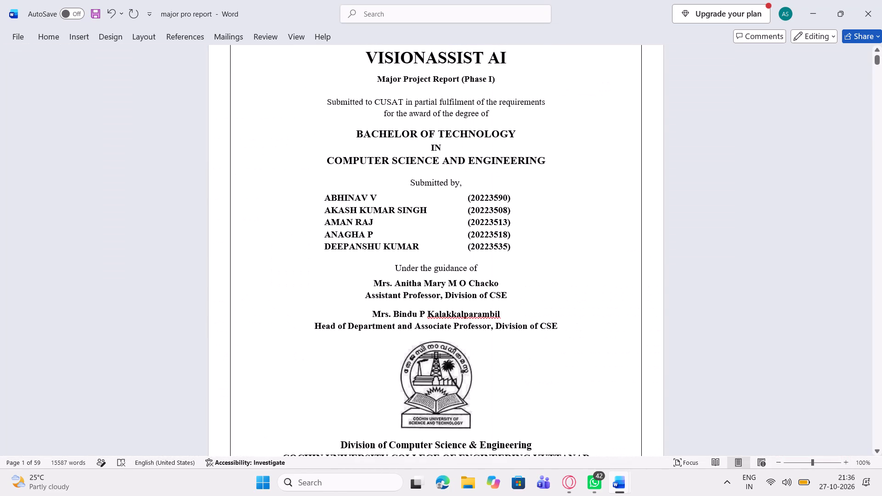
pyautogui.scroll(-1, 735, 308)
pyautogui.scroll(1, 735, 308)
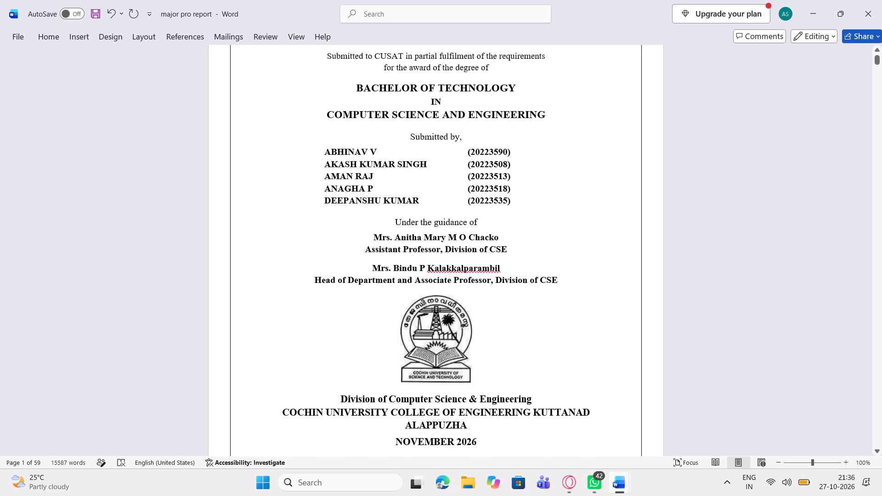
pyautogui.scroll(1, 735, 308)
pyautogui.scroll(-3, 735, 308)
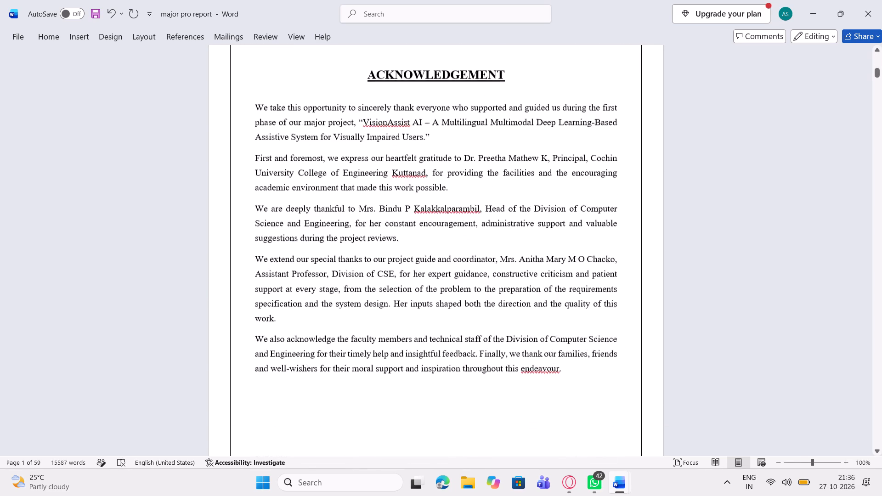
pyautogui.scroll(-4, 735, 308)
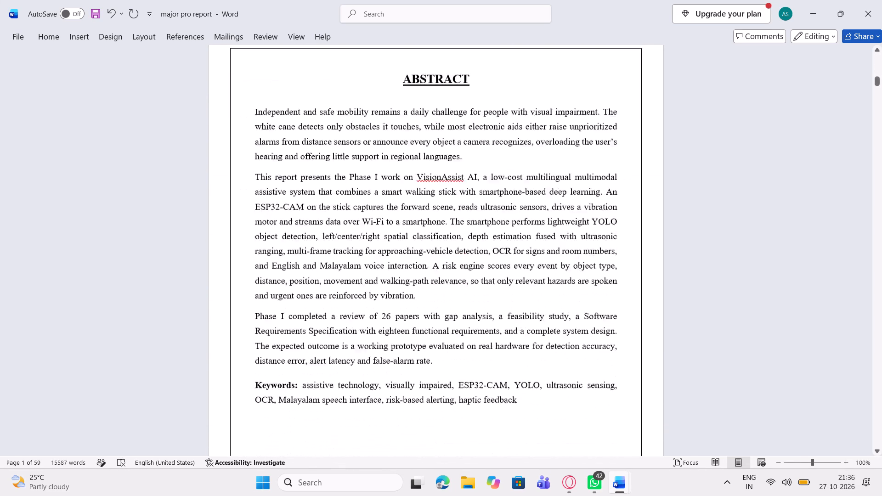
pyautogui.scroll(-1, 735, 308)
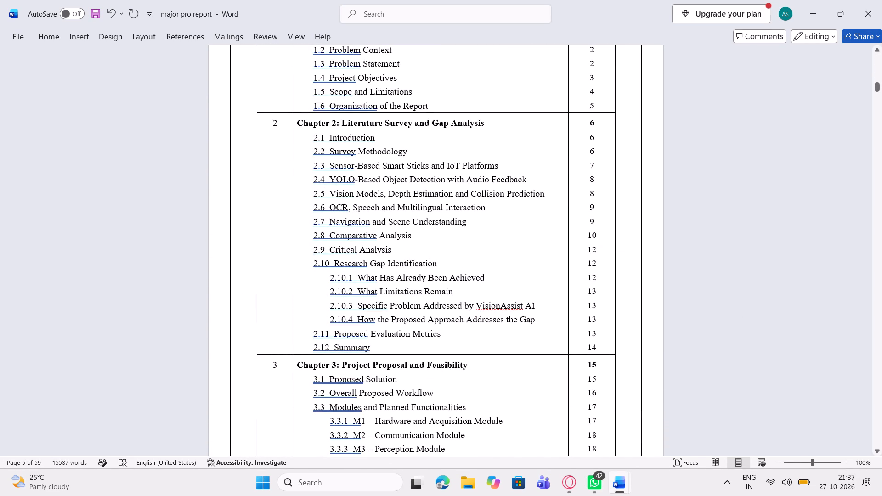
pyautogui.scroll(-3, 605, 334)
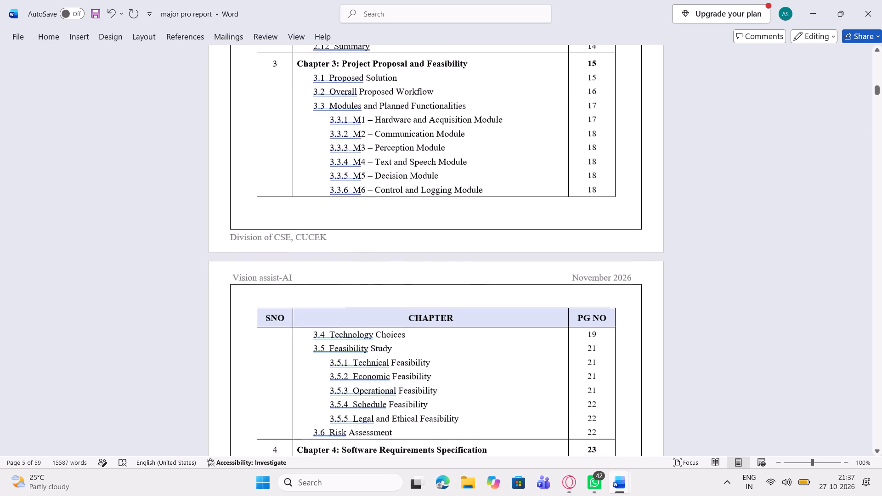
pyautogui.scroll(-5, 605, 334)
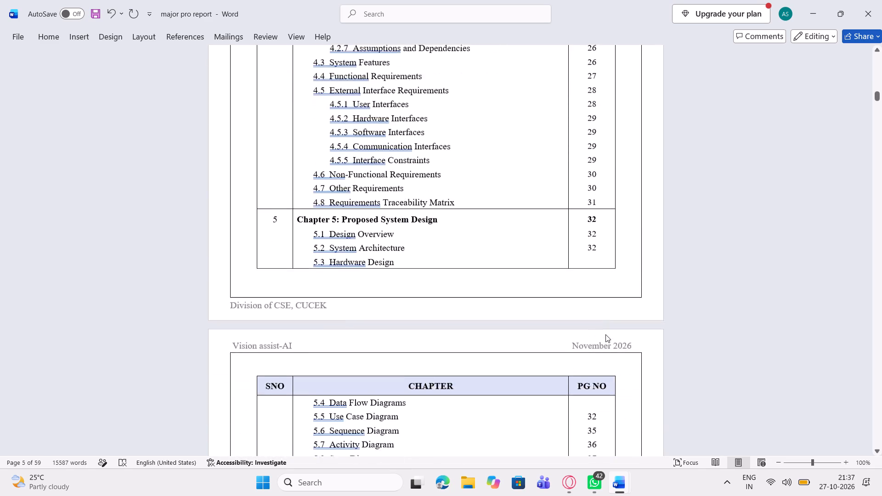
pyautogui.scroll(-2, 605, 334)
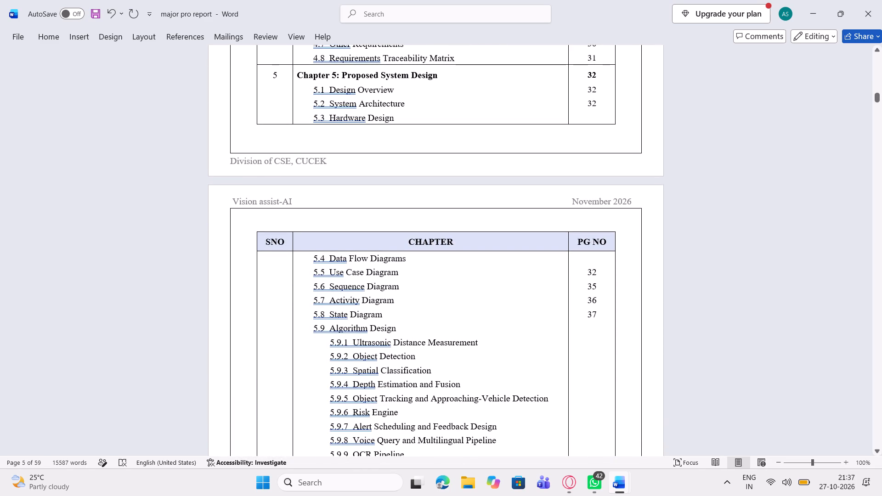
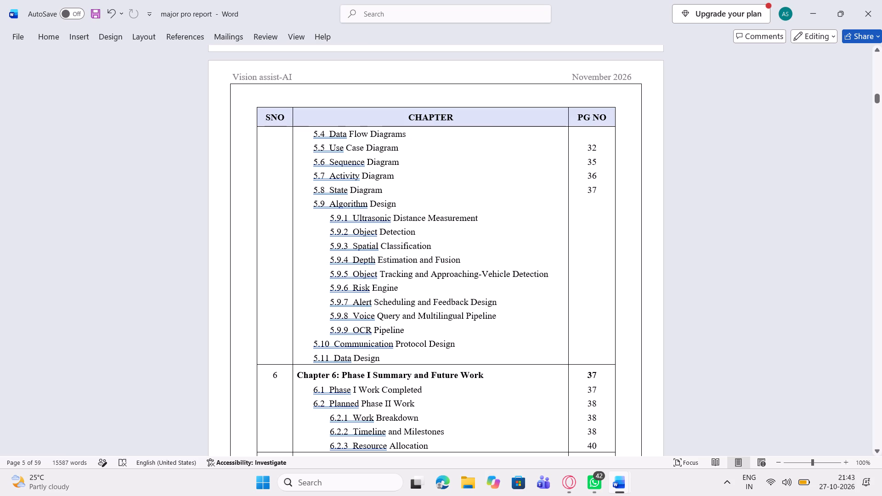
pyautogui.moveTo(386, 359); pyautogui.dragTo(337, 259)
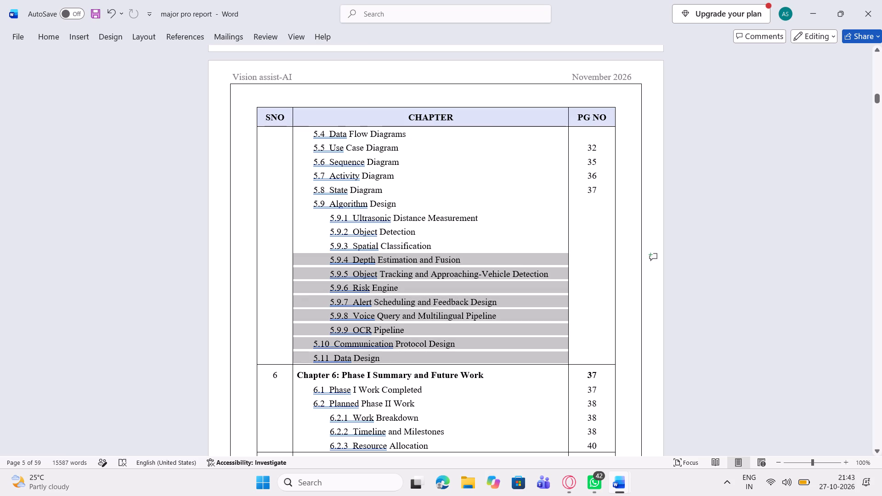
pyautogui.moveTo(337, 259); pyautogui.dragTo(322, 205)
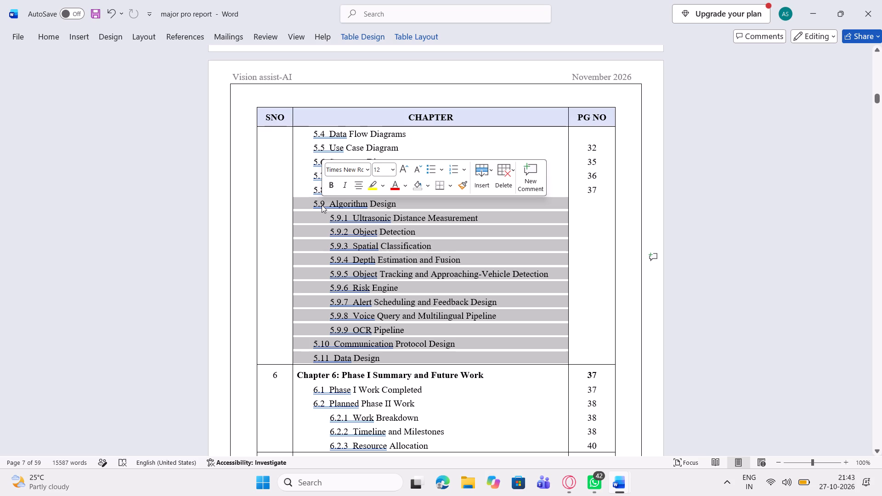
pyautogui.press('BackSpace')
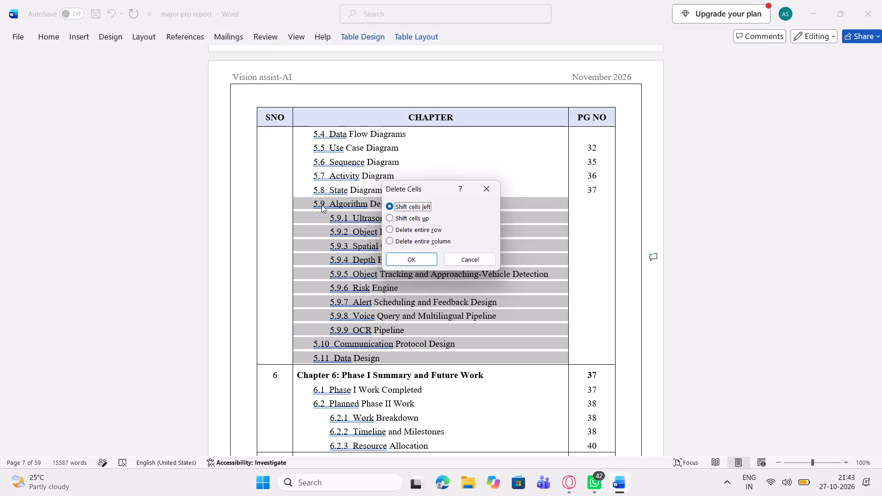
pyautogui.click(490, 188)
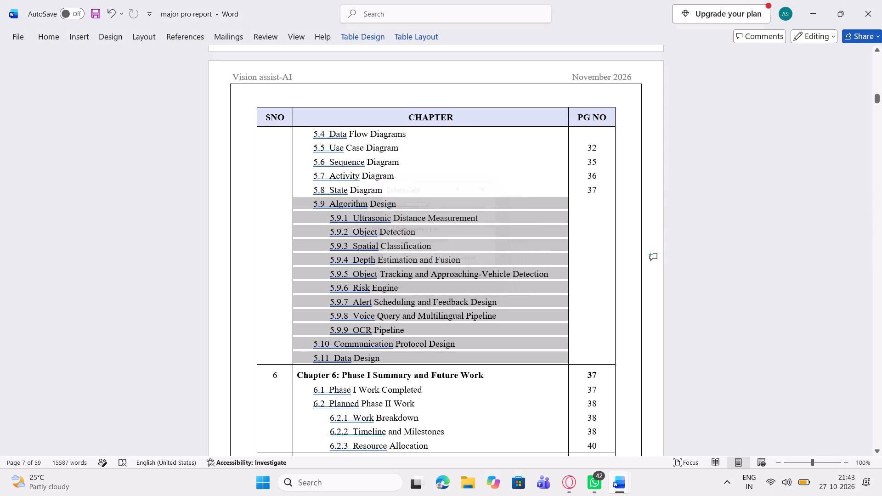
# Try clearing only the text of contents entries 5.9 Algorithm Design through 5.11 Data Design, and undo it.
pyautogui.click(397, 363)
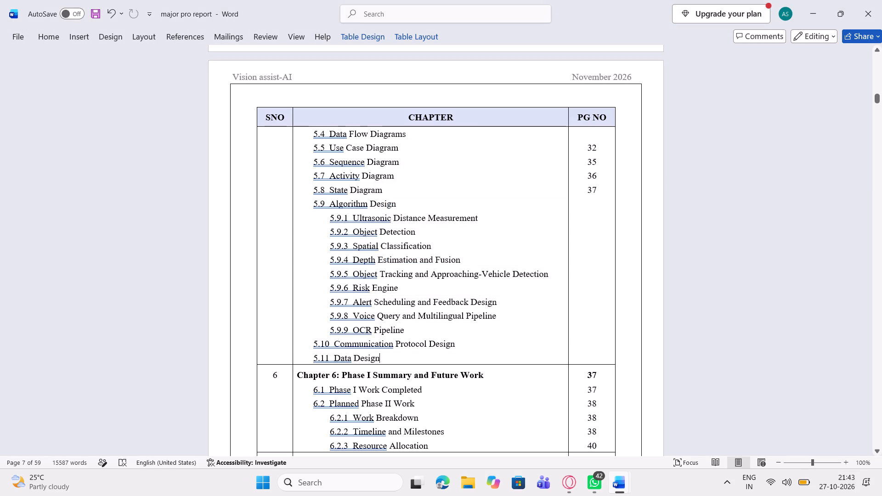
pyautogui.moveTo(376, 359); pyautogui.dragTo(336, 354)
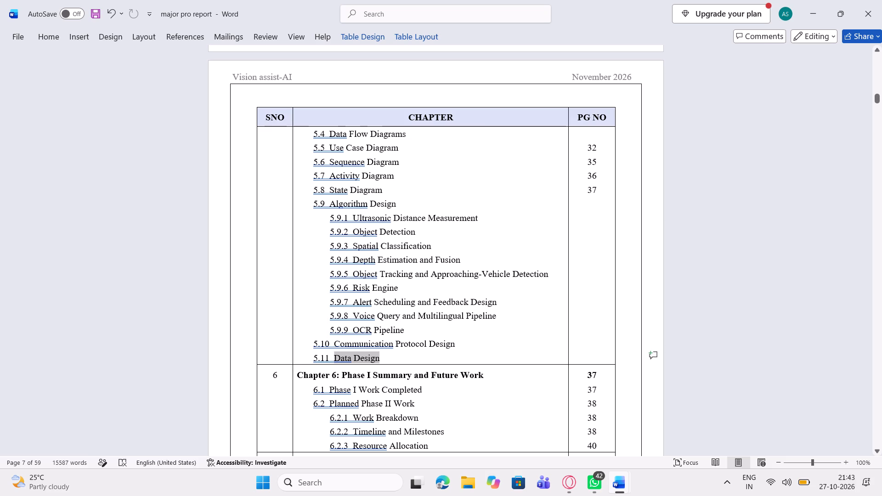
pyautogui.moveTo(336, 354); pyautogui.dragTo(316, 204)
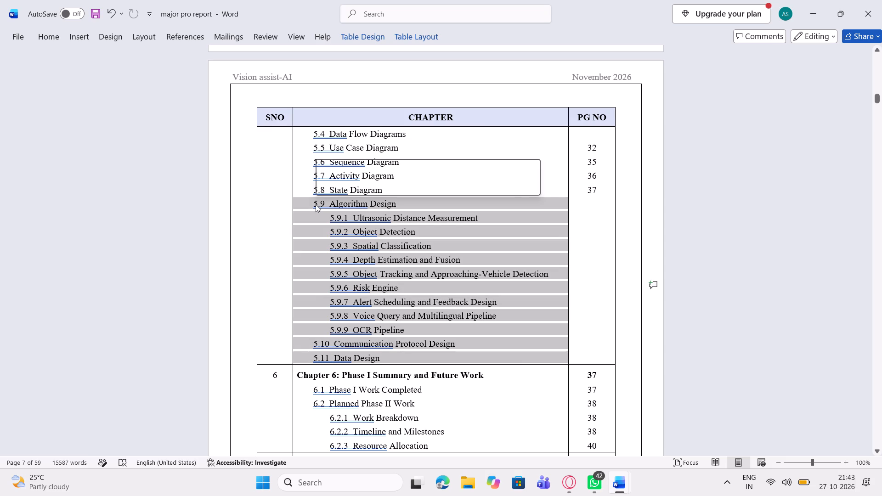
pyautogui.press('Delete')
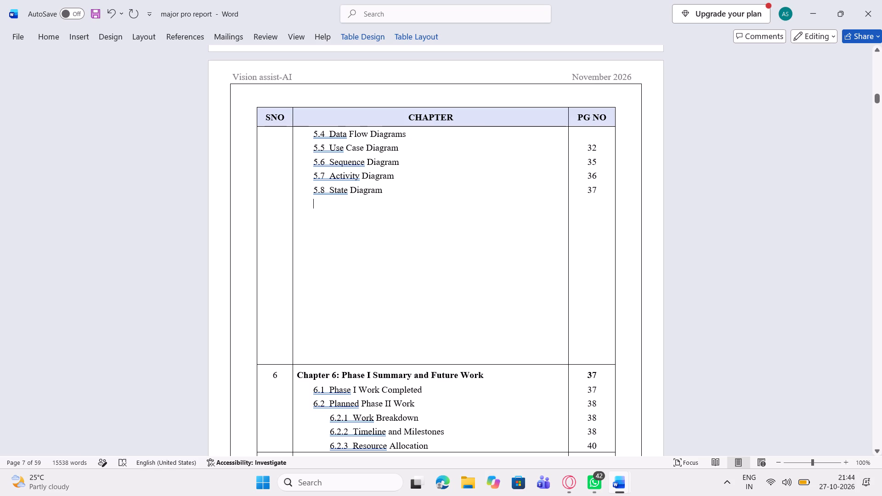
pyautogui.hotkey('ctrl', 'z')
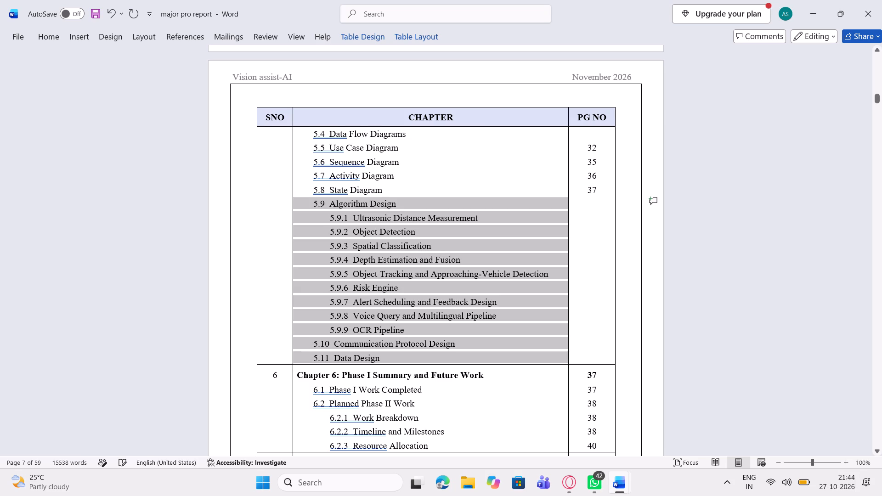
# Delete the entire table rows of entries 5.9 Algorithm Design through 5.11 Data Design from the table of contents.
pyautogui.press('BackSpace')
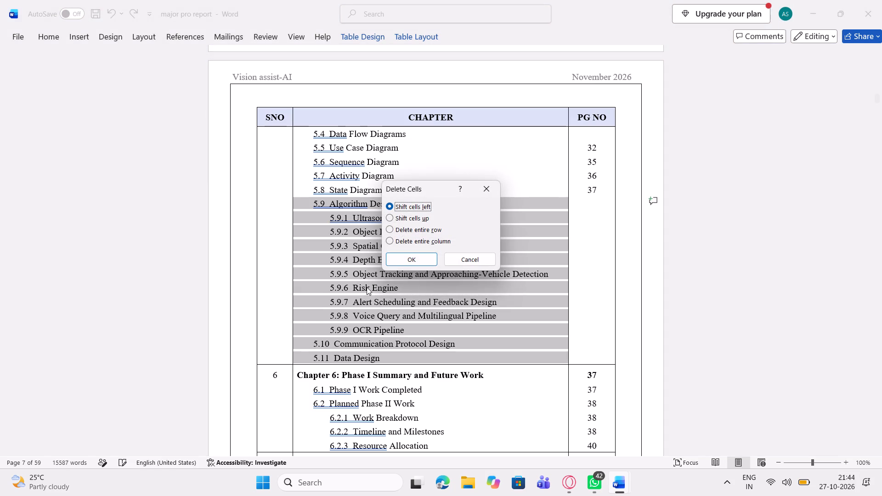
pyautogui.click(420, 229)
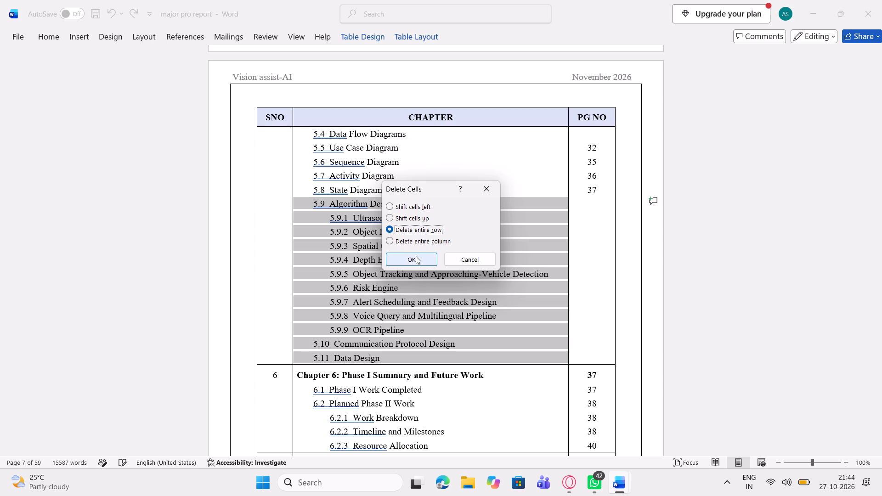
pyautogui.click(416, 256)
# Review the table of contents from Chapter 3 to the appendices and the List of Figures with its page numbers.
pyautogui.scroll(3, 416, 256)
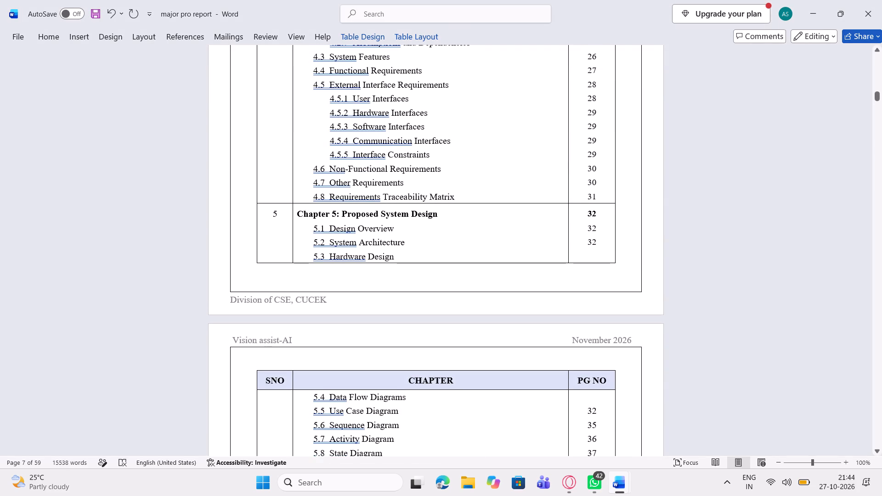
pyautogui.scroll(-1, 367, 325)
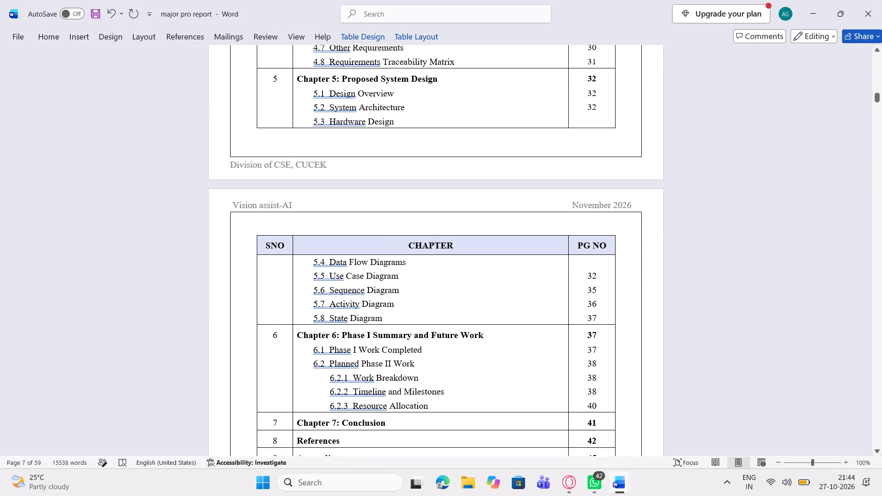
pyautogui.scroll(-10, 382, 316)
pyautogui.scroll(5, 382, 316)
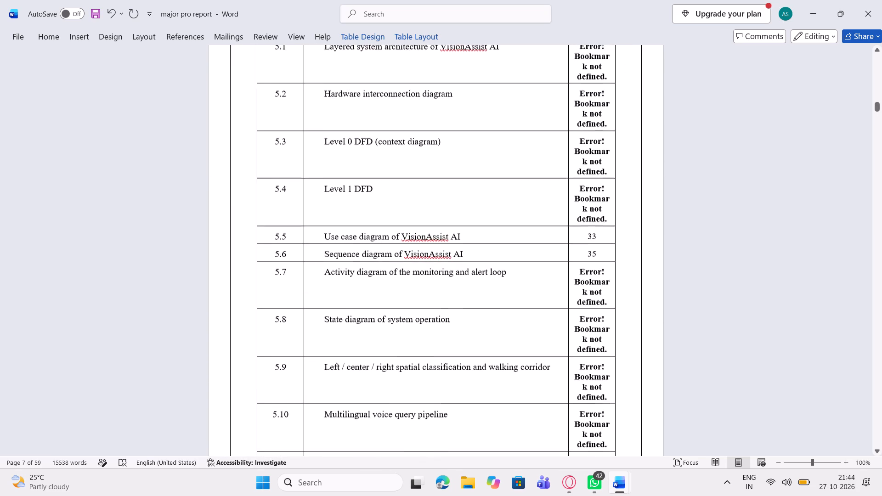
pyautogui.scroll(1, 382, 316)
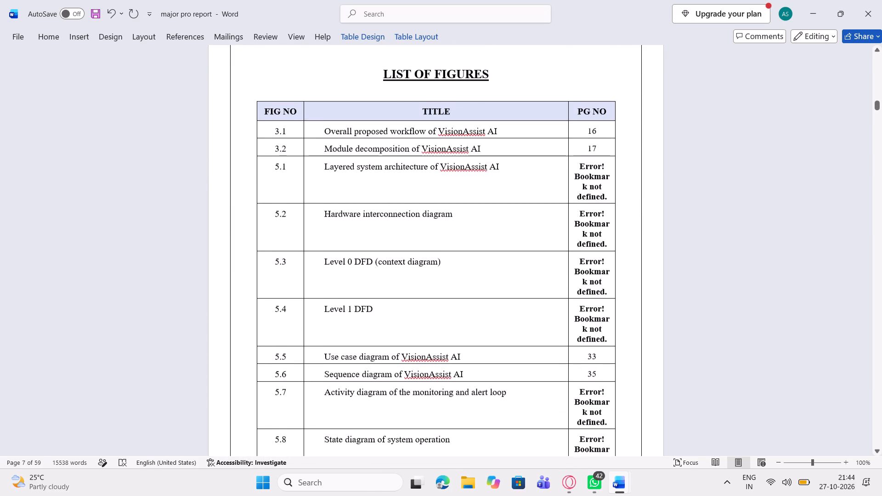
pyautogui.scroll(1, 382, 316)
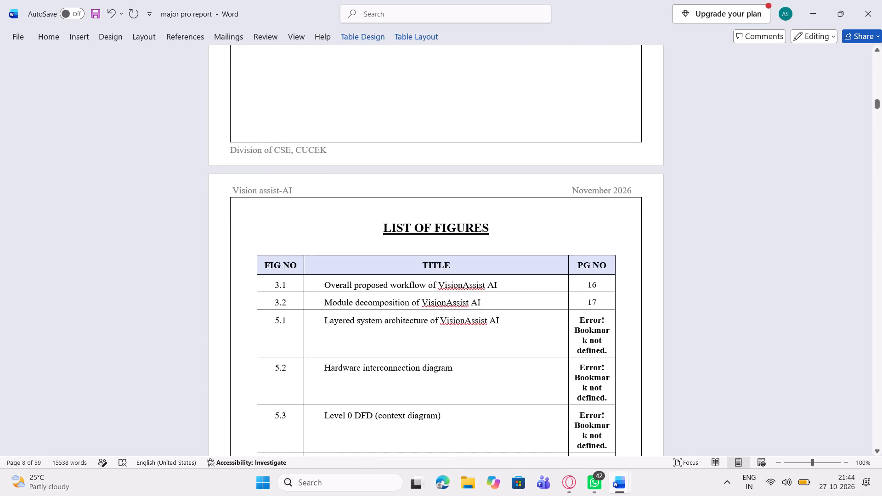
pyautogui.scroll(-2, 382, 316)
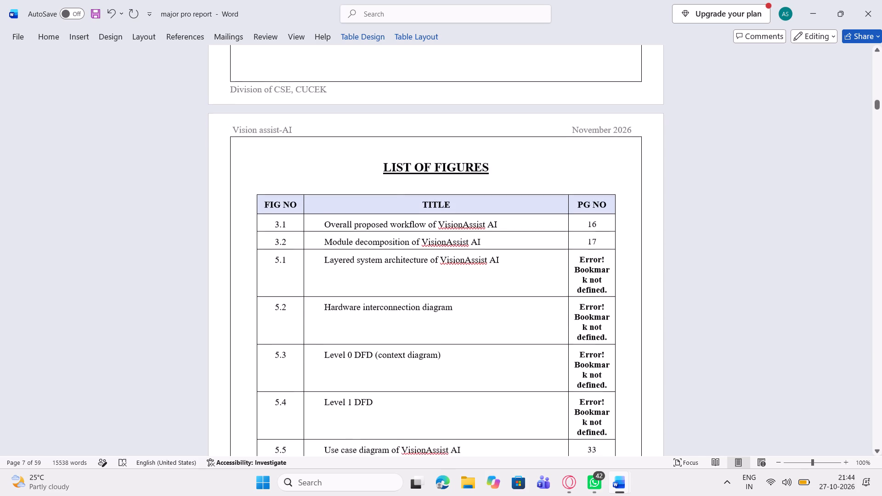
pyautogui.scroll(-1, 382, 316)
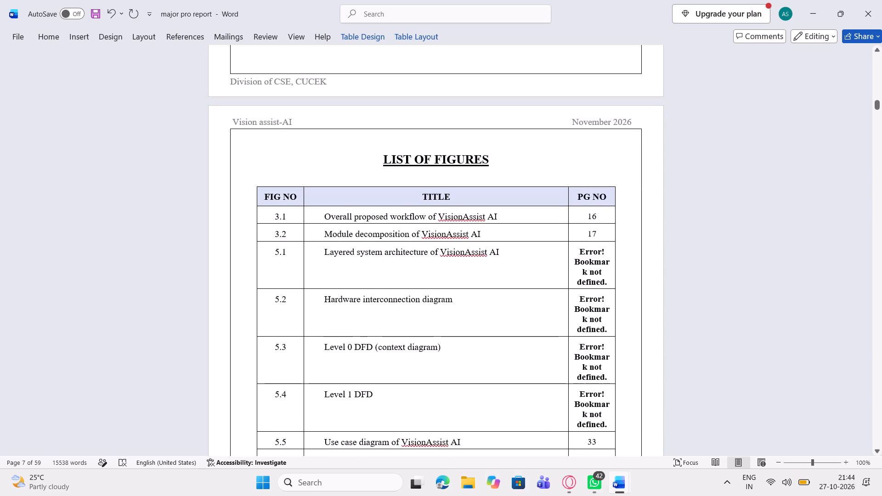
pyautogui.scroll(-1, 382, 316)
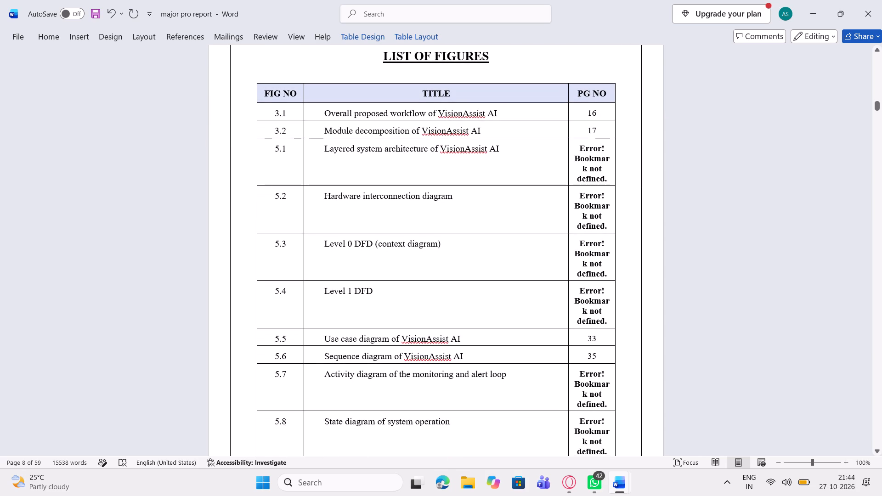
pyautogui.scroll(-1, 382, 316)
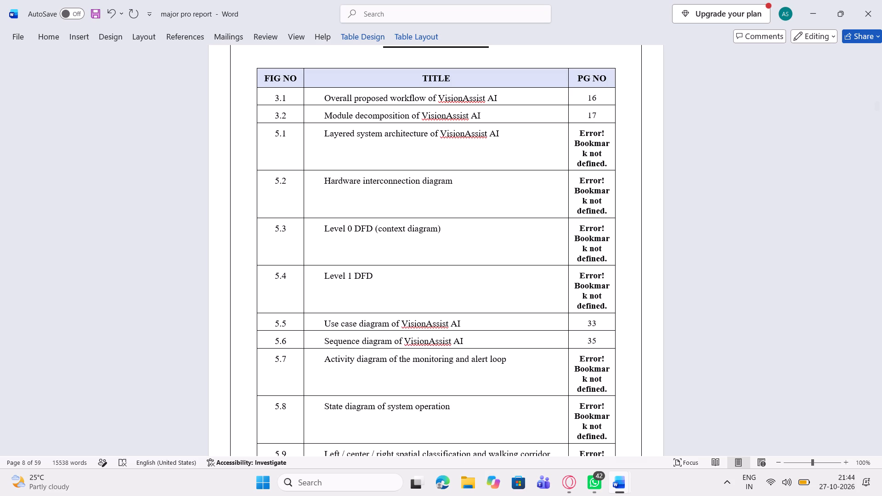
pyautogui.scroll(-1, 382, 316)
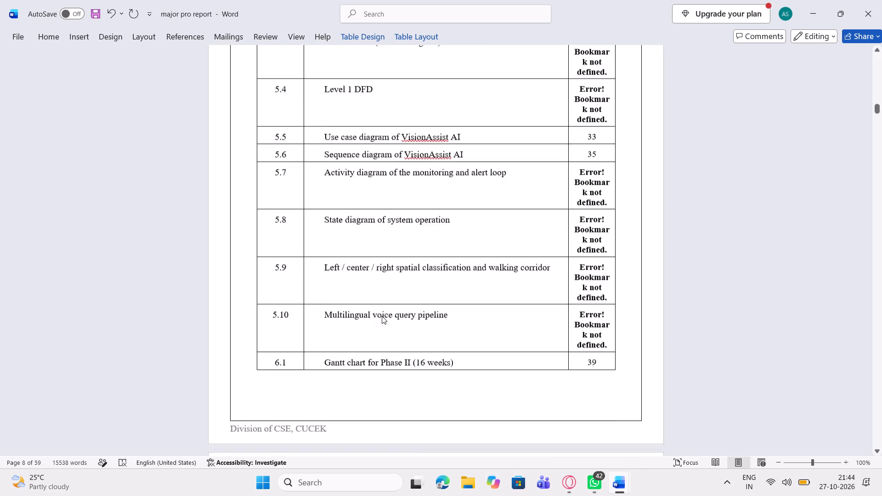
pyautogui.scroll(-1, 382, 316)
pyautogui.scroll(6, 382, 316)
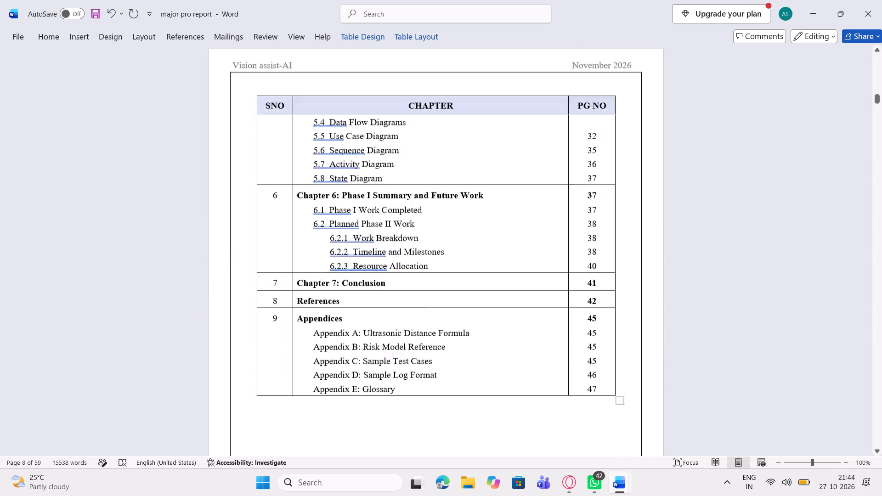
pyautogui.scroll(1, 382, 316)
pyautogui.scroll(-1, 382, 316)
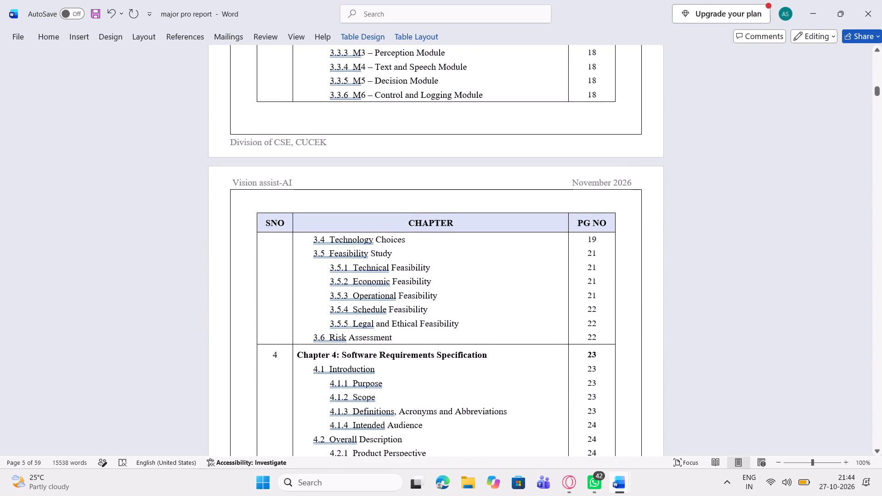
pyautogui.scroll(-4, 382, 316)
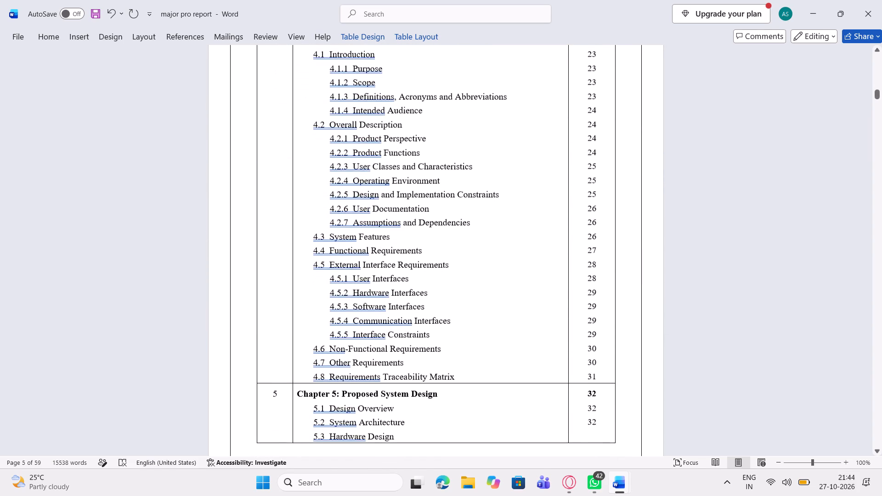
pyautogui.scroll(-3, 382, 316)
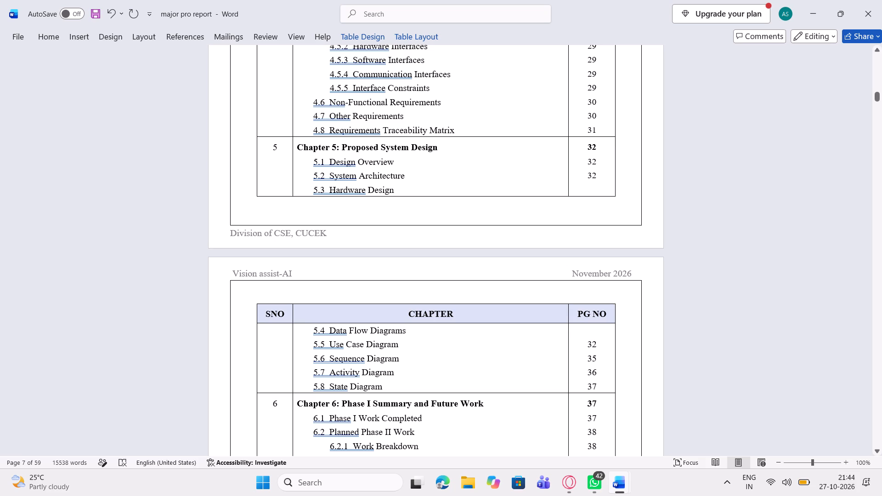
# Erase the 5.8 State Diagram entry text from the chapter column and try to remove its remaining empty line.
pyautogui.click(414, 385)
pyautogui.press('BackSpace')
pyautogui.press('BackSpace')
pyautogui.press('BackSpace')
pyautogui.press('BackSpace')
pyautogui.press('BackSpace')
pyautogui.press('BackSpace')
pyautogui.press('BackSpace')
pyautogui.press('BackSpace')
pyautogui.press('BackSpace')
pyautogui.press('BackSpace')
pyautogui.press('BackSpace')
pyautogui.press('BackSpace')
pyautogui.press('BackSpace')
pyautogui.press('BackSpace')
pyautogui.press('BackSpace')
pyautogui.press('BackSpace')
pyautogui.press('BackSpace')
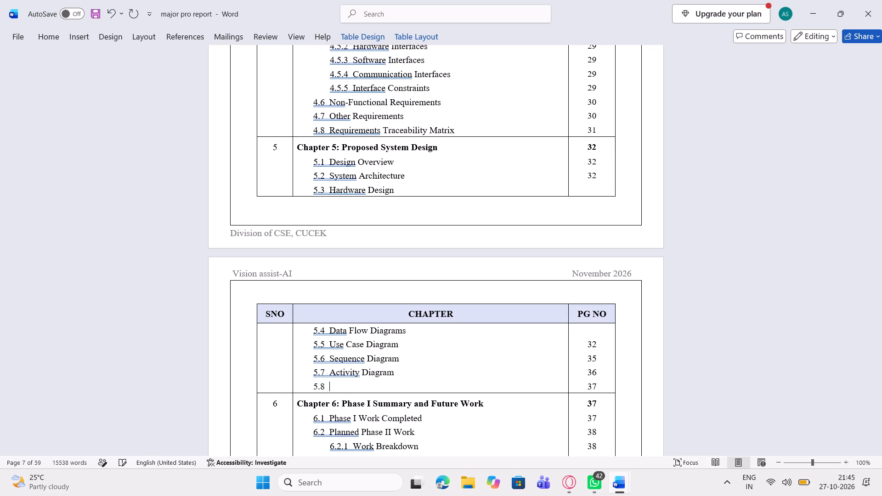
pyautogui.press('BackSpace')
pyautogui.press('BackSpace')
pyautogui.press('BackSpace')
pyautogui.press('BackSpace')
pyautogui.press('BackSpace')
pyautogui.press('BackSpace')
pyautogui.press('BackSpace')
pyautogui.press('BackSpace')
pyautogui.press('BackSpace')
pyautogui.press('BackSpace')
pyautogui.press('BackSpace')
# Undo the recent Chapter 5 contents edits, including the row deletions, back to before page number 37 was entered for 5.8 State Diagram.
pyautogui.hotkey('ctrl', 'z')
pyautogui.hotkey('ctrl', 'z')
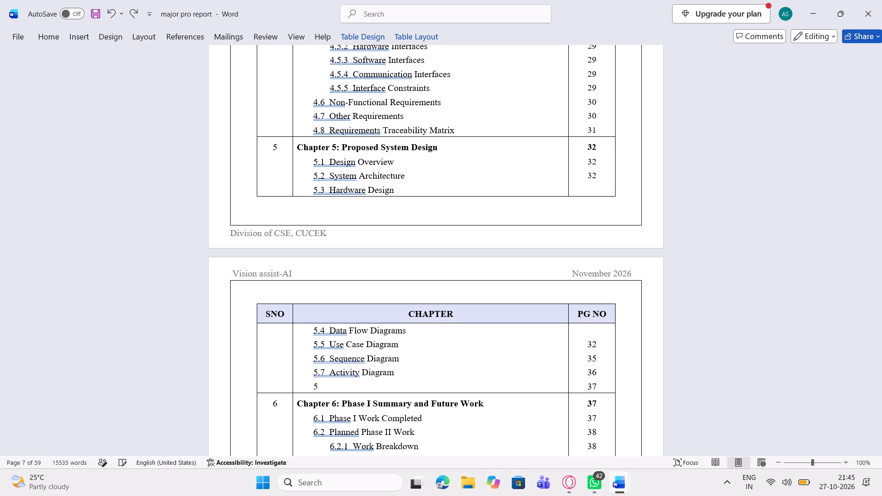
pyautogui.hotkey('ctrl', 'z')
pyautogui.hotkey('ctrl', 'z')
pyautogui.hotkey('ctrl', 'z')
pyautogui.hotkey('ctrl', 'z')
pyautogui.hotkey('ctrl', 'z')
pyautogui.hotkey('ctrl', 'z')
pyautogui.hotkey('ctrl', 'z')
pyautogui.hotkey('ctrl', 'z')
pyautogui.hotkey('ctrl', 'z')
pyautogui.hotkey('ctrl', 'z')
pyautogui.hotkey('ctrl', 'z')
pyautogui.hotkey('ctrl', 'z')
pyautogui.hotkey('ctrl', 'z')
pyautogui.hotkey('ctrl', 'z')
pyautogui.hotkey('ctrl', 'z')
pyautogui.hotkey('ctrl', 'z')
pyautogui.hotkey('ctrl', 'z')
pyautogui.hotkey('ctrl', 'z')
pyautogui.hotkey('ctrl', 'z')
pyautogui.hotkey('ctrl', 'z')
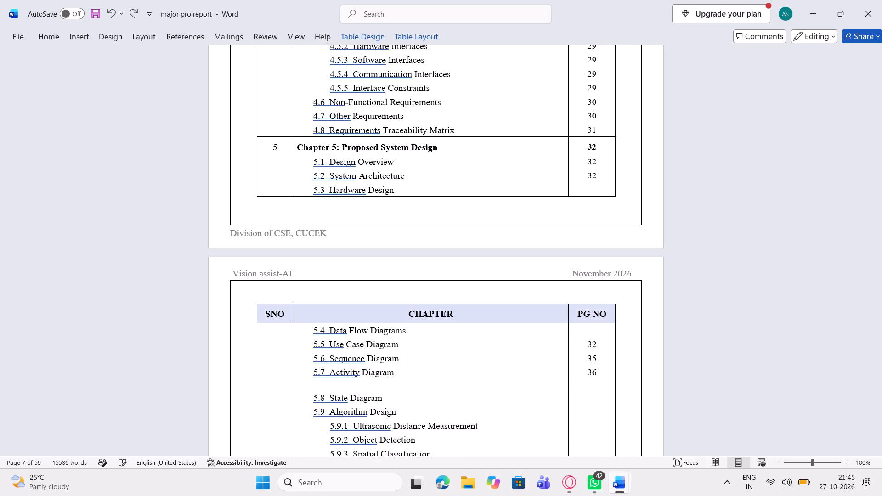
pyautogui.scroll(-2, 385, 393)
pyautogui.scroll(1, 385, 393)
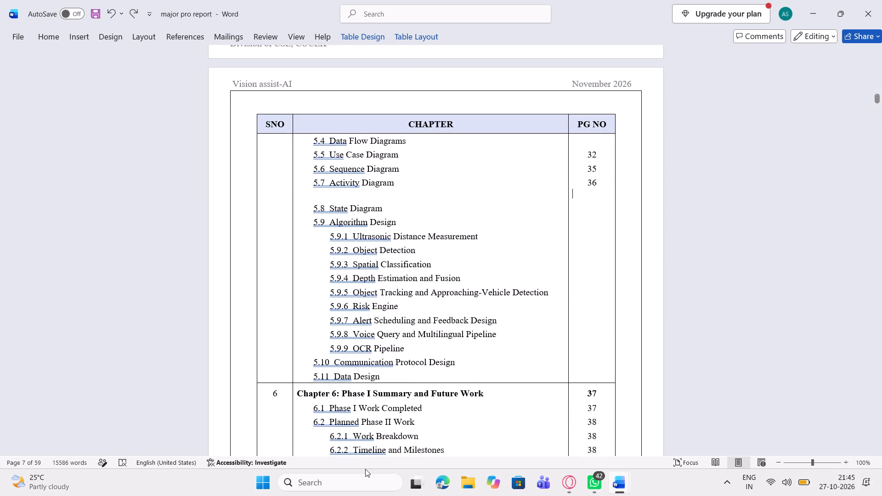
# Delete the entire table rows of entries 5.7 Activity Diagram through 5.11 Data Design from the table of contents.
pyautogui.moveTo(394, 371); pyautogui.dragTo(353, 238)
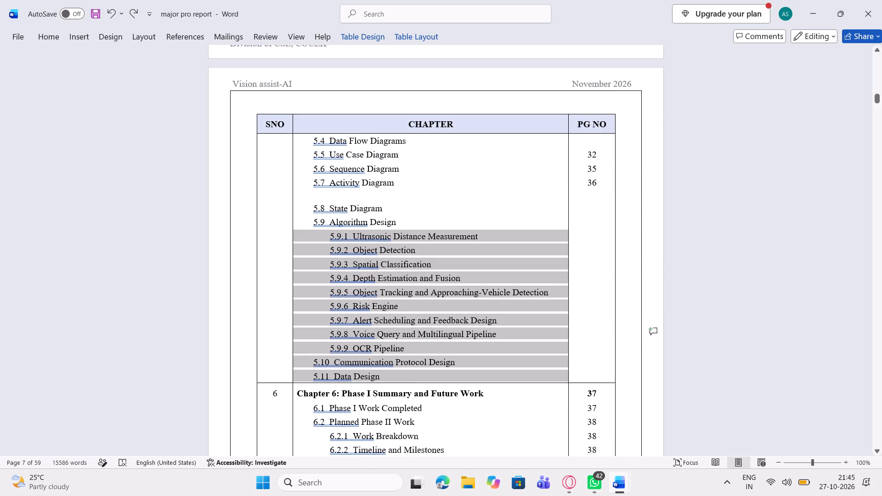
pyautogui.moveTo(353, 238); pyautogui.dragTo(311, 207)
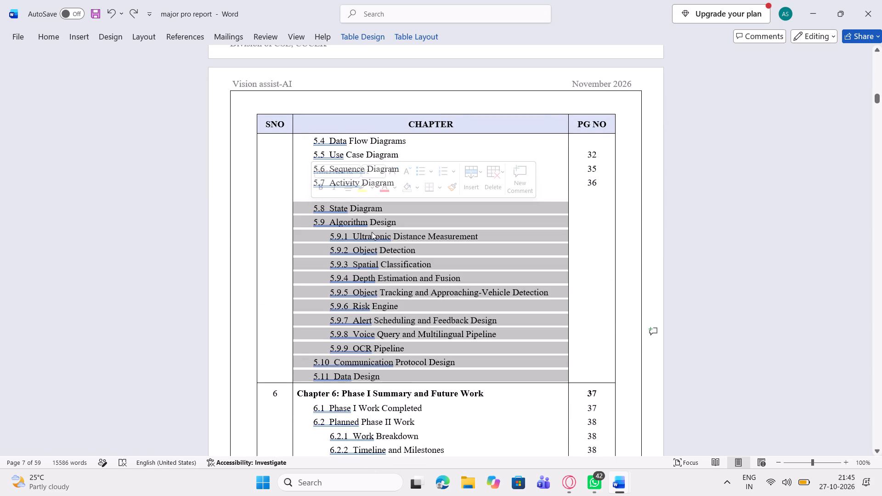
pyautogui.click(420, 293)
pyautogui.moveTo(379, 378); pyautogui.dragTo(364, 343)
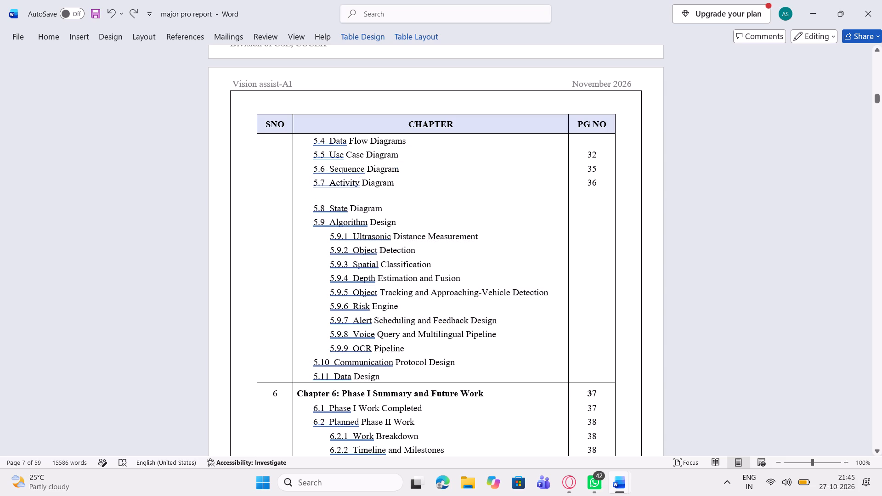
pyautogui.moveTo(364, 343); pyautogui.dragTo(310, 197)
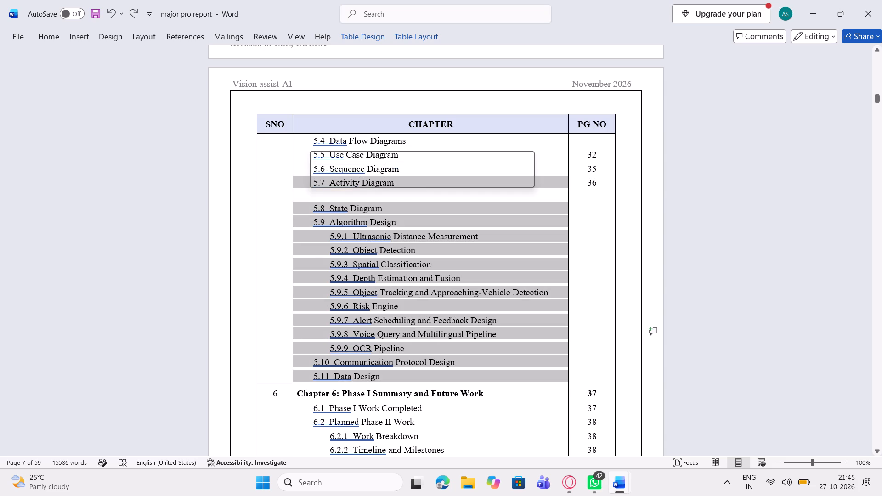
pyautogui.press('BackSpace')
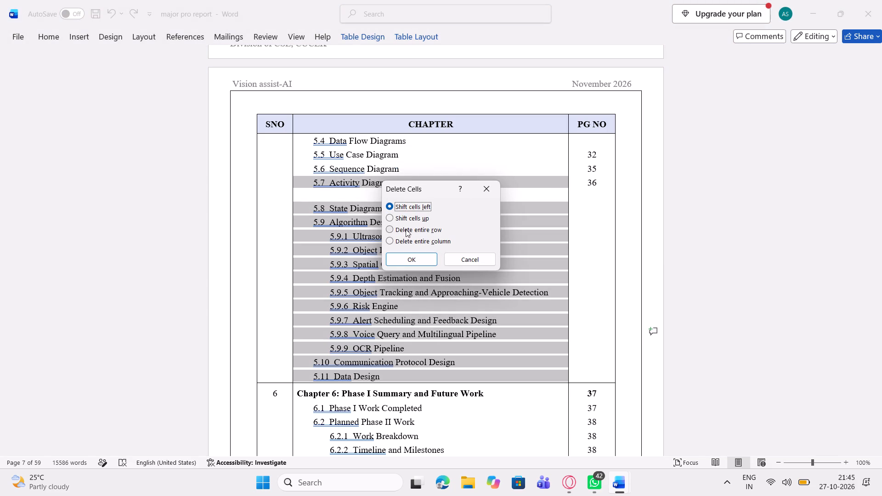
pyautogui.click(407, 229)
pyautogui.click(412, 263)
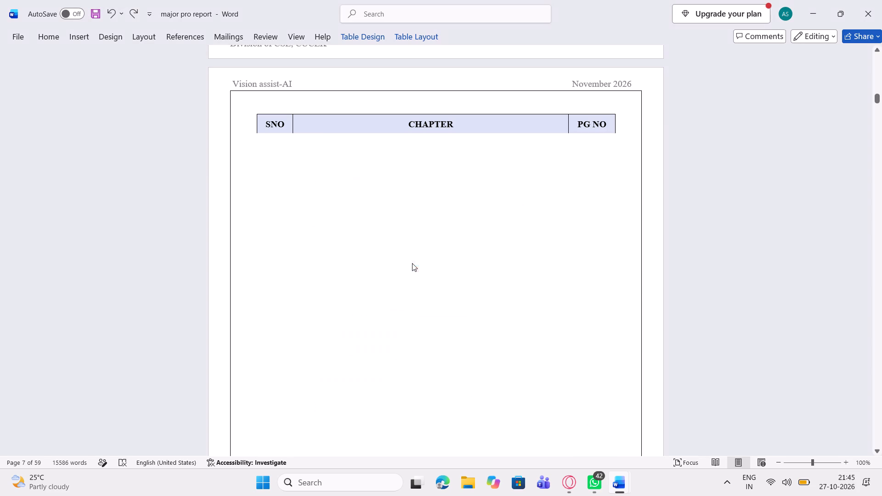
pyautogui.scroll(2, 412, 263)
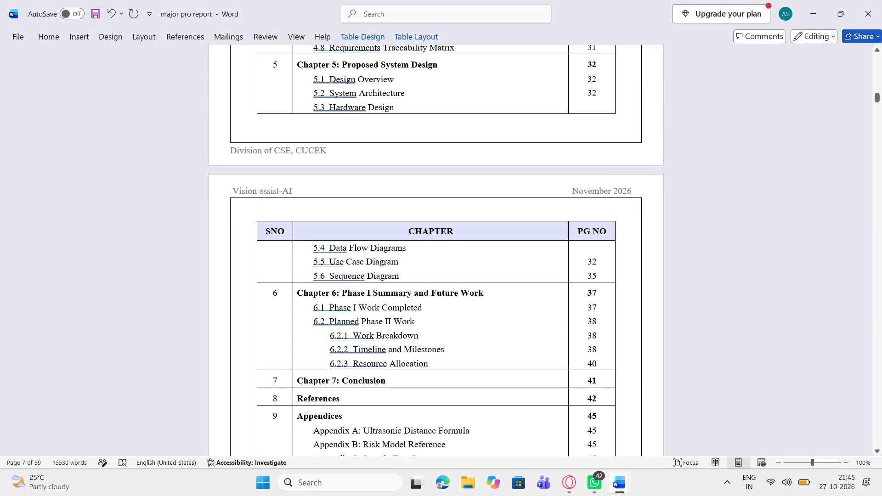
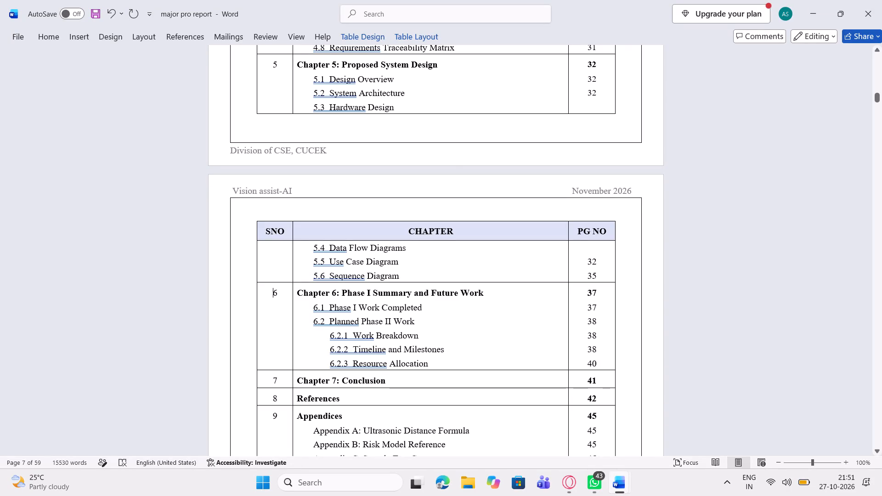
# Review the remaining table of contents rows through the appendices, going back up to the Chapter 3 entries.
pyautogui.scroll(-1, 600, 318)
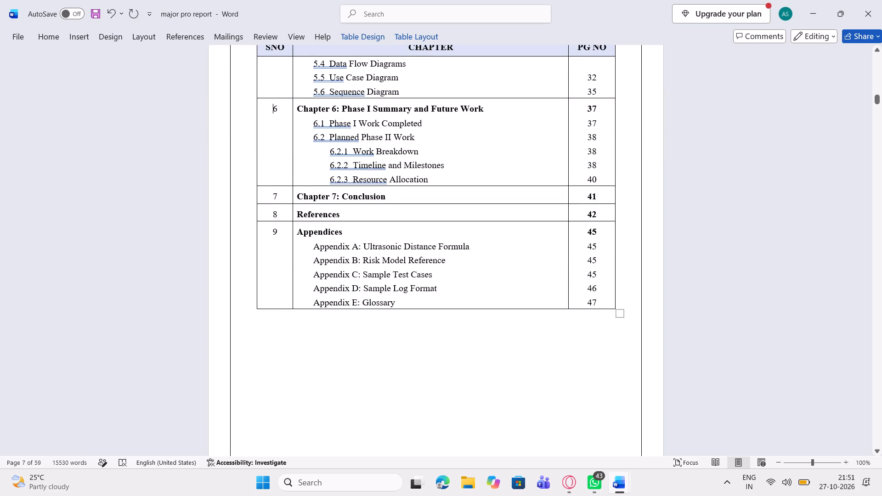
pyautogui.scroll(-1, 530, 358)
pyautogui.click(555, 295)
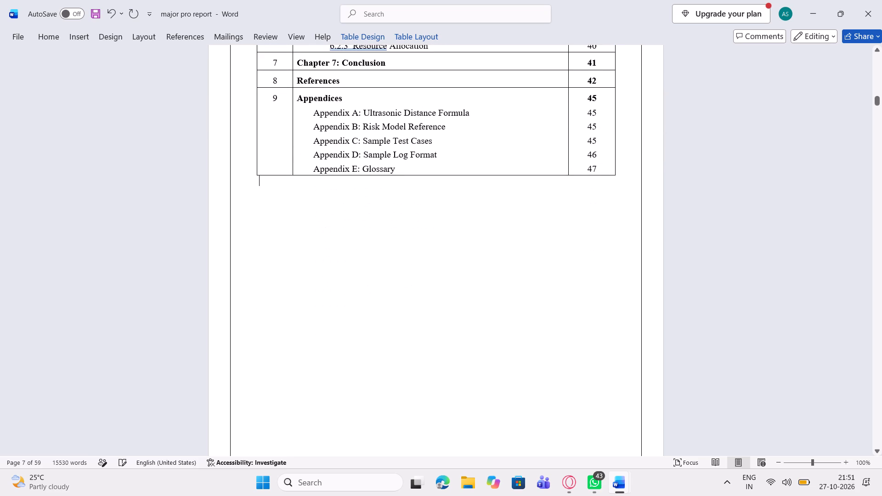
pyautogui.scroll(-2, 555, 295)
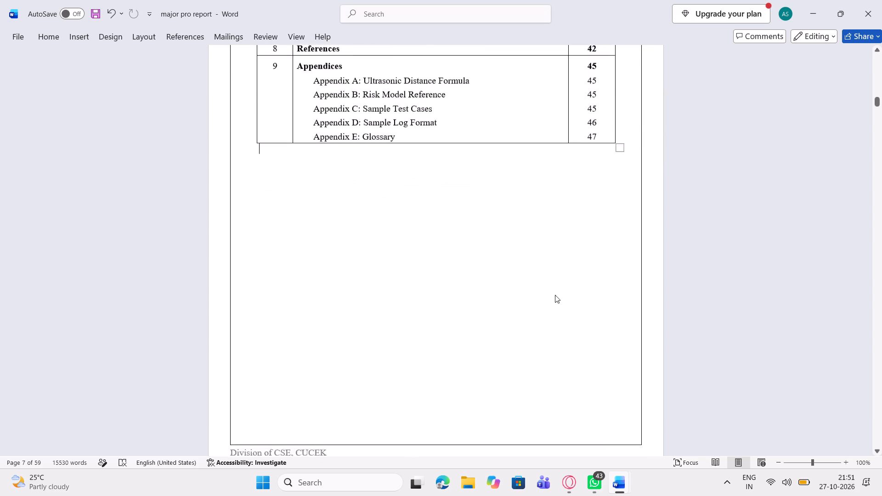
pyautogui.scroll(-1, 555, 295)
pyautogui.scroll(5, 555, 295)
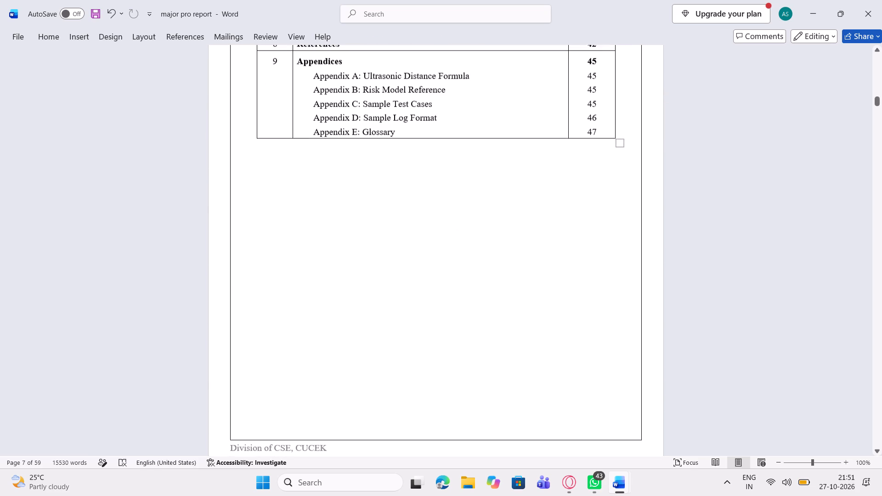
pyautogui.click(604, 205)
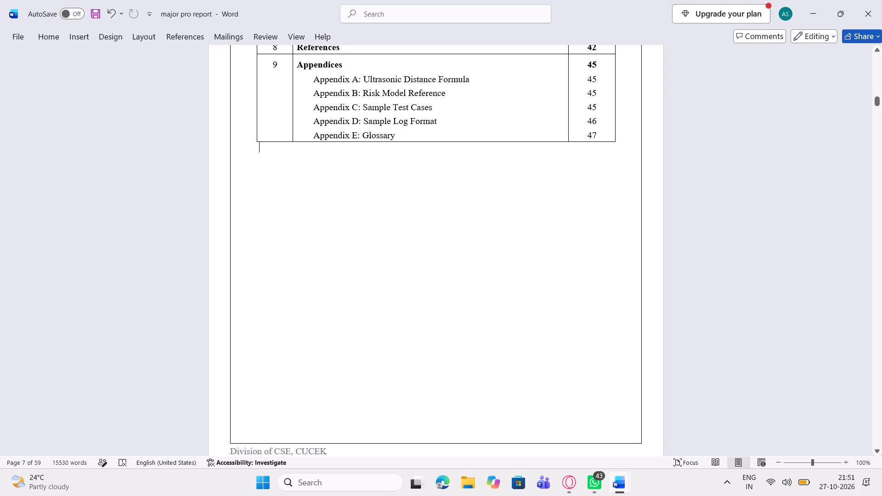
pyautogui.scroll(15, 604, 205)
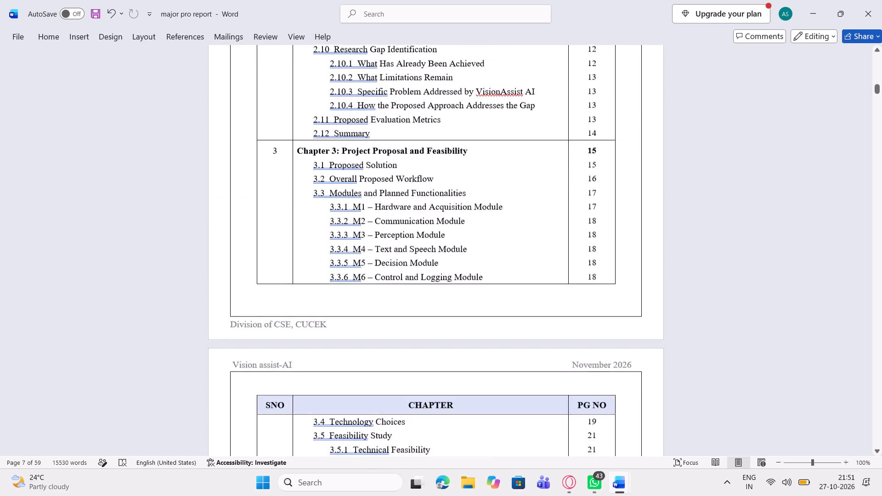
pyautogui.scroll(2, 604, 205)
# Examine the List of Tables from its Chapter 5 entries back to the start, checking the page number column.
pyautogui.scroll(-7, 604, 205)
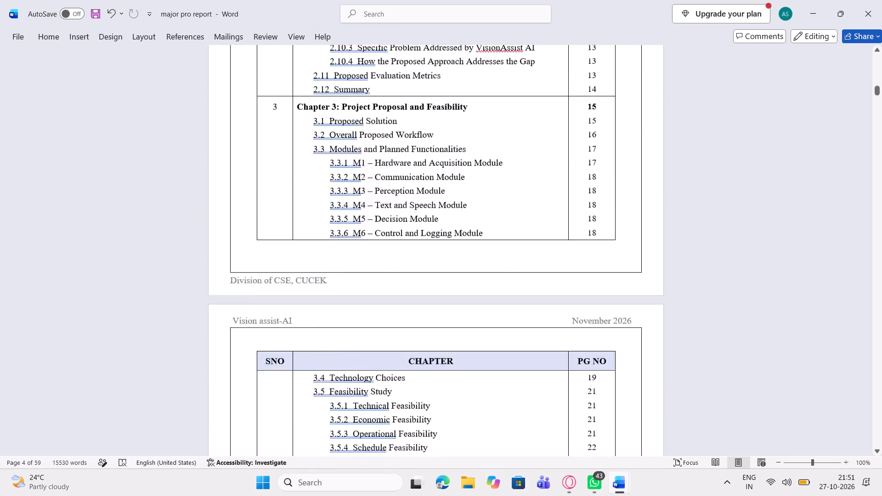
pyautogui.scroll(-10, 604, 205)
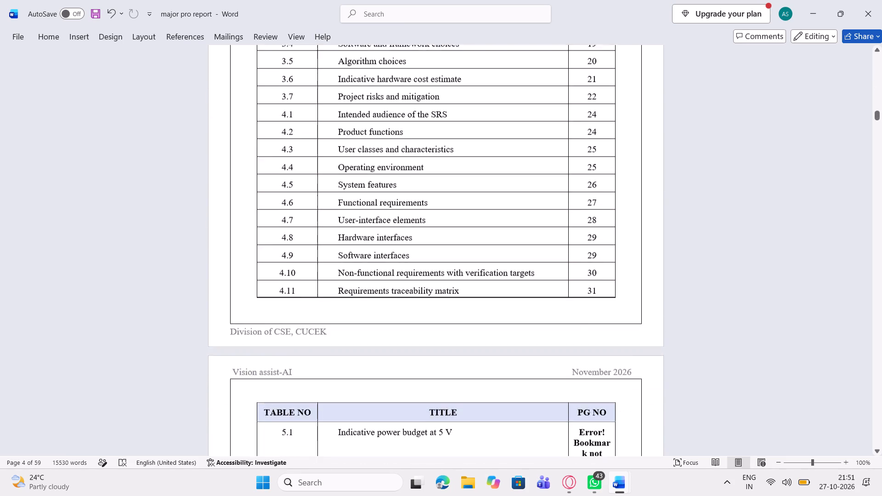
pyautogui.scroll(-4, 604, 205)
pyautogui.scroll(2, 604, 205)
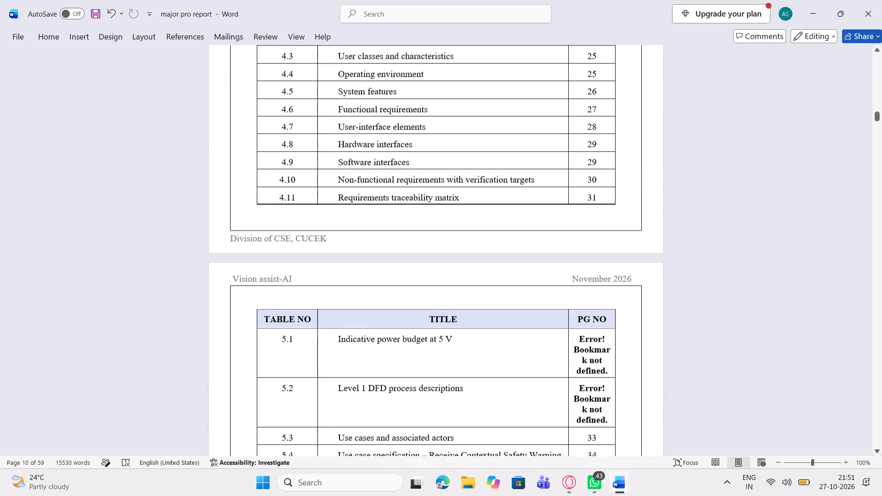
pyautogui.scroll(2, 604, 205)
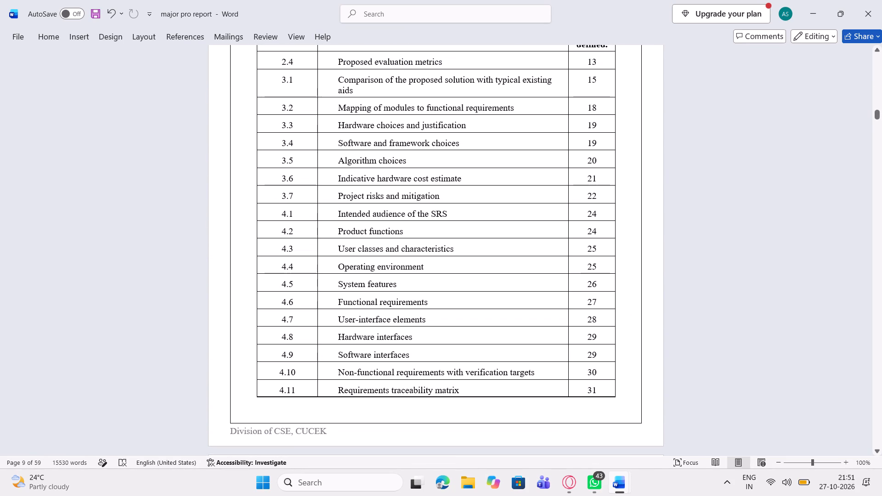
pyautogui.scroll(2, 604, 205)
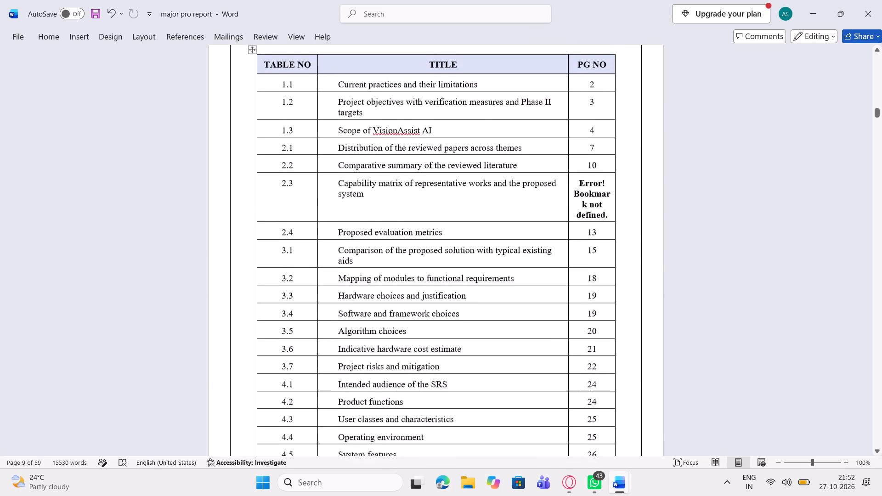
pyautogui.scroll(1, 604, 205)
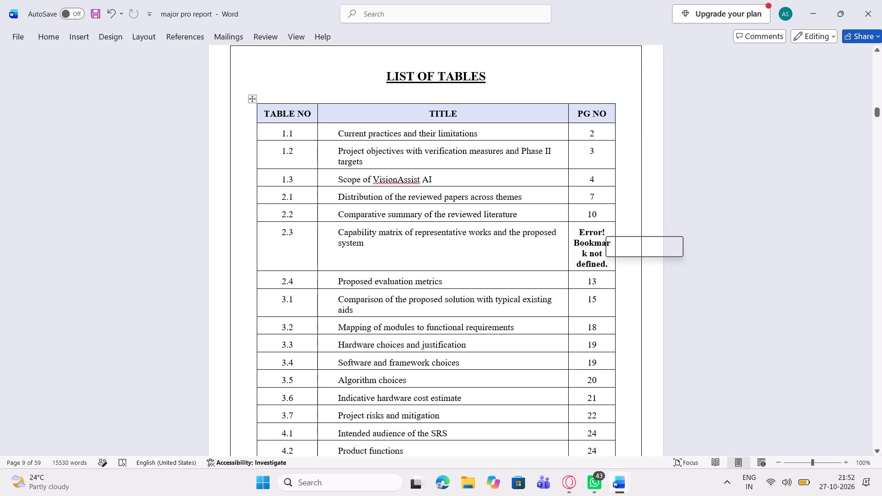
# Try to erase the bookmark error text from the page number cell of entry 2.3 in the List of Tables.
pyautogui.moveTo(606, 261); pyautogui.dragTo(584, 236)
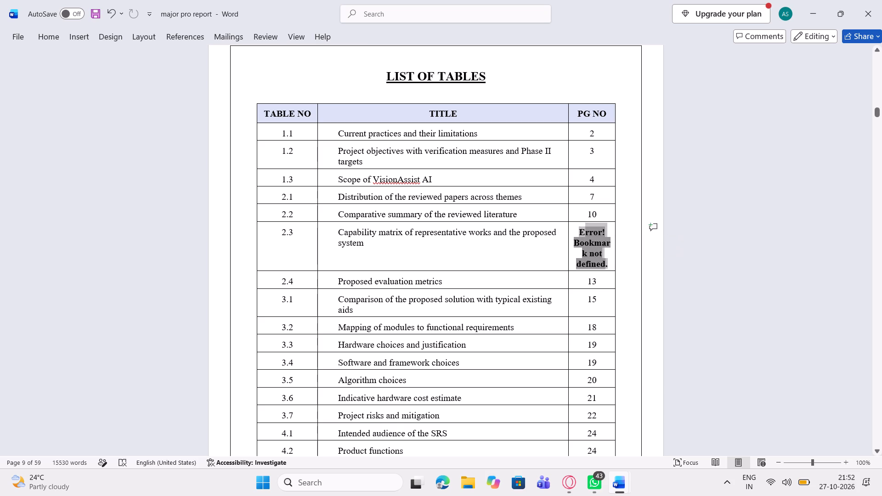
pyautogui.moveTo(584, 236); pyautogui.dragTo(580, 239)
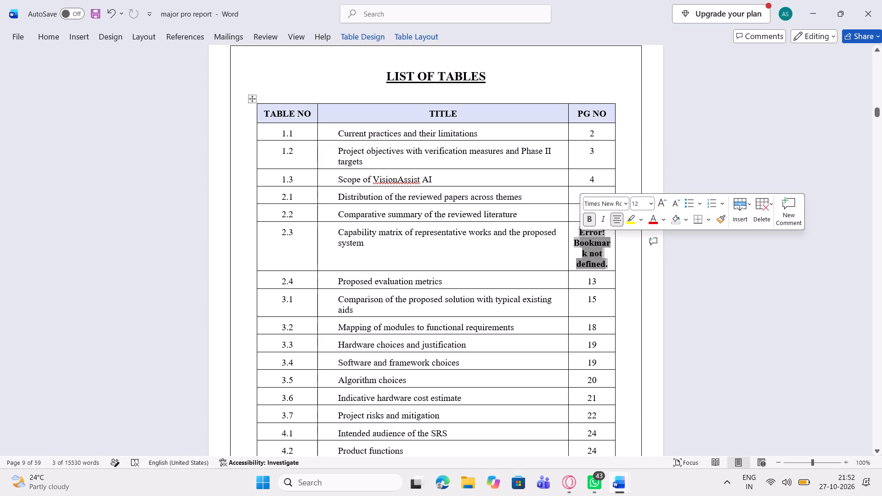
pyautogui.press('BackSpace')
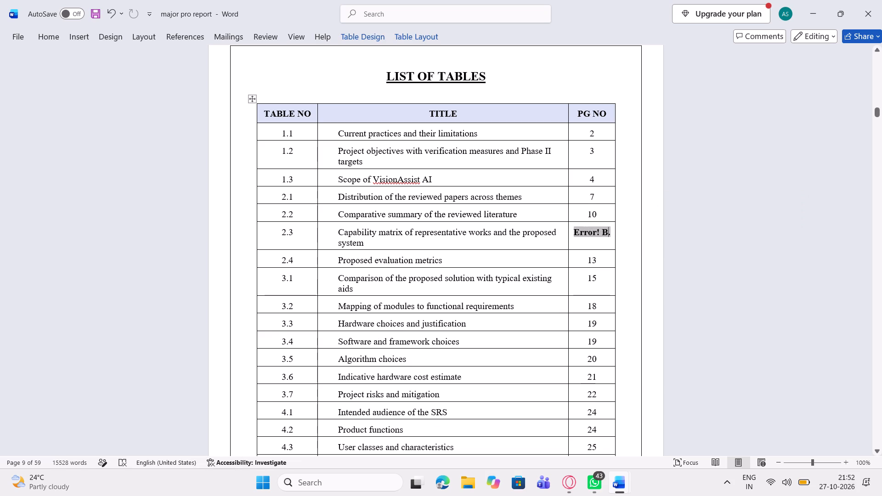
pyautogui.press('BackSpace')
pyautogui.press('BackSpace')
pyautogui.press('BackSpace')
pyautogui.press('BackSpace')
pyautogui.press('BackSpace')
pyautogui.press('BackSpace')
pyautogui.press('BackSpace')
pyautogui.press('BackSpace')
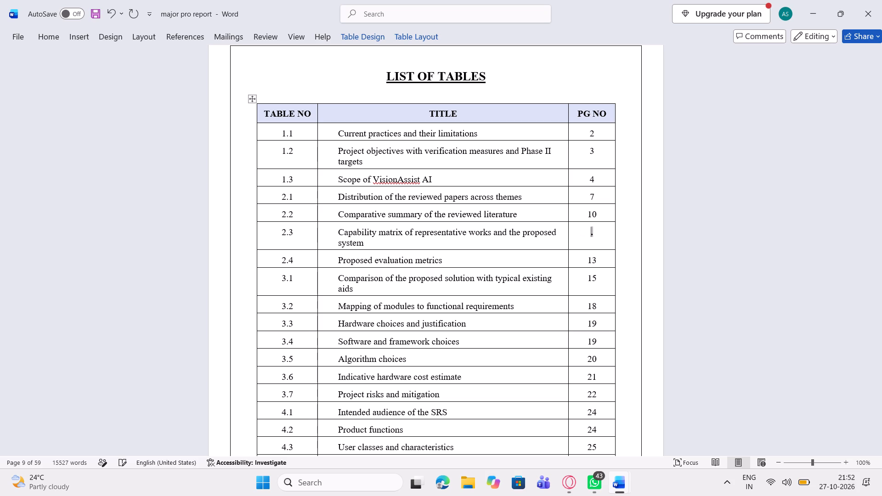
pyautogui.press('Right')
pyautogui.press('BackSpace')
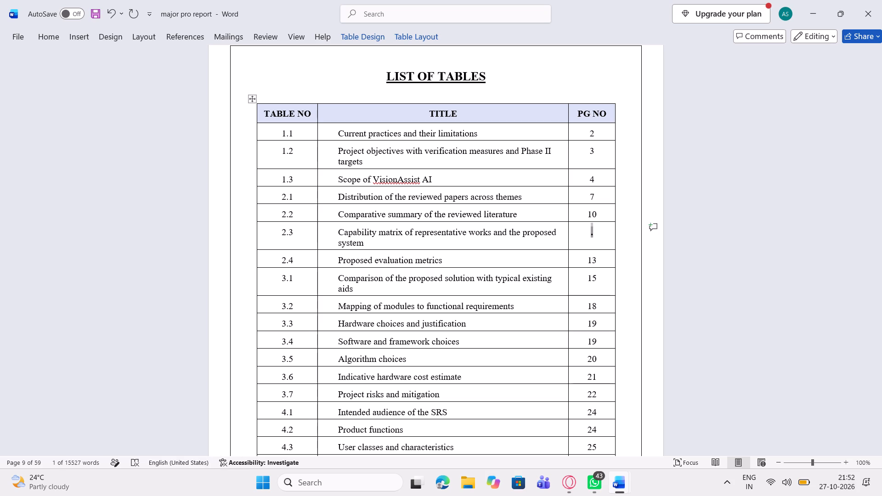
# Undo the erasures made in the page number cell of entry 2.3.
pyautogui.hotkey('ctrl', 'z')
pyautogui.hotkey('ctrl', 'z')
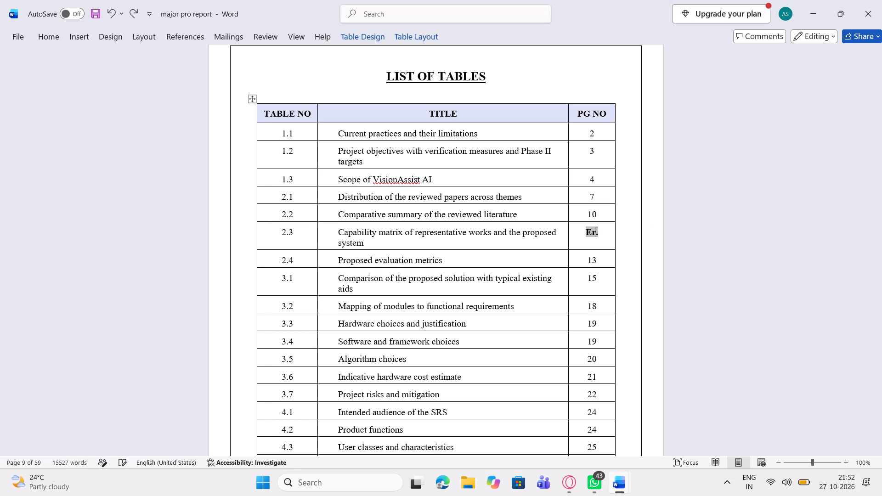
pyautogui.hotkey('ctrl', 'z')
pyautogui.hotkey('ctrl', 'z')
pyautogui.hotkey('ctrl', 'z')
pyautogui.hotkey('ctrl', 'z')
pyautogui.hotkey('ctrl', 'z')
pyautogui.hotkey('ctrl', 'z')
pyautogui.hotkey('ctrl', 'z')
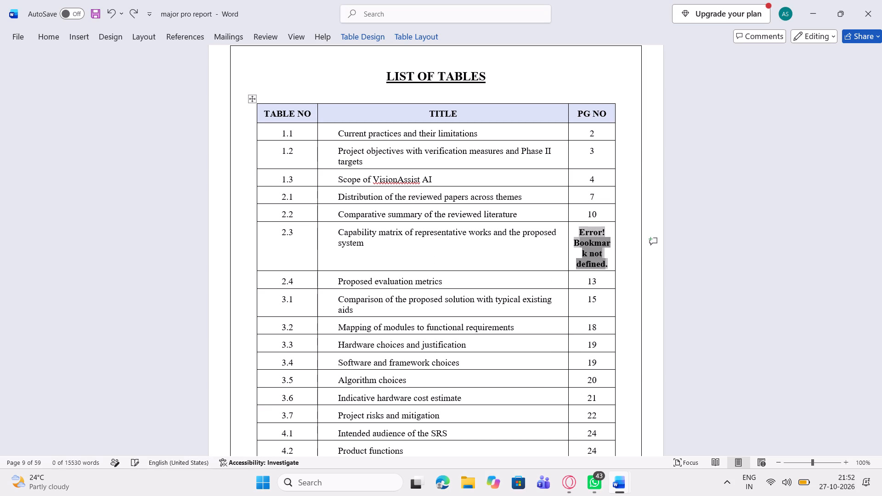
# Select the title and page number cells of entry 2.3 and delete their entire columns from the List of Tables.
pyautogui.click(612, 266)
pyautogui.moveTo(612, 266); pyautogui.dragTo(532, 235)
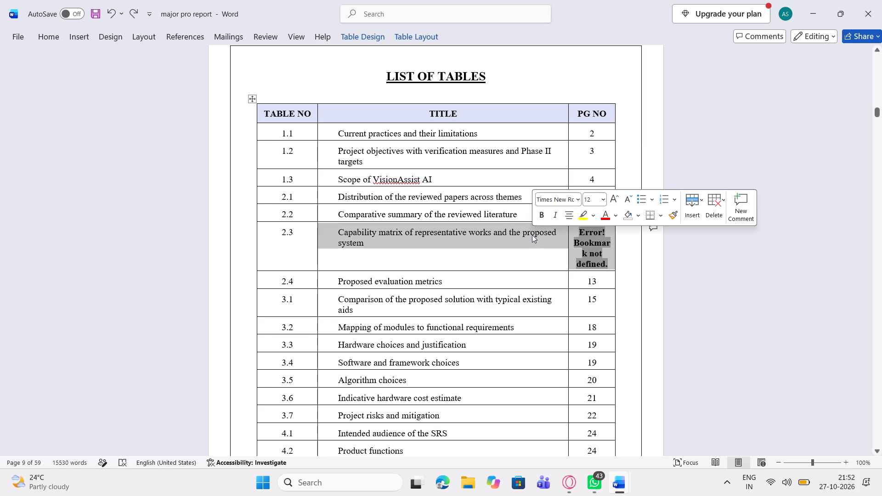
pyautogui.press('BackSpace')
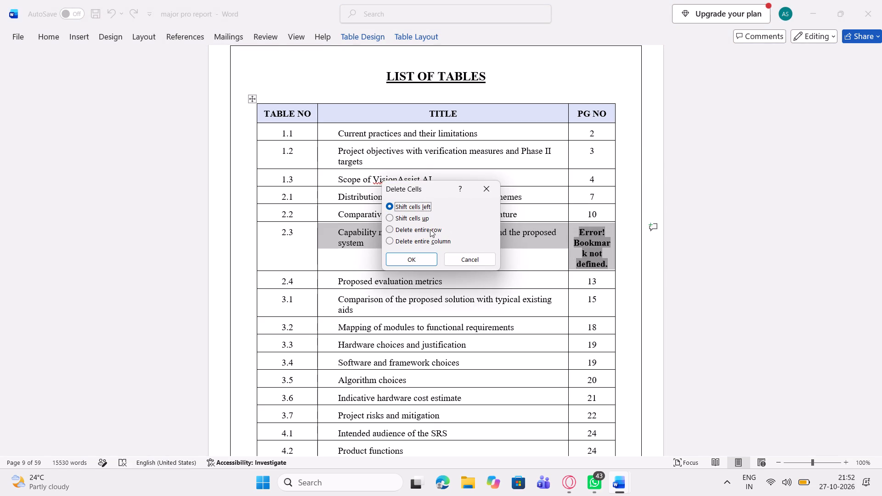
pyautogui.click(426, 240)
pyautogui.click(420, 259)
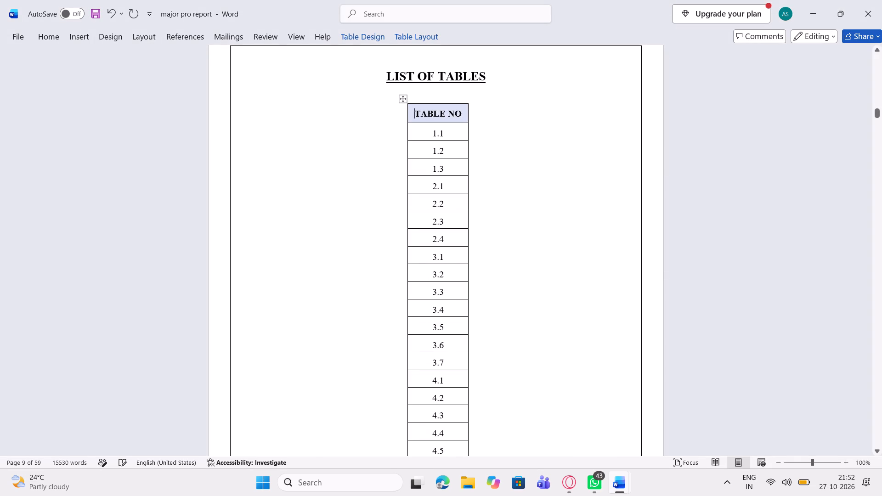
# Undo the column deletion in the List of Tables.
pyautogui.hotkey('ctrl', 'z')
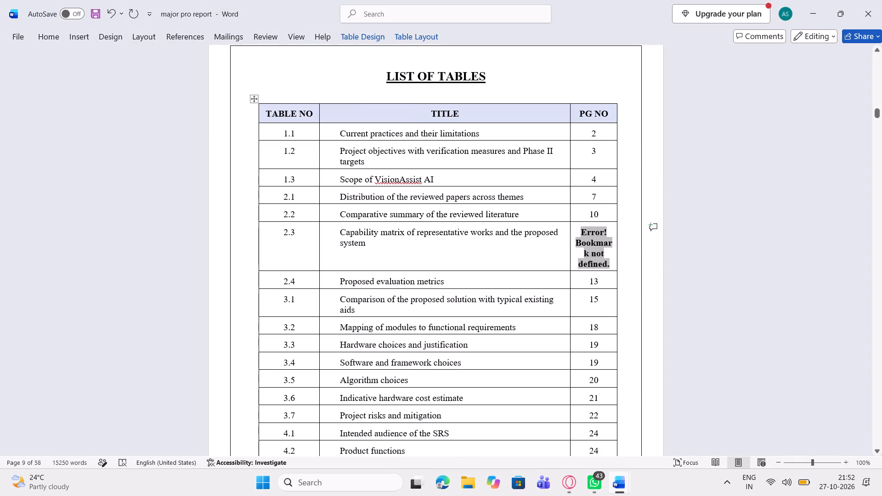
# Delete the entire row of entry 2.3, Capability matrix of representative works and the proposed system, from the List of Tables.
pyautogui.click(608, 264)
pyautogui.moveTo(608, 264); pyautogui.dragTo(562, 231)
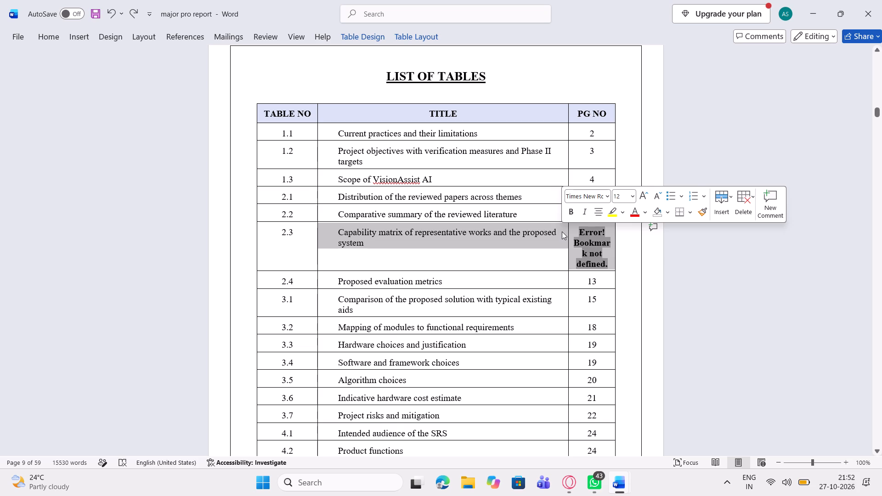
pyautogui.press('BackSpace')
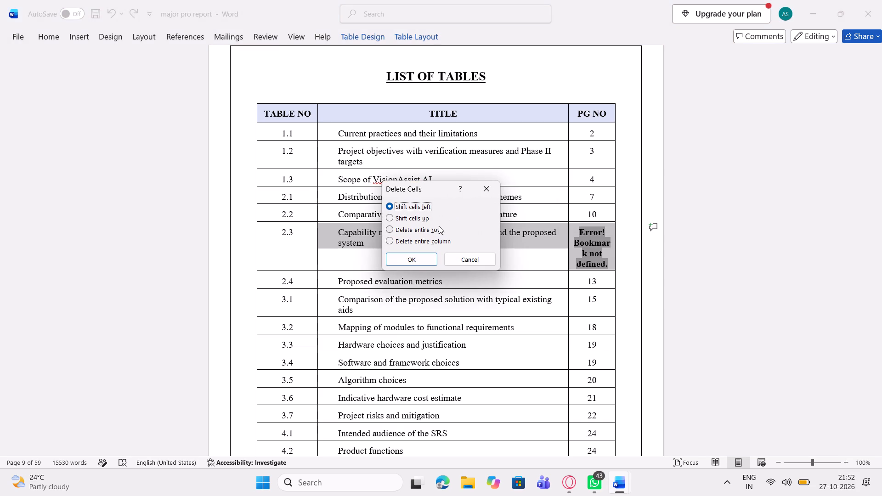
pyautogui.click(432, 227)
pyautogui.click(408, 258)
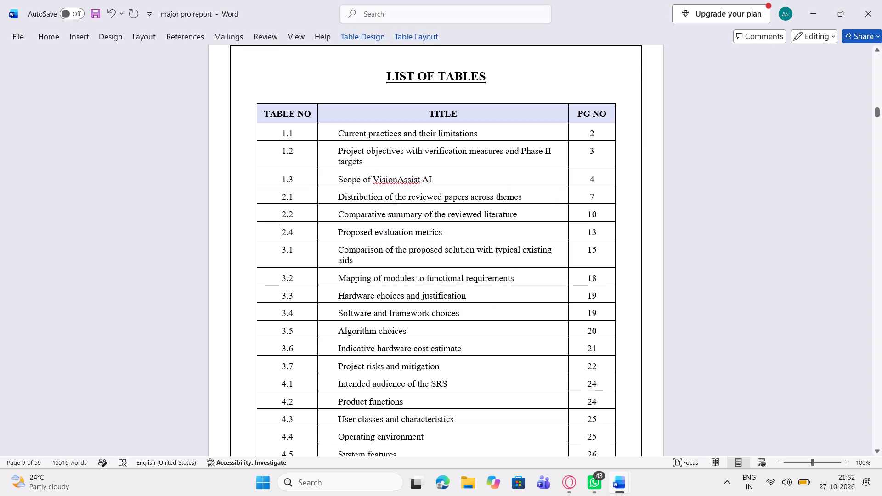
# Delete the entire row of entry 5.1, Indicative power budget at 5 V, from the List of Tables.
pyautogui.scroll(-4, 408, 258)
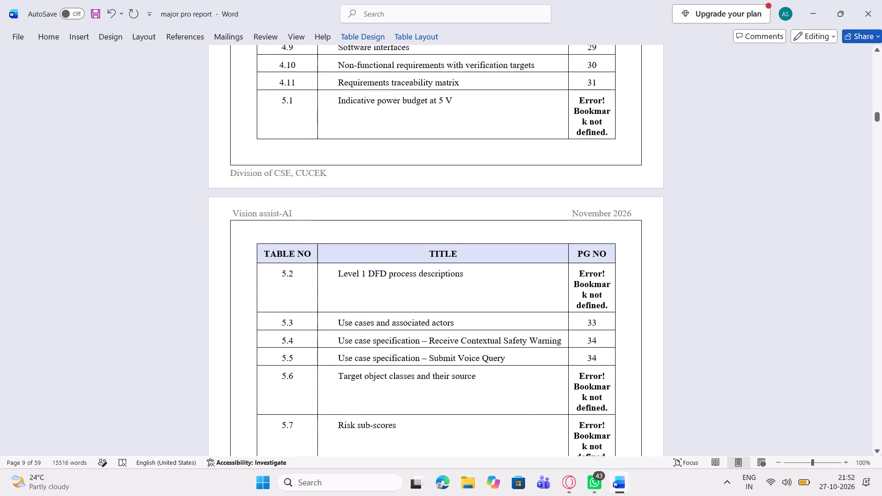
pyautogui.scroll(1, 408, 258)
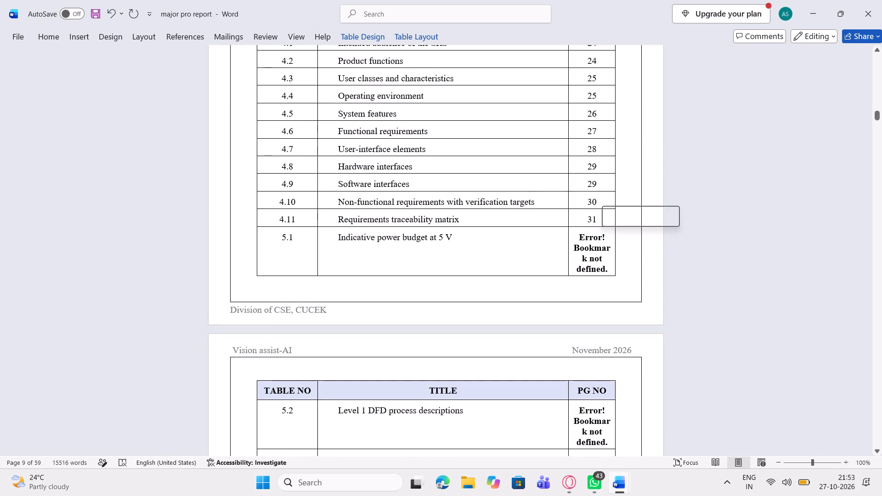
pyautogui.moveTo(604, 265); pyautogui.dragTo(597, 259)
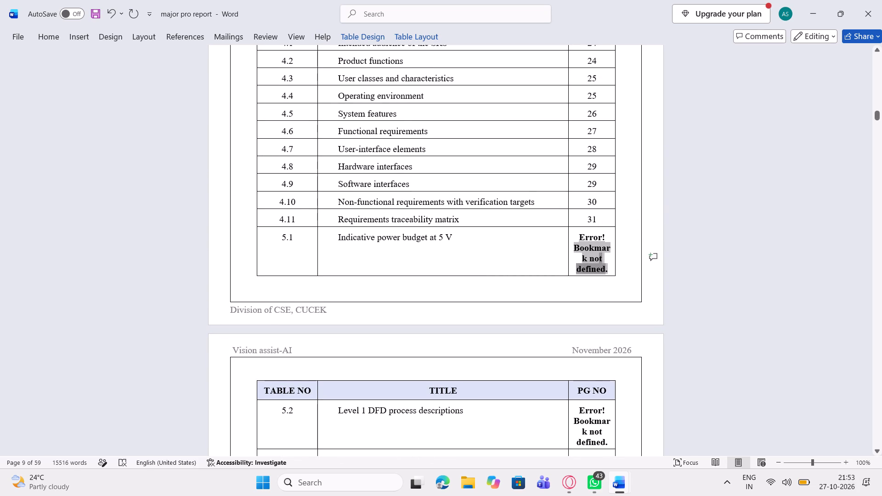
pyautogui.moveTo(597, 259); pyautogui.dragTo(588, 245)
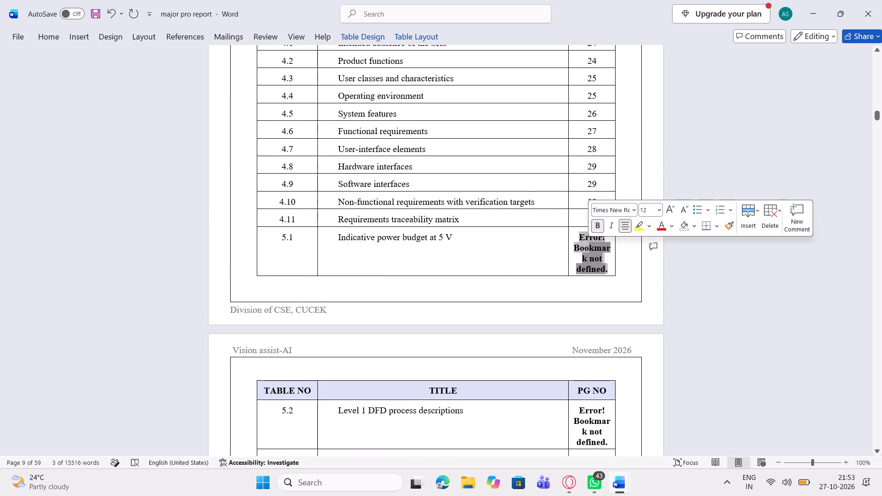
pyautogui.click(588, 245)
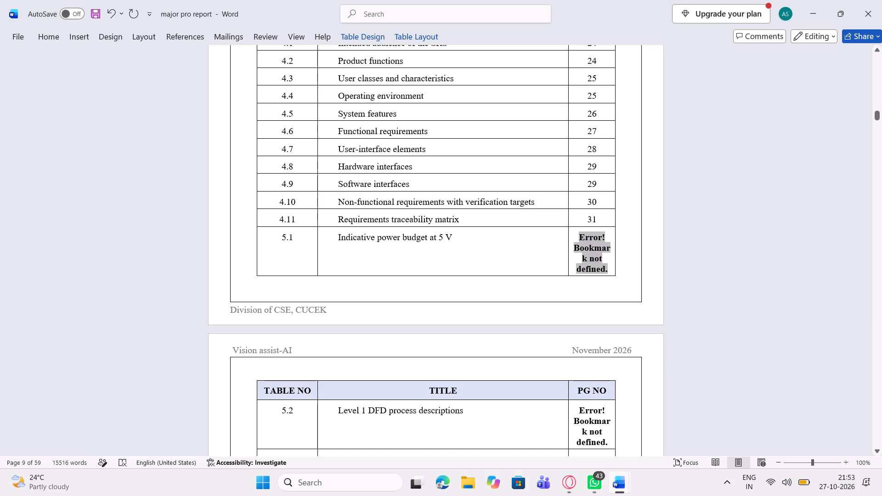
pyautogui.moveTo(605, 268); pyautogui.dragTo(277, 247)
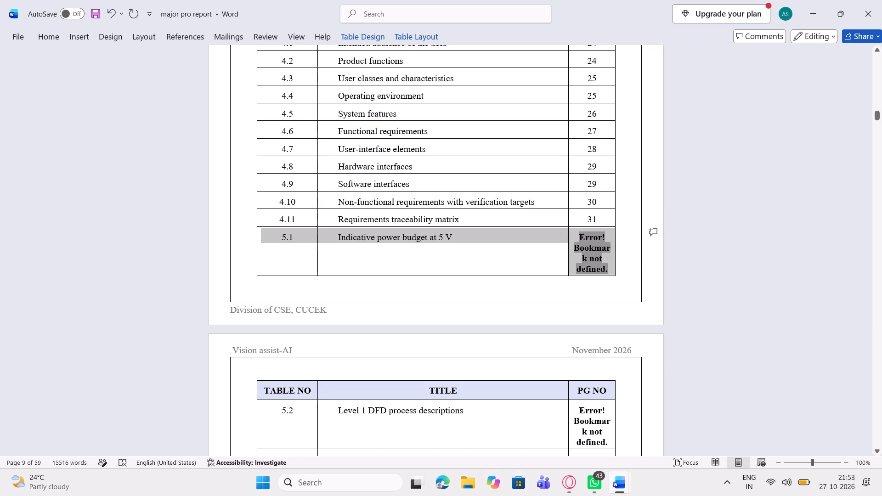
pyautogui.moveTo(277, 247); pyautogui.dragTo(277, 246)
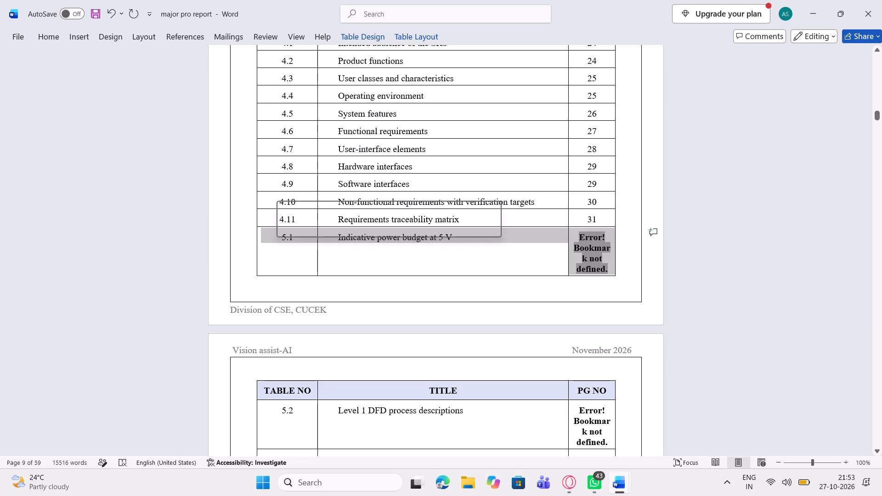
pyautogui.press('BackSpace')
pyautogui.press('Down')
pyautogui.press('Down')
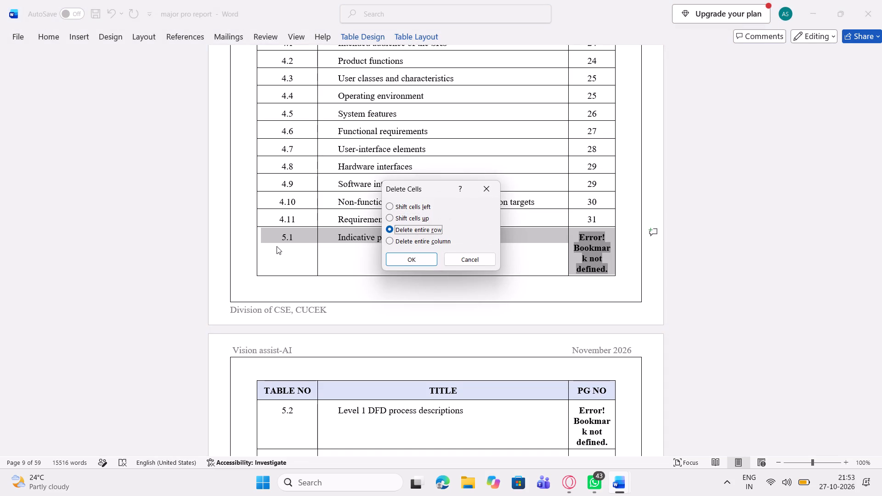
pyautogui.press('Return')
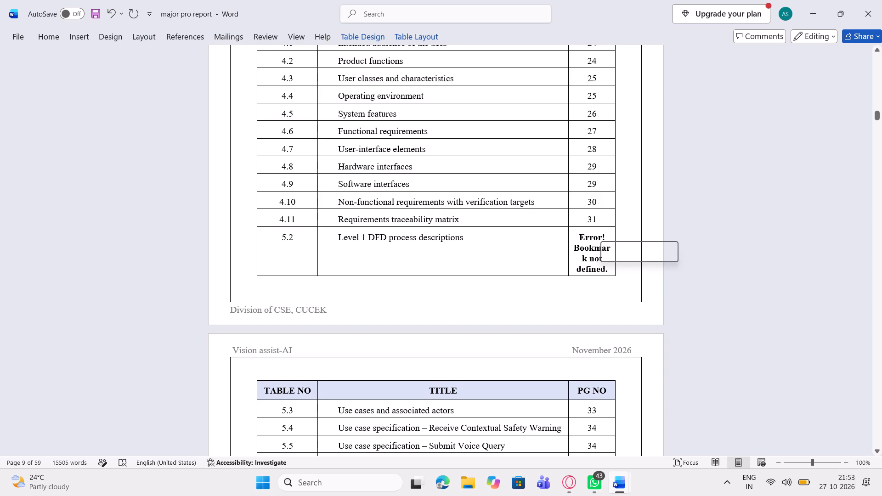
# Delete the entire row of entry 5.2, Level 1 DFD process descriptions, from the List of Tables.
pyautogui.moveTo(608, 267); pyautogui.dragTo(448, 237)
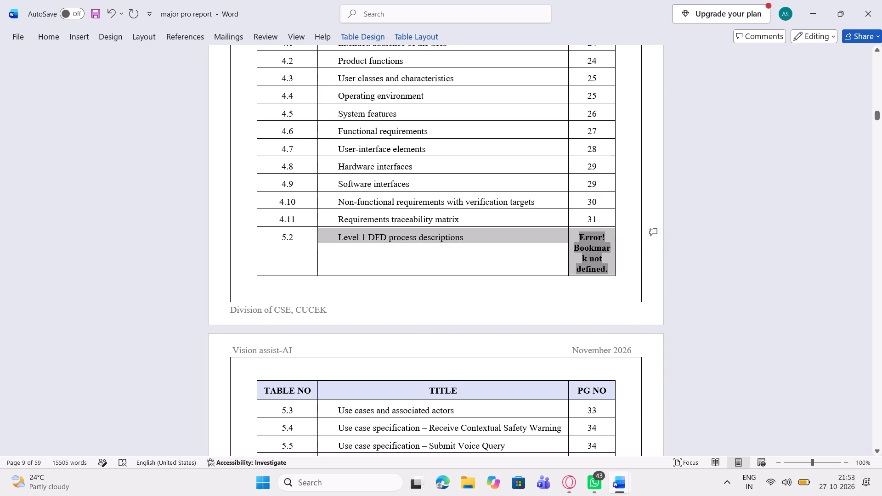
pyautogui.moveTo(448, 237); pyautogui.dragTo(447, 237)
pyautogui.press('BackSpace')
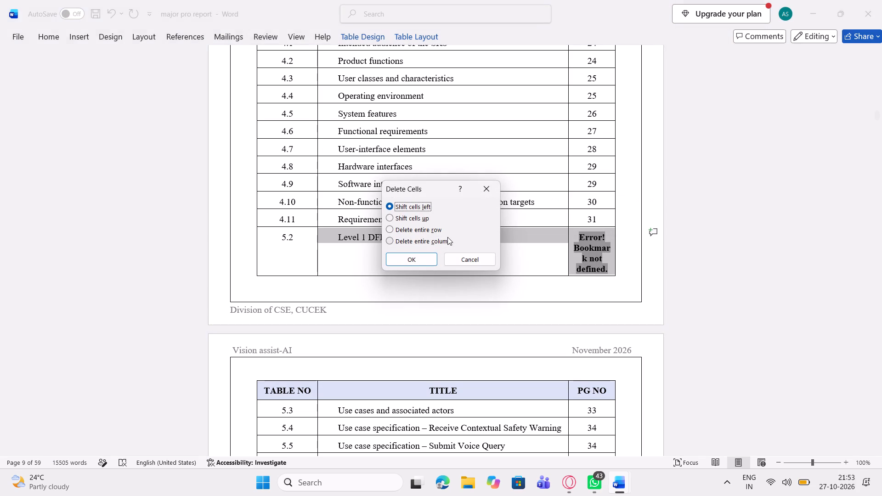
pyautogui.click(422, 224)
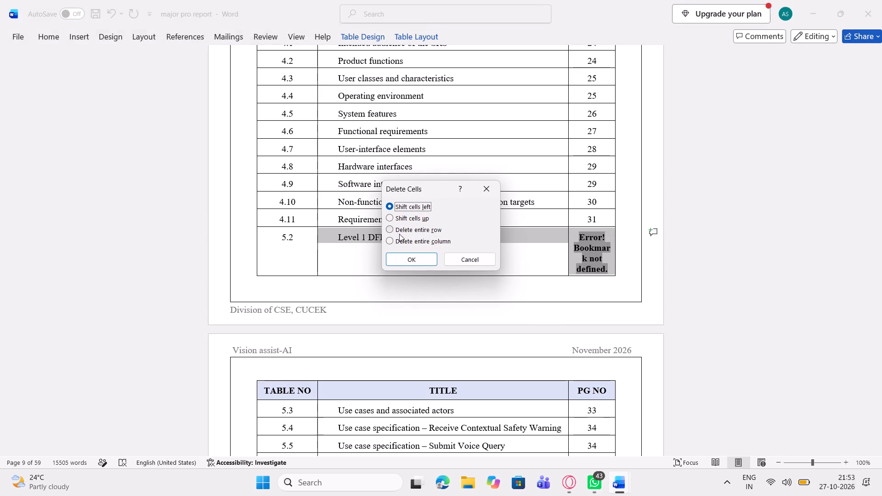
pyautogui.click(390, 231)
pyautogui.press('Return')
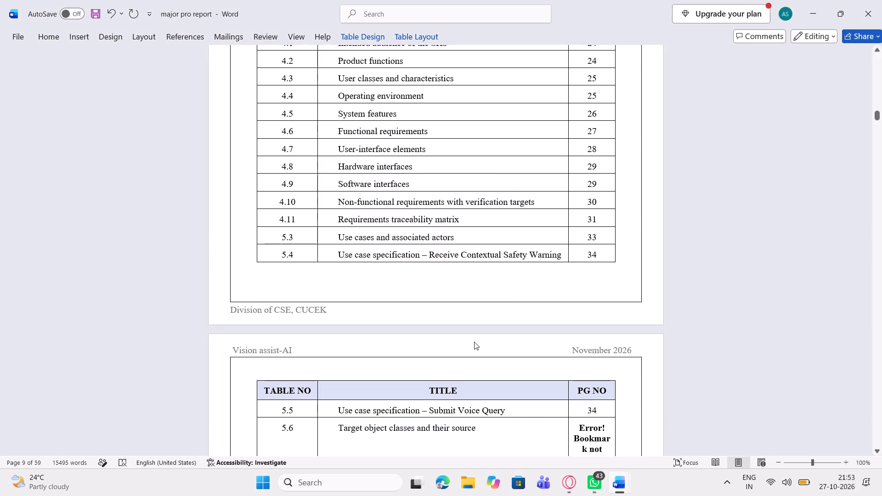
# Review the remaining List of Tables entries, the end of the table of contents and the List of Figures for bookmark errors.
pyautogui.scroll(-4, 474, 342)
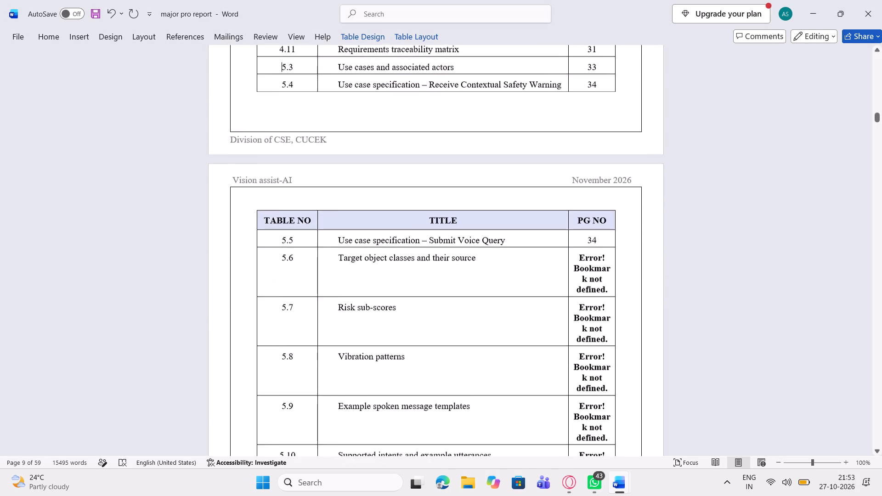
pyautogui.scroll(-1, 474, 342)
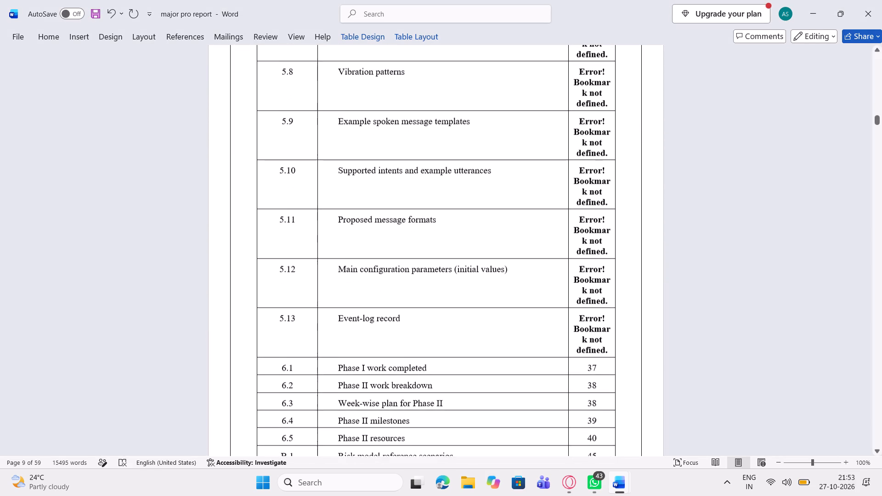
pyautogui.scroll(1, 474, 342)
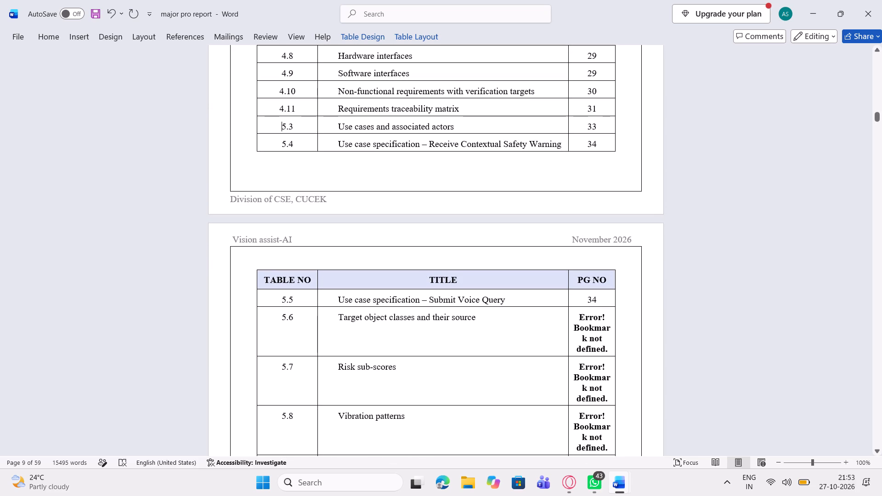
pyautogui.scroll(5, 474, 342)
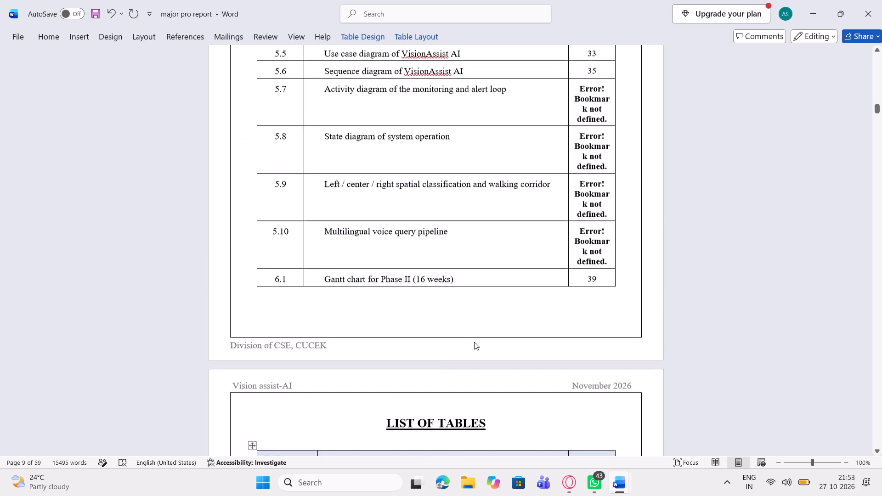
pyautogui.scroll(6, 474, 342)
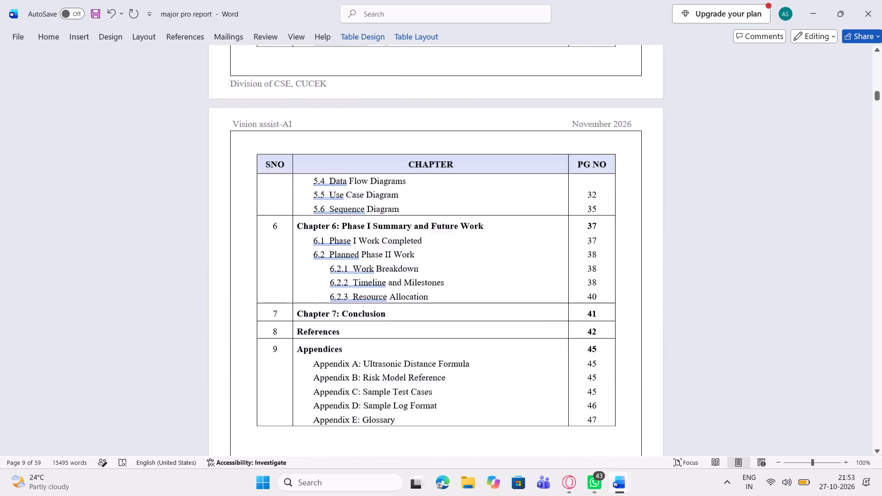
pyautogui.scroll(-8, 474, 342)
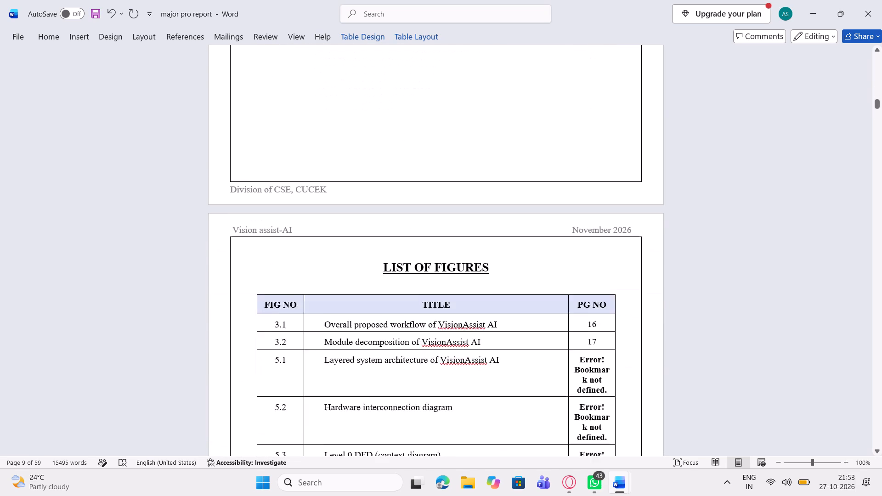
pyautogui.scroll(-3, 474, 342)
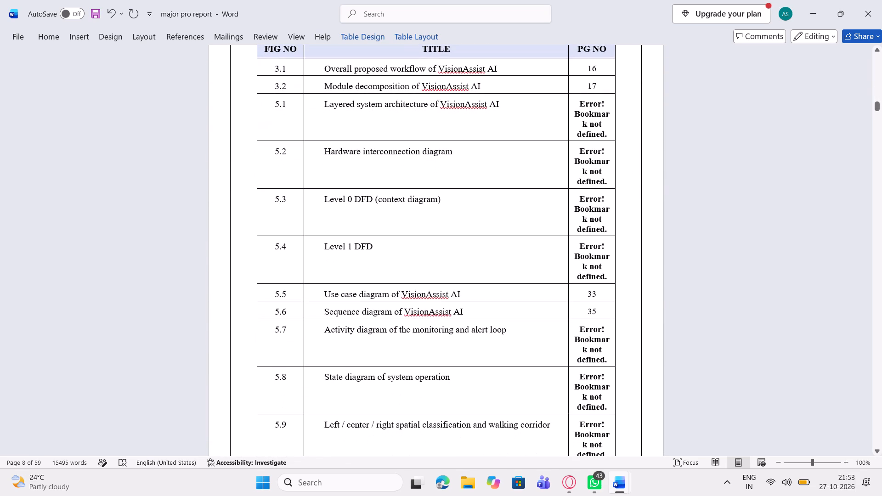
pyautogui.scroll(1, 474, 342)
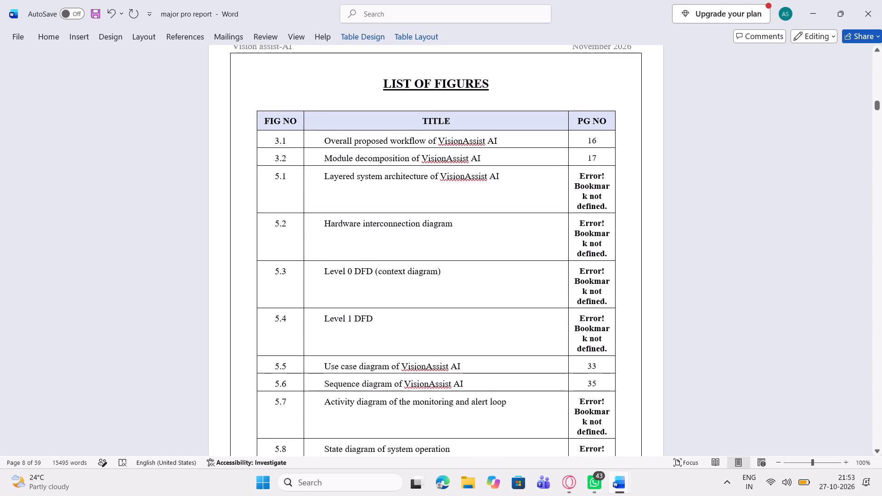
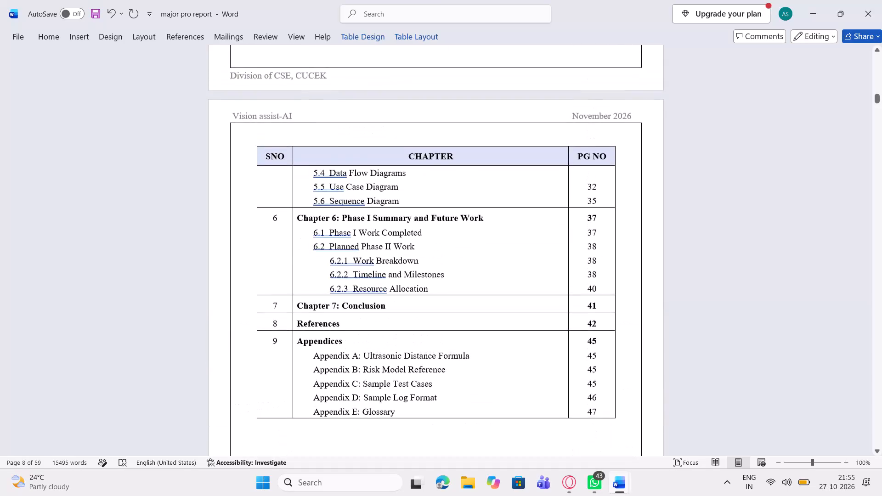
# Review the Chapter 5 and Chapter 6 entries and their page numbers in the table of contents.
pyautogui.scroll(1, 474, 342)
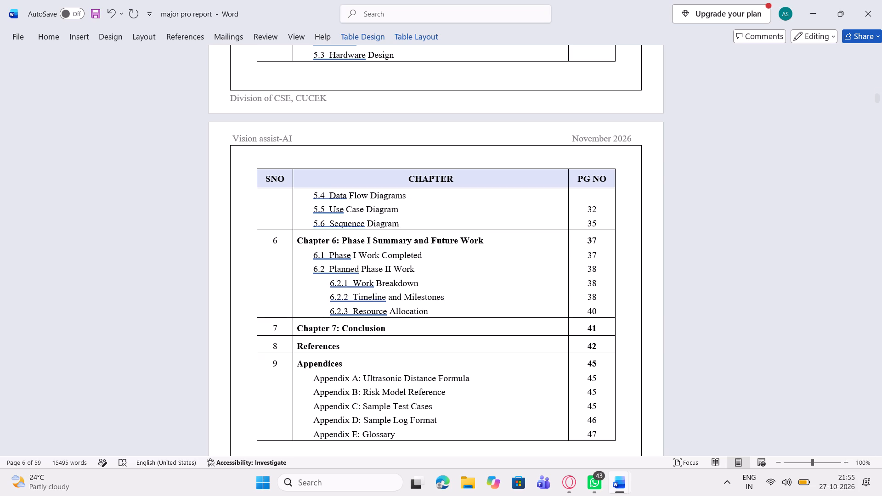
pyautogui.scroll(1, 474, 342)
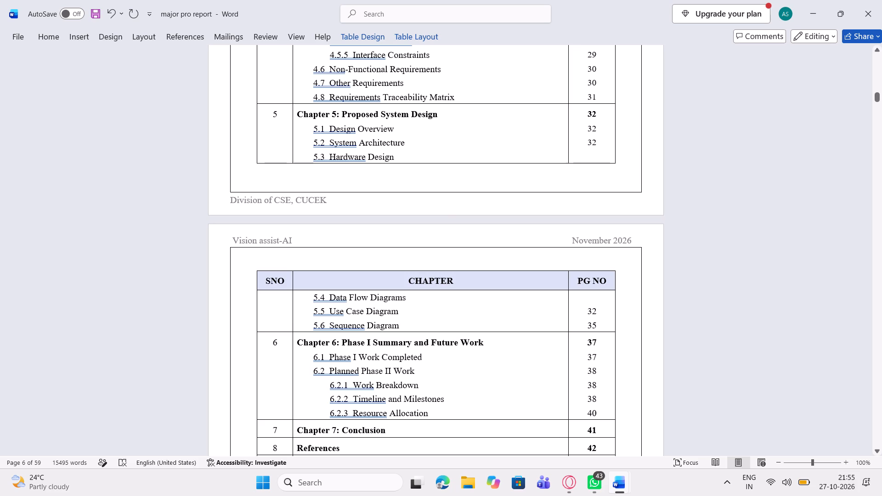
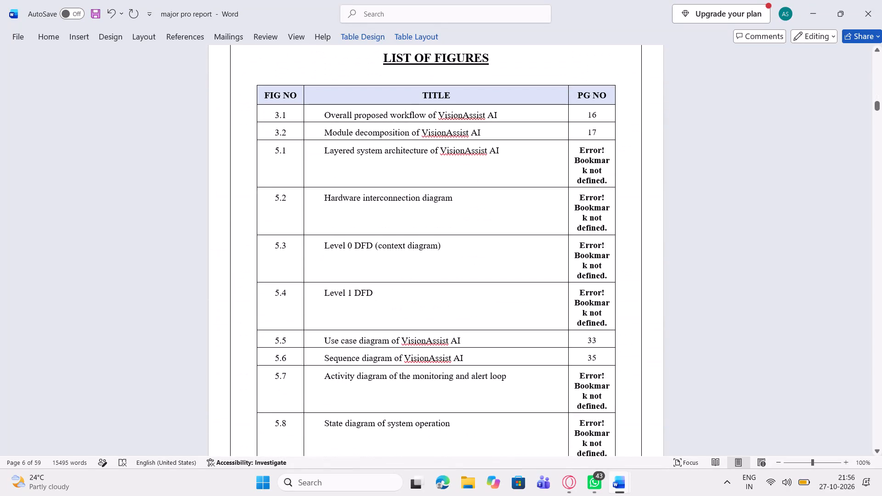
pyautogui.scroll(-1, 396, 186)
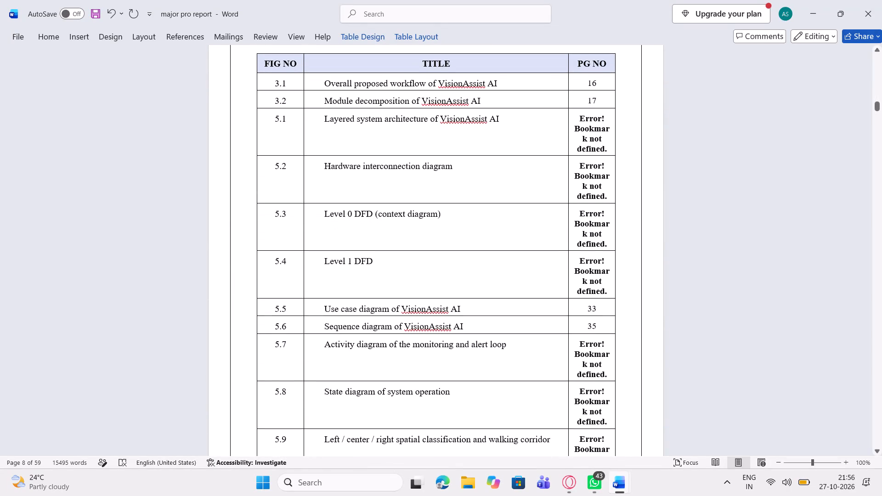
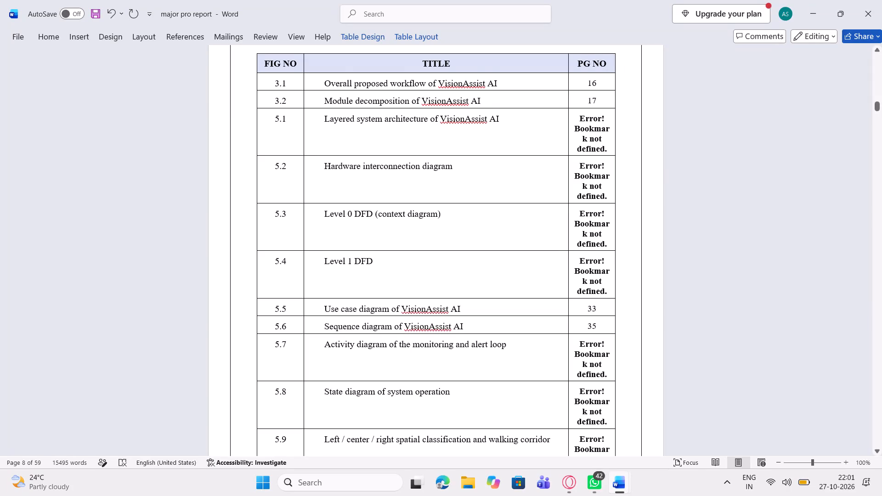
# Delete the entire row for figure 5.10, Multilingual voice query pipeline, from the List of Figures table.
pyautogui.scroll(5, 583, 297)
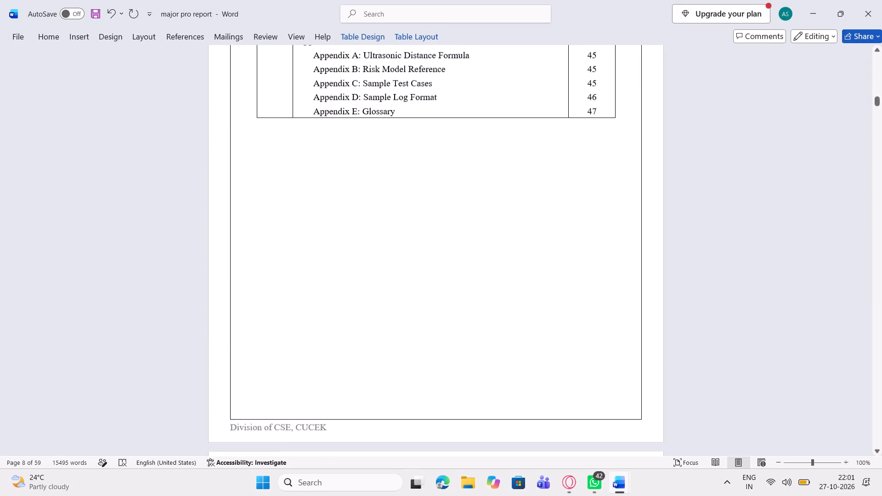
pyautogui.scroll(4, 583, 297)
pyautogui.scroll(-1, 583, 297)
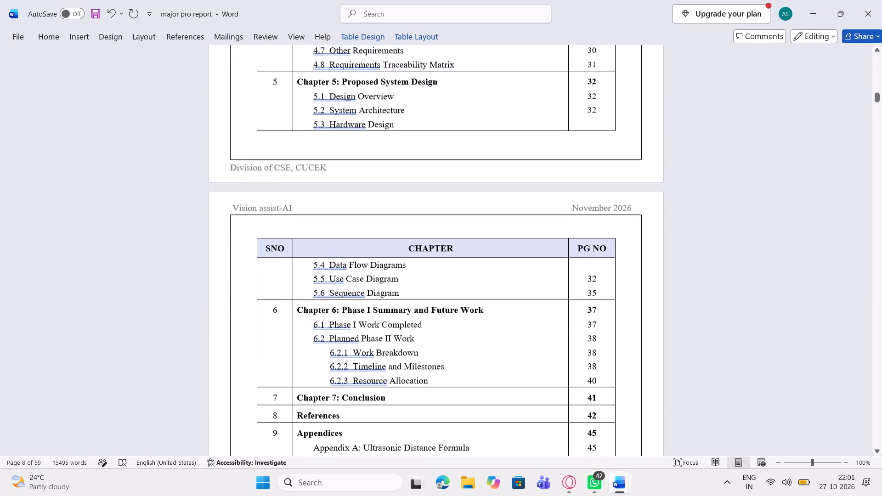
pyautogui.scroll(-5, 583, 297)
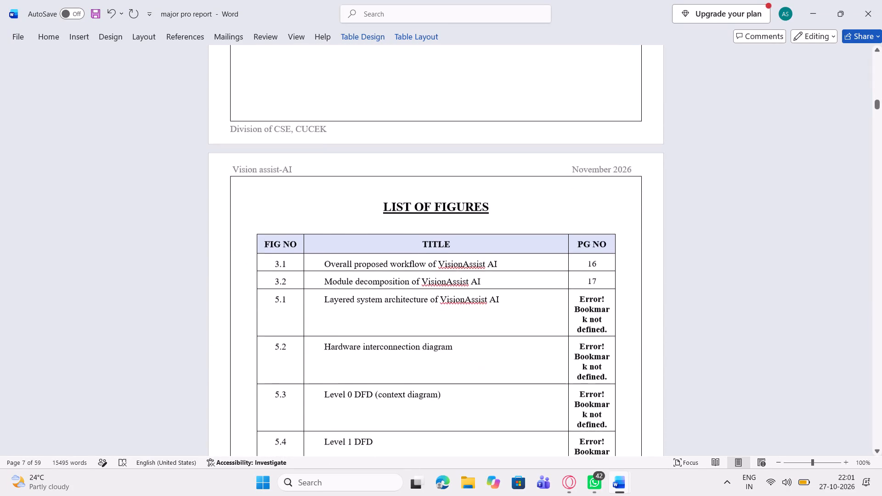
pyautogui.scroll(-2, 583, 297)
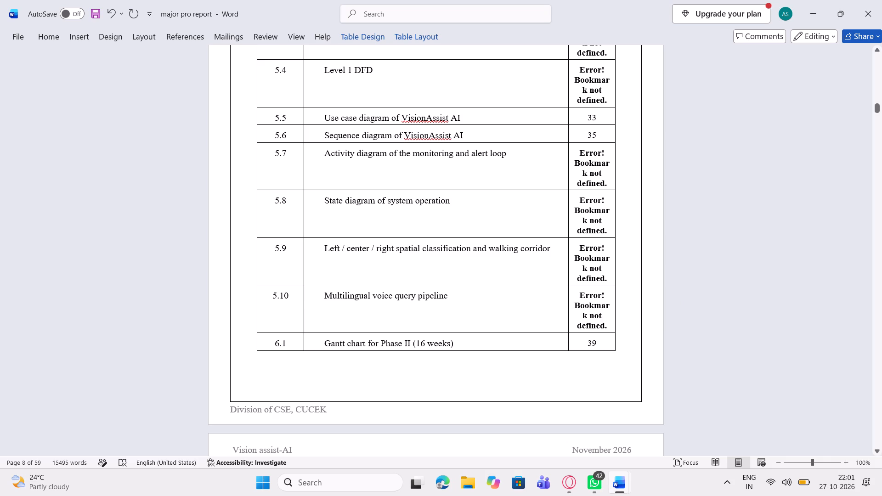
pyautogui.moveTo(609, 327); pyautogui.dragTo(324, 296)
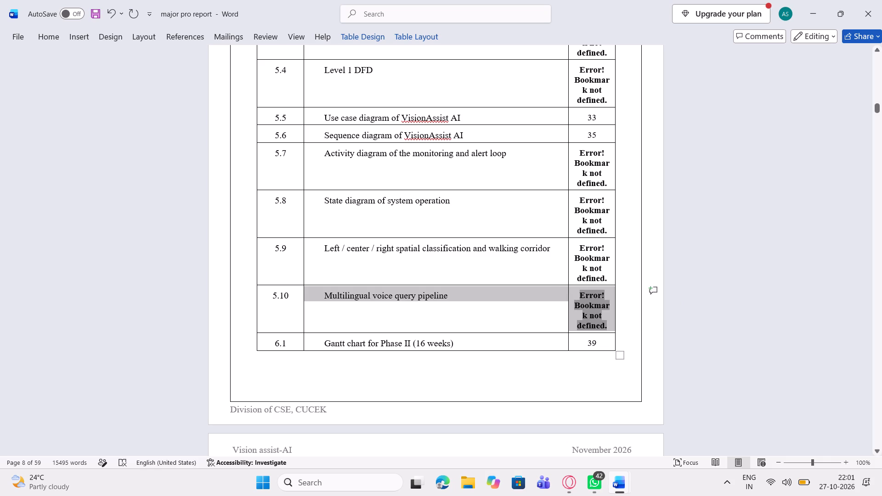
pyautogui.press('BackSpace')
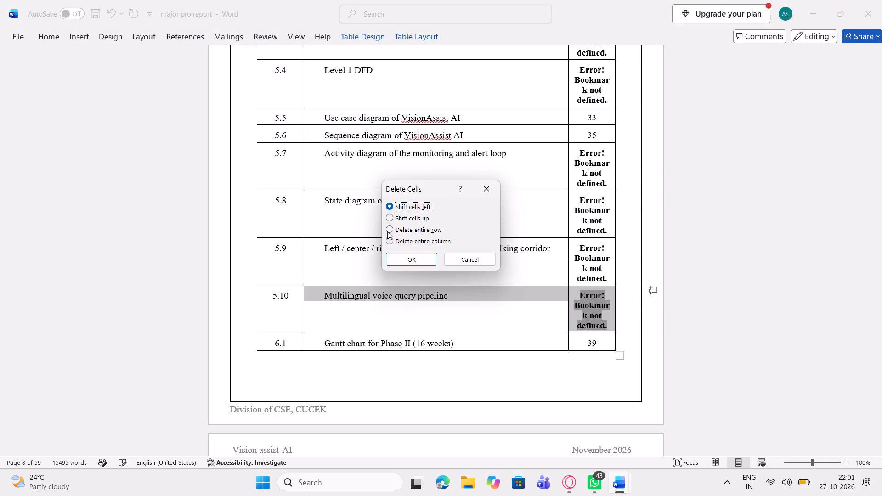
pyautogui.click(389, 225)
pyautogui.press('BackSpace')
pyautogui.press('Return')
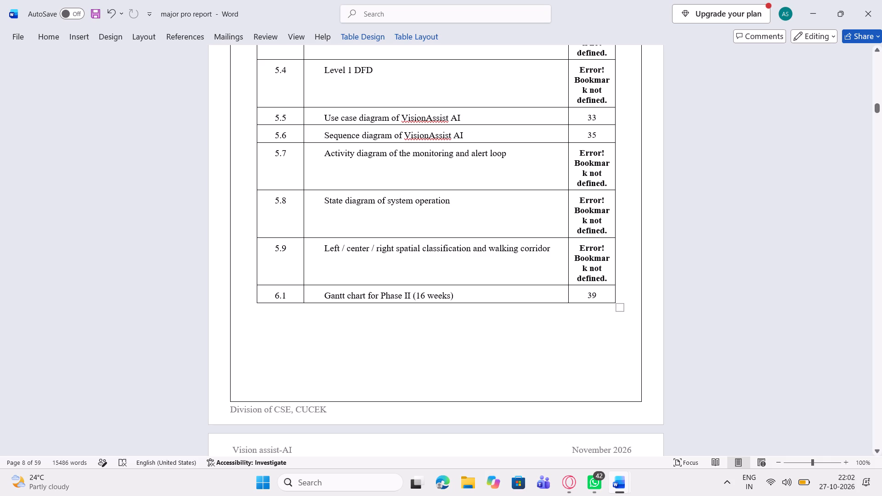
pyautogui.scroll(1, 419, 195)
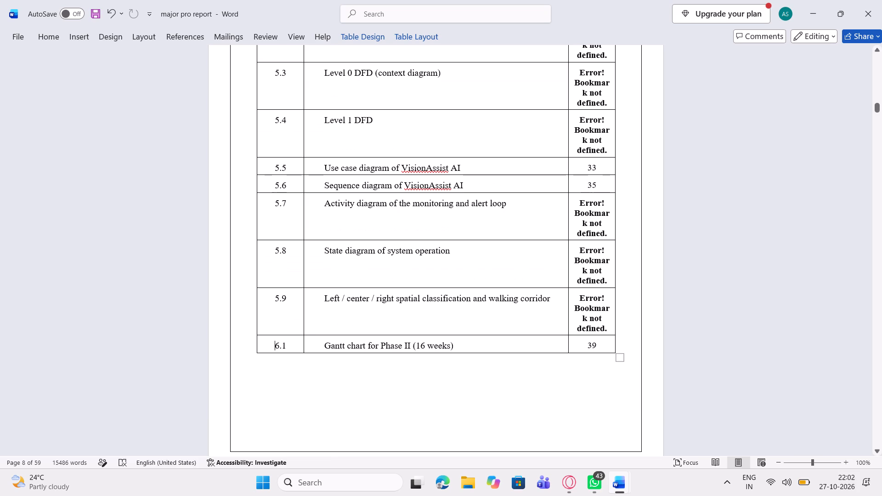
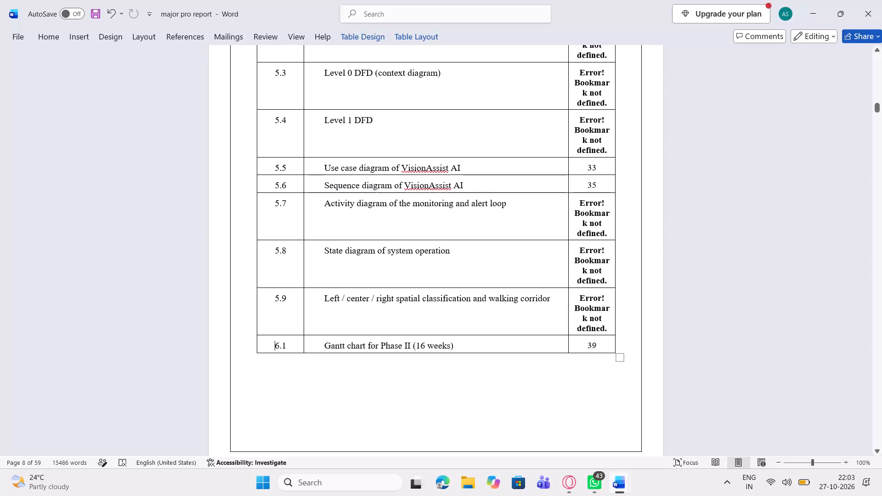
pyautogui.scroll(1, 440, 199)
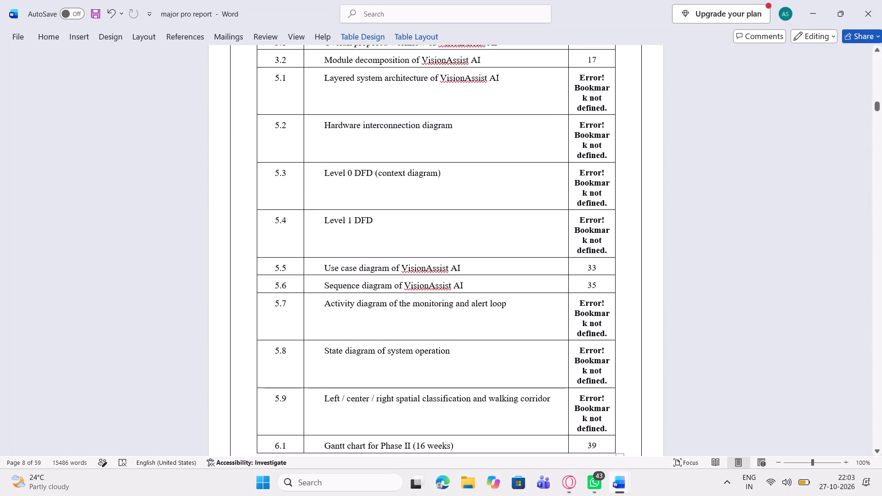
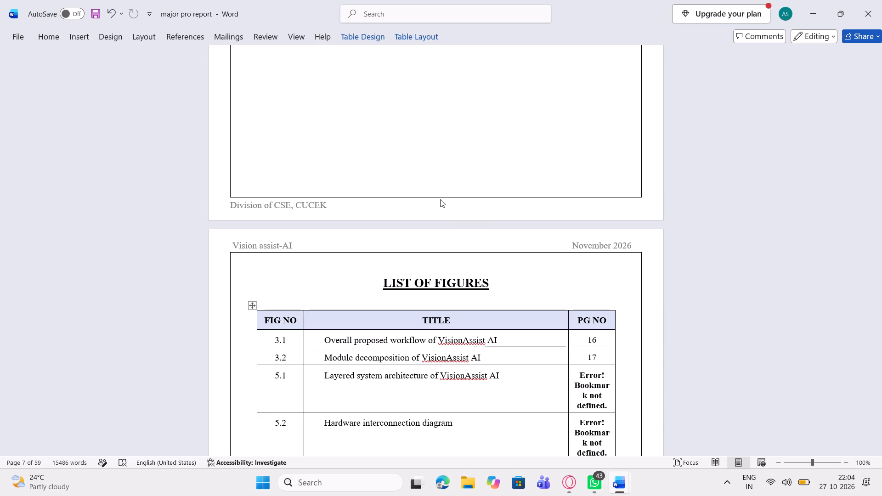
# Delete the entire rows for figures 5.1 (Layered system architecture) and 5.2 (Hardware interconnection diagram) from the List of Figures table.
pyautogui.hscroll(1, 440, 199)
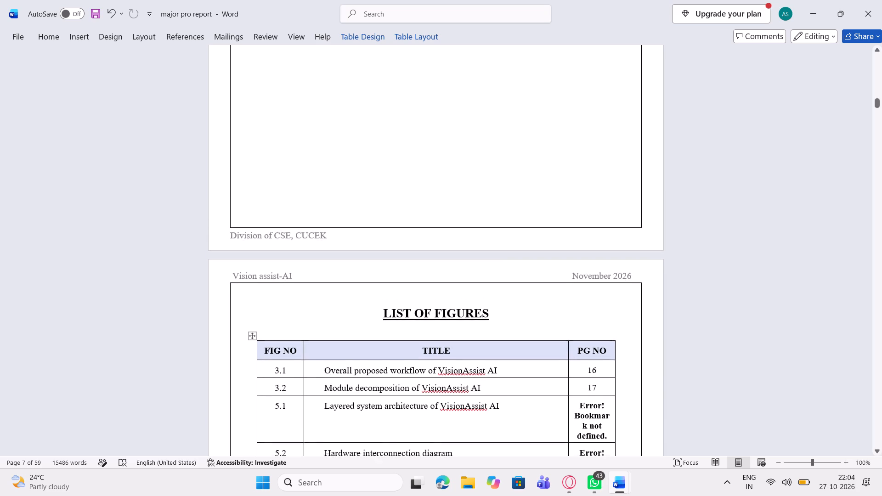
pyautogui.hscroll(1, 440, 199)
pyautogui.scroll(-1, 440, 199)
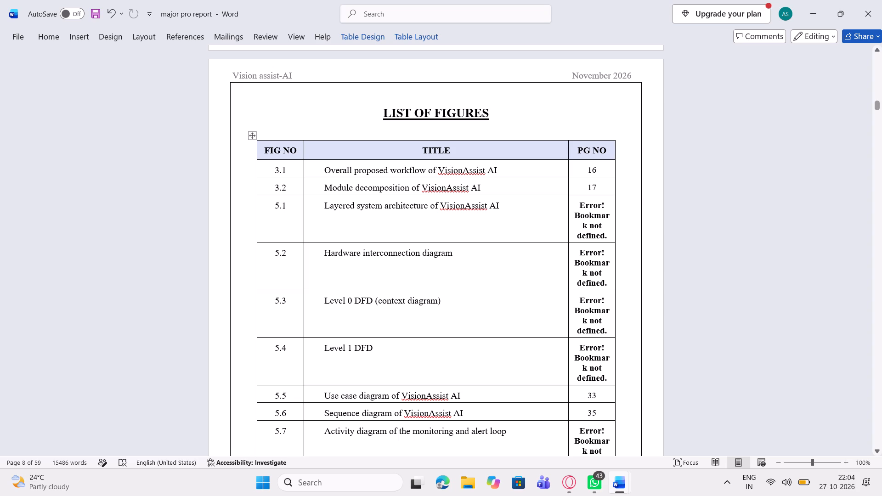
pyautogui.moveTo(603, 236); pyautogui.dragTo(316, 204)
pyautogui.press('BackSpace')
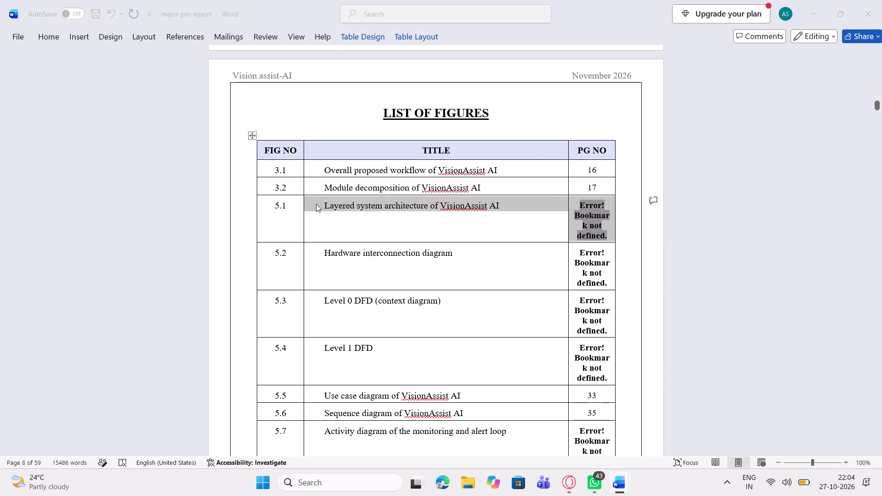
pyautogui.click(393, 228)
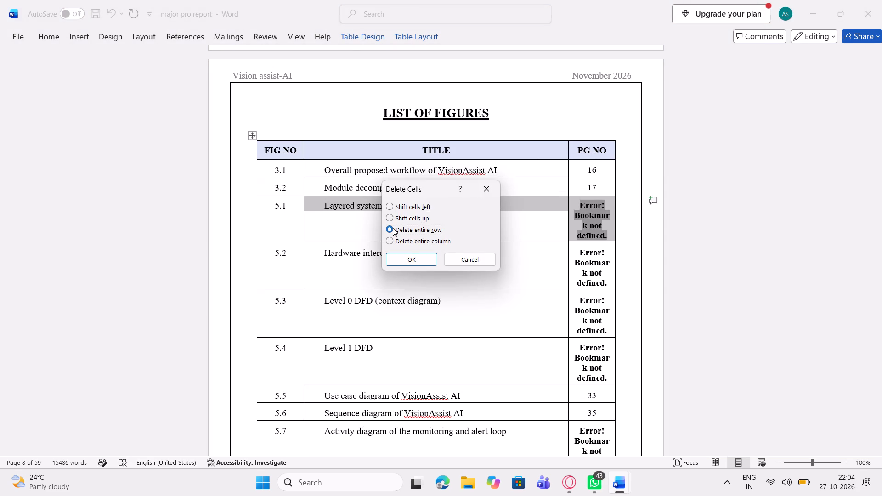
pyautogui.click(412, 265)
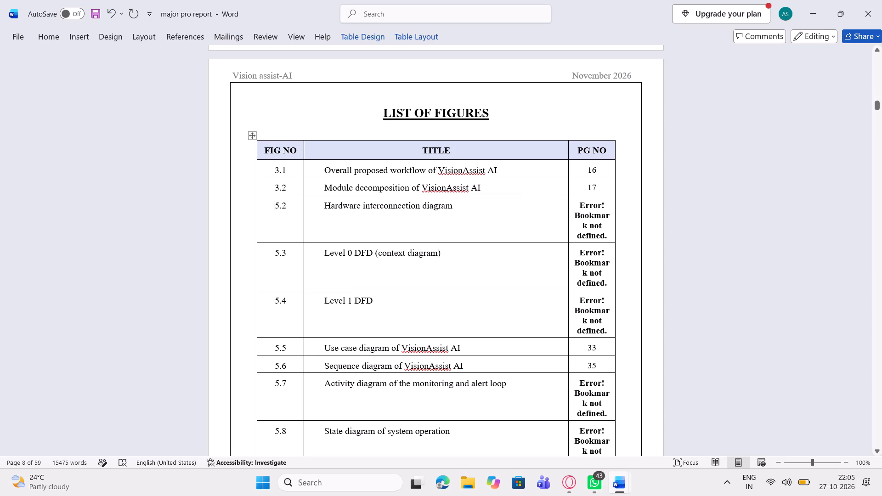
pyautogui.moveTo(604, 232); pyautogui.dragTo(388, 203)
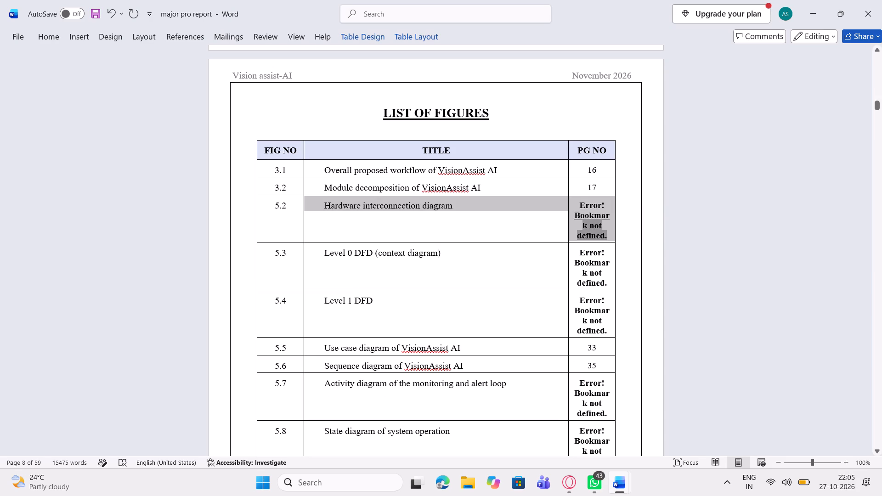
pyautogui.moveTo(388, 203); pyautogui.dragTo(348, 204)
pyautogui.press('BackSpace')
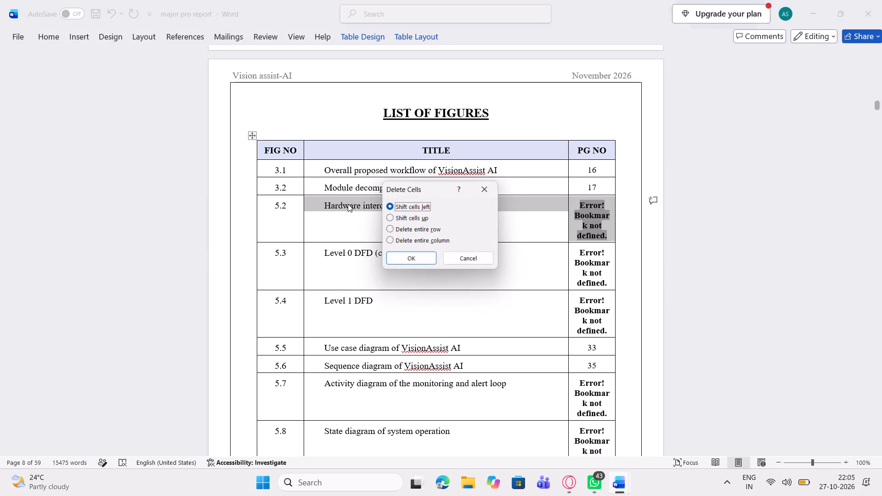
pyautogui.click(390, 225)
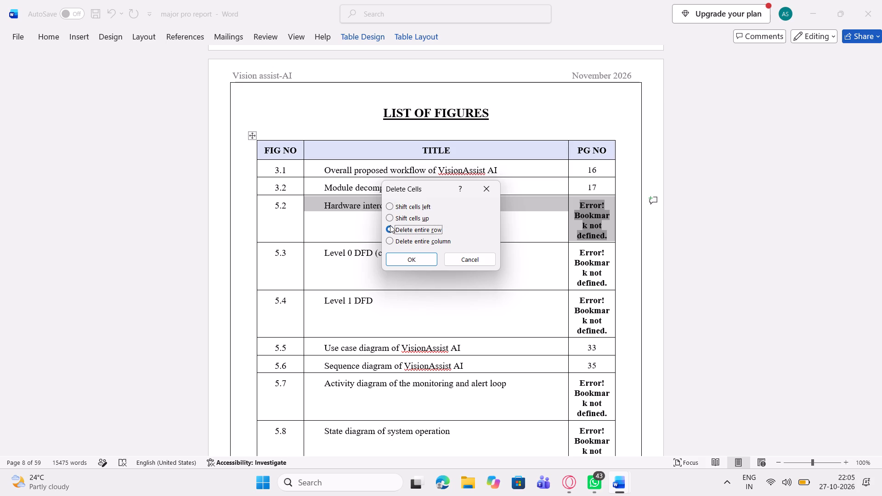
pyautogui.press('Return')
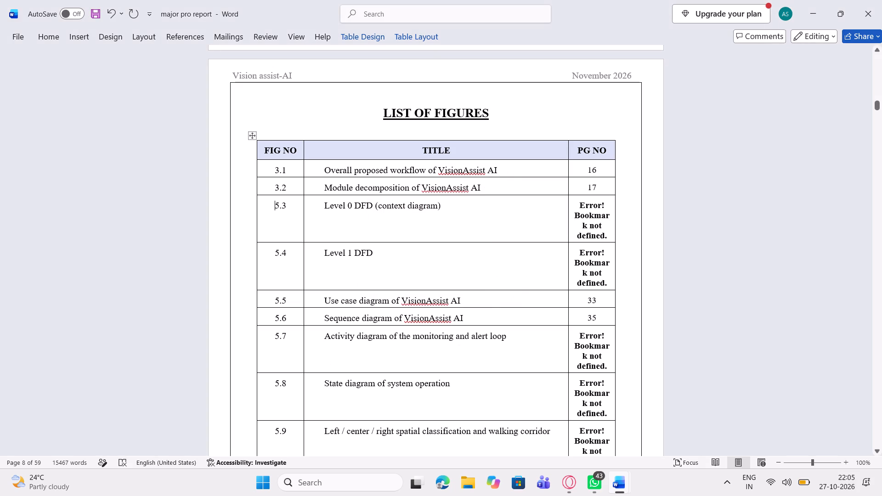
# Delete the entire rows for figures 5.3 (Level 0 DFD) and 5.4 (Level 1 DFD) from the List of Figures table.
pyautogui.moveTo(605, 236); pyautogui.dragTo(367, 203)
pyautogui.press('BackSpace')
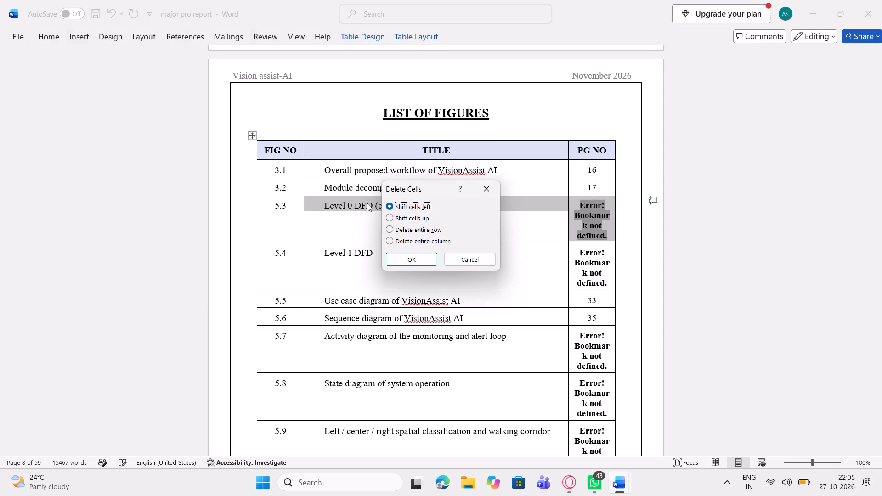
pyautogui.click(391, 224)
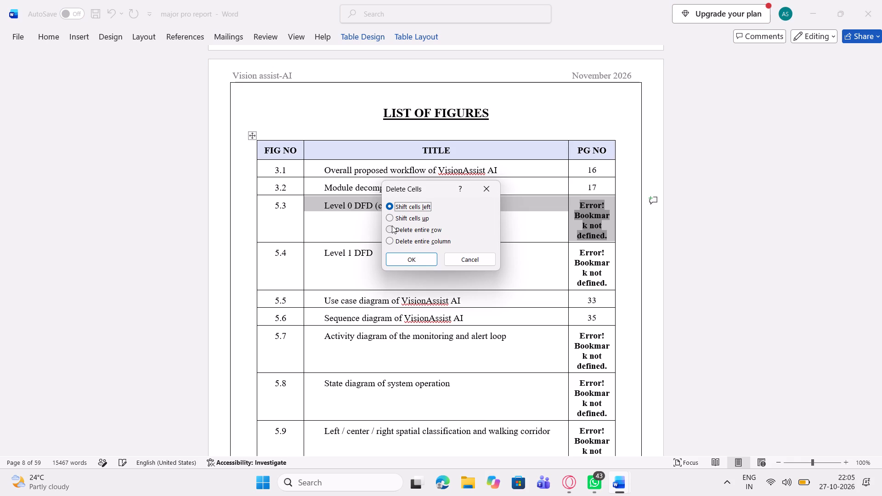
pyautogui.click(392, 227)
pyautogui.click(407, 261)
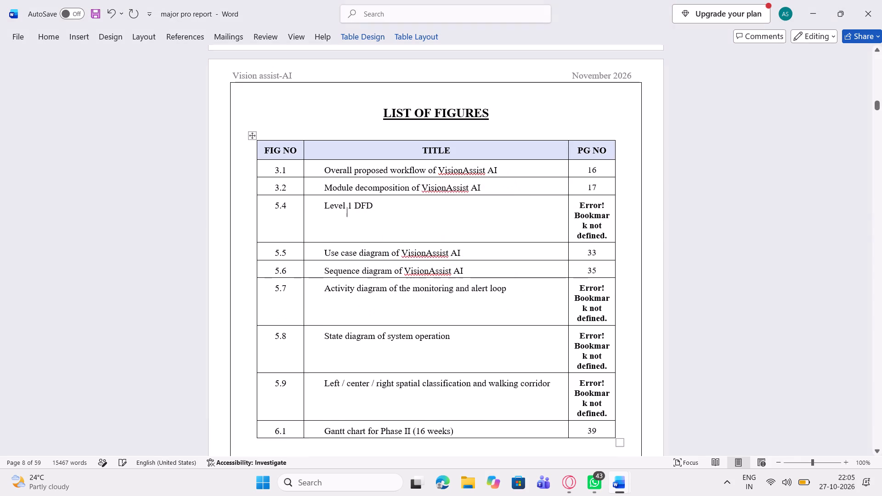
pyautogui.moveTo(604, 235); pyautogui.dragTo(273, 216)
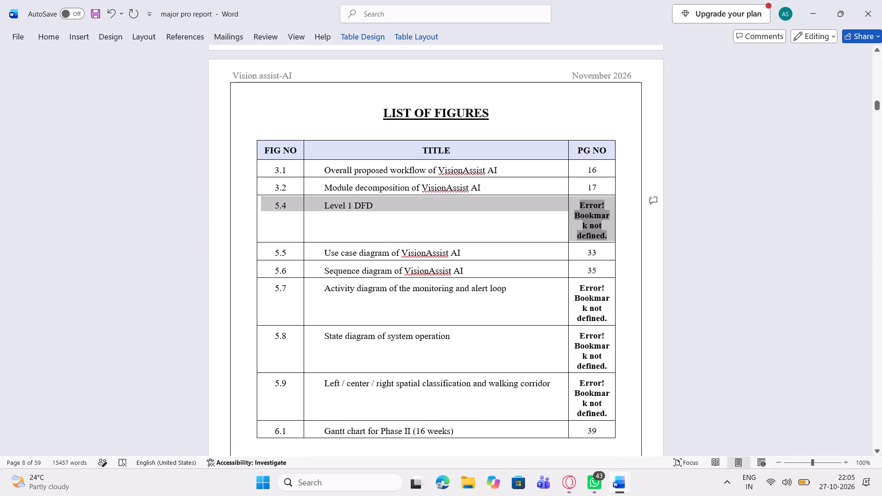
pyautogui.moveTo(273, 216); pyautogui.dragTo(273, 216)
pyautogui.press('BackSpace')
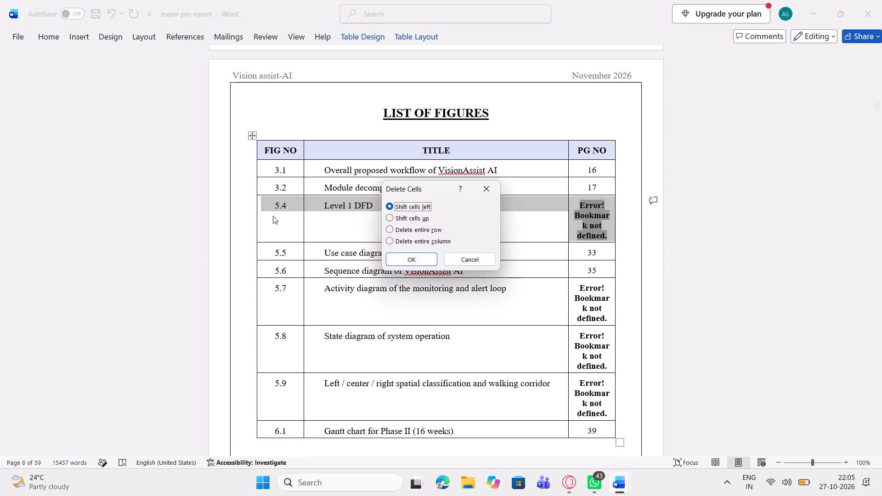
pyautogui.click(390, 228)
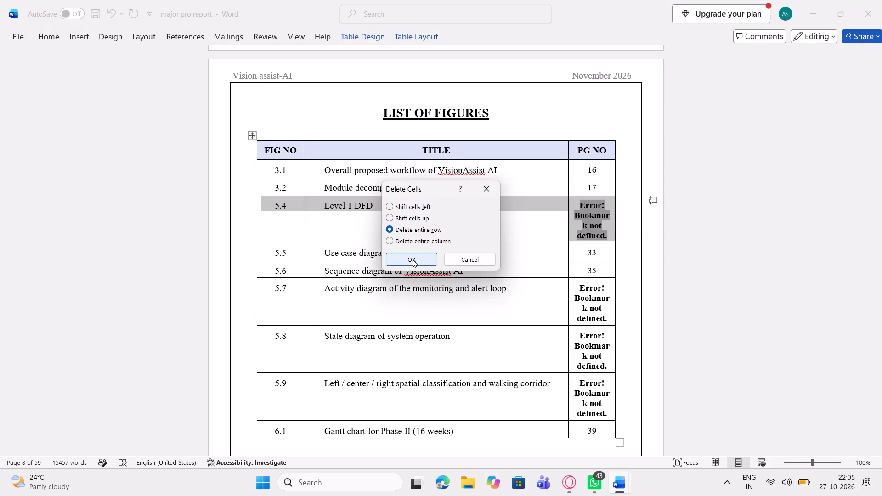
pyautogui.click(413, 259)
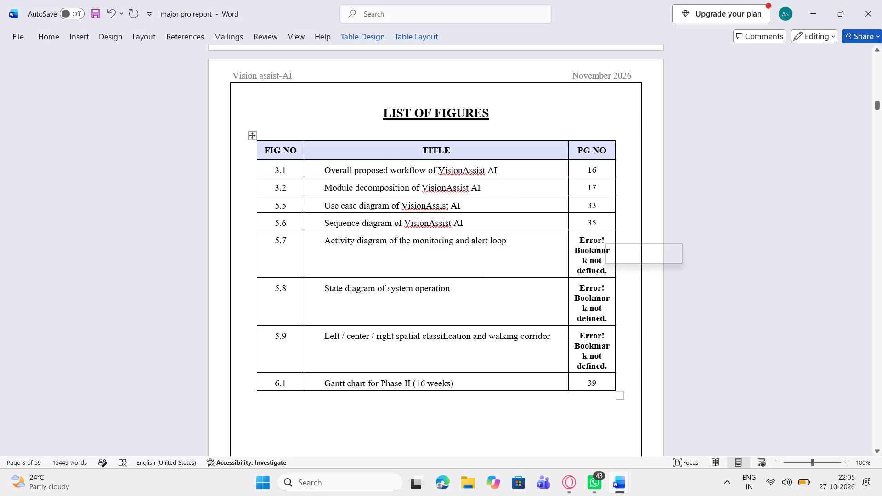
# Delete the entire rows for figures 5.7 (Activity diagram), 5.8 (State diagram) and 5.9 (spatial classification) from the List of Figures table.
pyautogui.moveTo(605, 271); pyautogui.dragTo(367, 238)
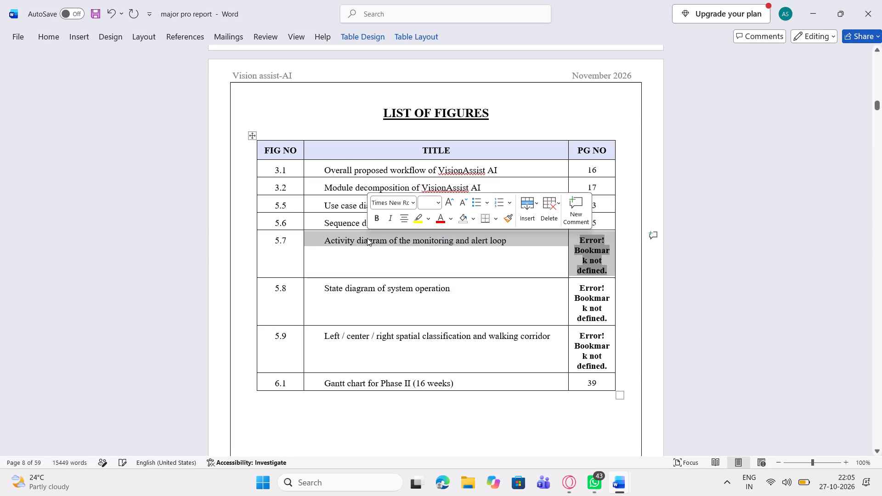
pyautogui.press('BackSpace')
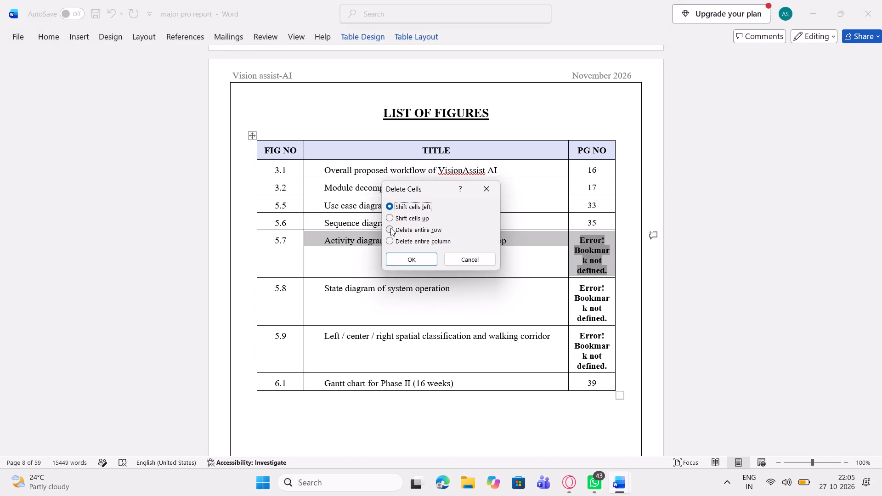
pyautogui.click(390, 230)
pyautogui.press('Return')
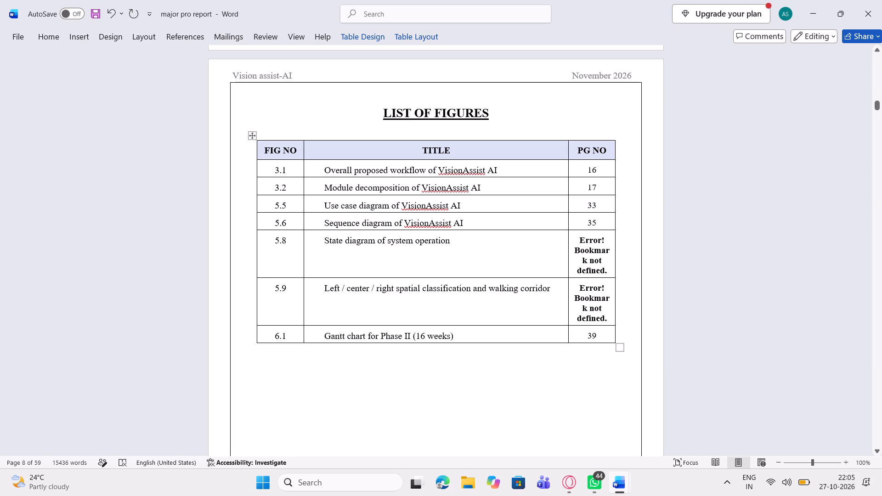
pyautogui.moveTo(606, 272); pyautogui.dragTo(349, 247)
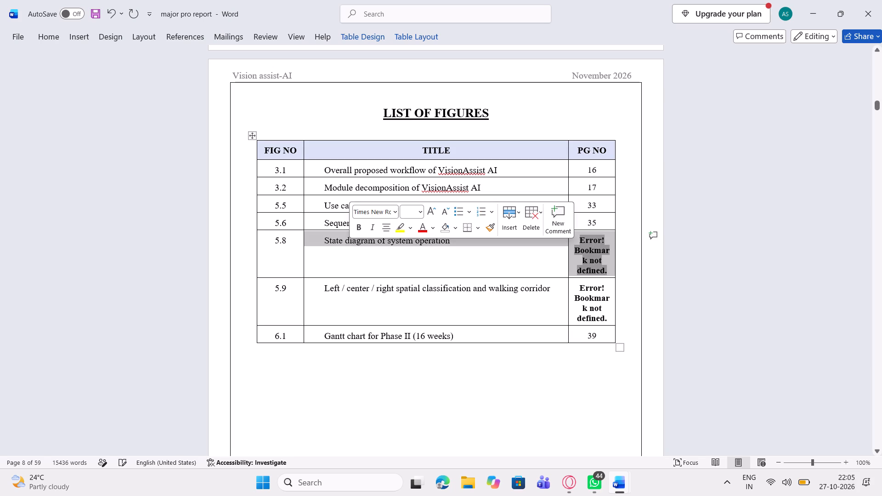
pyautogui.press('BackSpace')
pyautogui.click(388, 228)
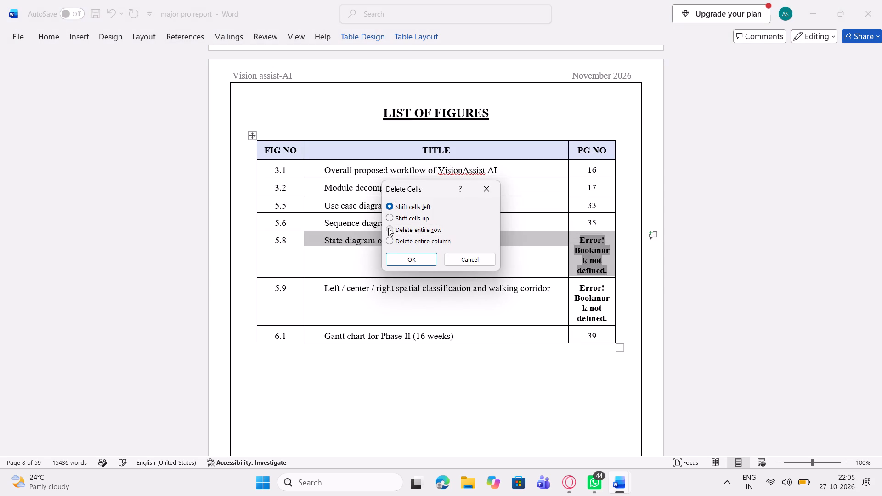
pyautogui.click(405, 253)
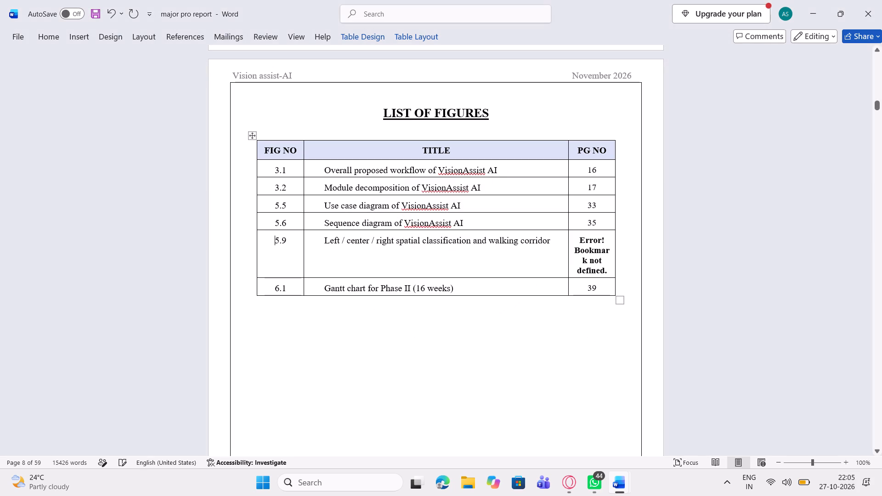
pyautogui.moveTo(602, 271); pyautogui.dragTo(358, 260)
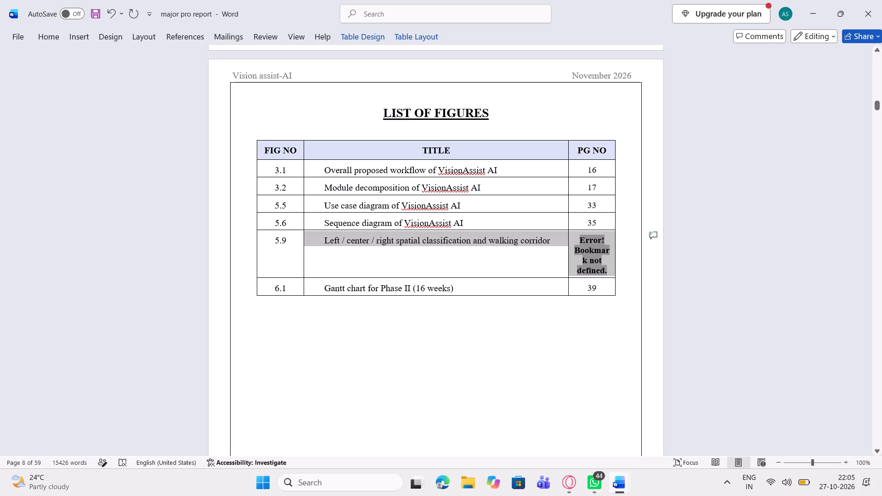
pyautogui.moveTo(358, 260); pyautogui.dragTo(348, 259)
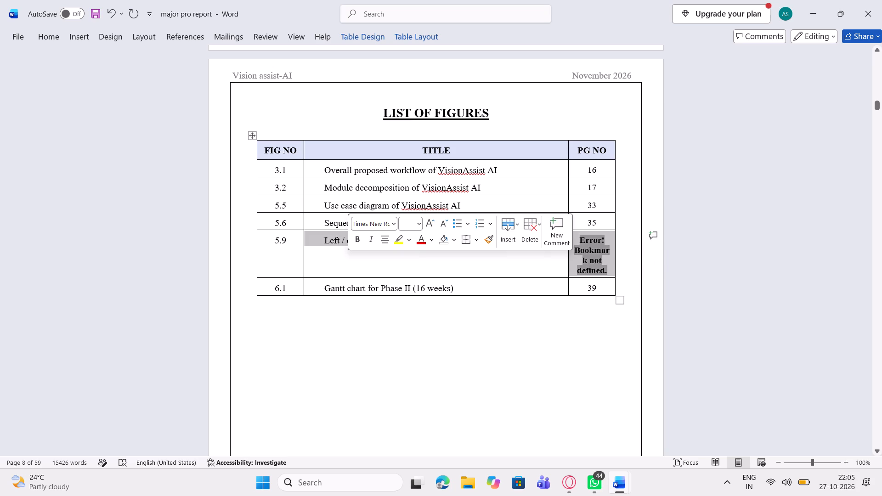
pyautogui.press('BackSpace')
pyautogui.click(392, 227)
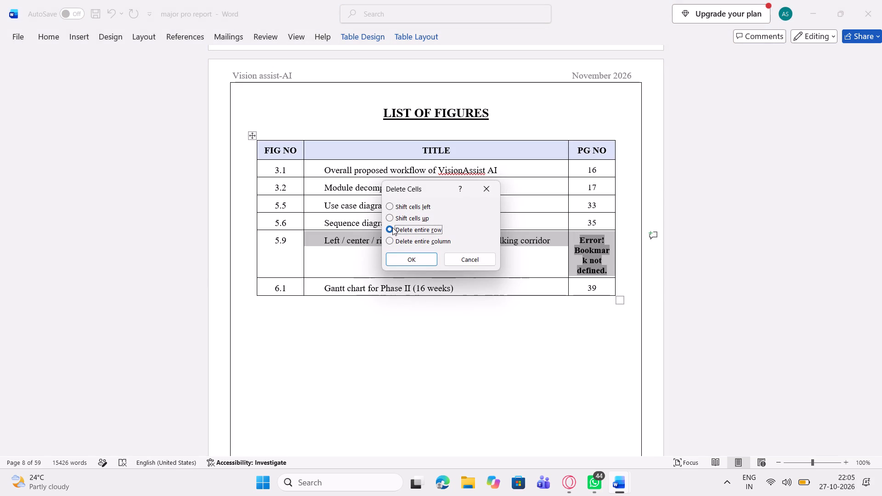
pyautogui.click(409, 259)
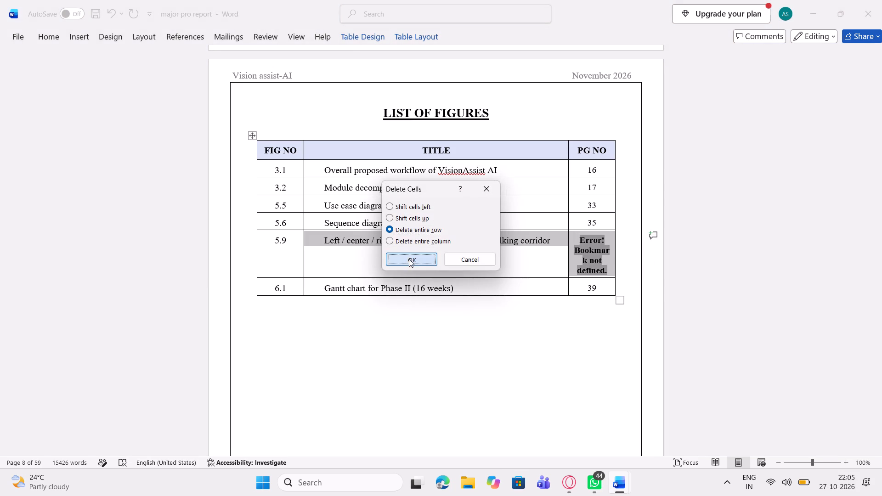
# Delete the entire row for table 5.6, Target object classes and their source, from the List of Tables.
pyautogui.scroll(1, 409, 259)
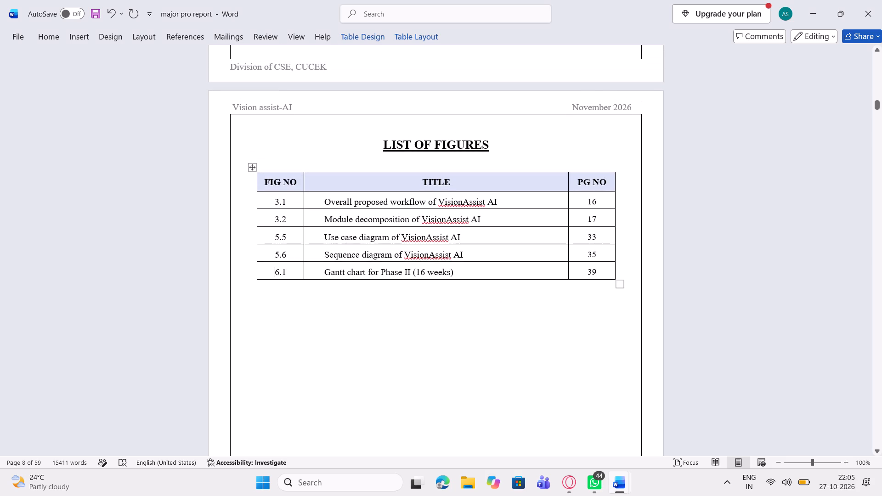
pyautogui.scroll(-2, 409, 259)
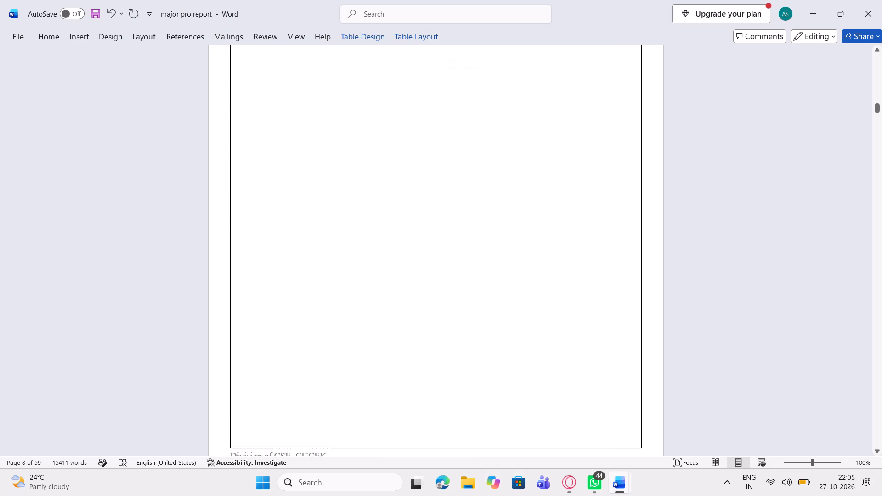
pyautogui.scroll(-3, 409, 259)
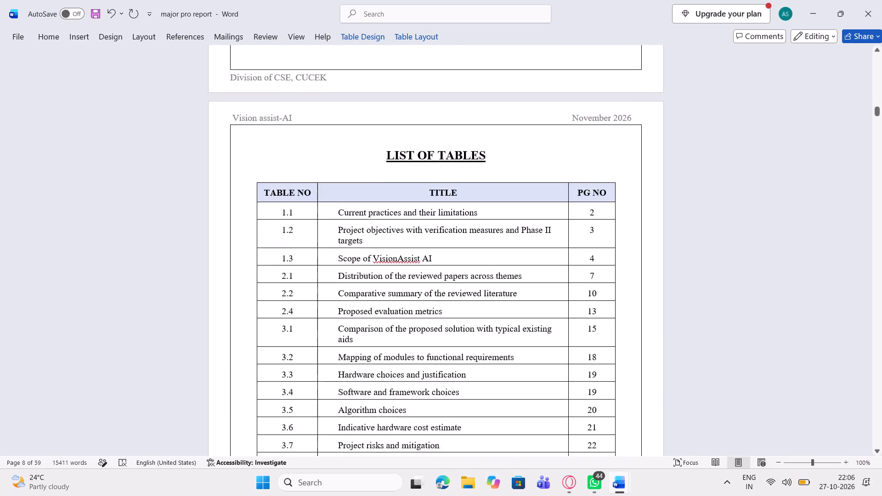
pyautogui.scroll(-2, 409, 259)
pyautogui.scroll(1, 409, 259)
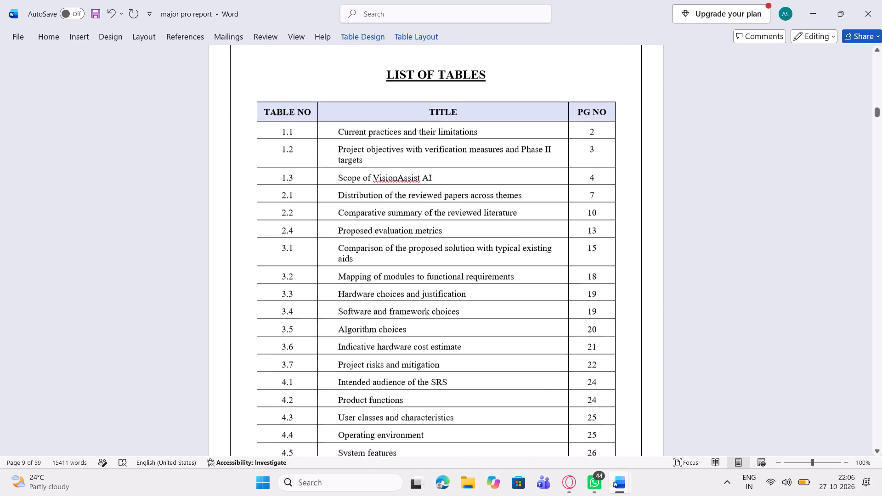
pyautogui.scroll(1, 409, 259)
pyautogui.scroll(-2, 409, 259)
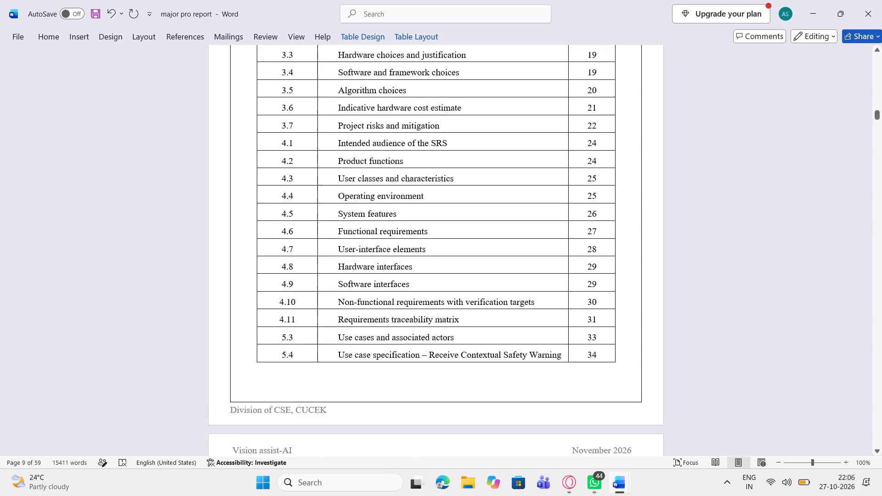
pyautogui.scroll(-3, 409, 259)
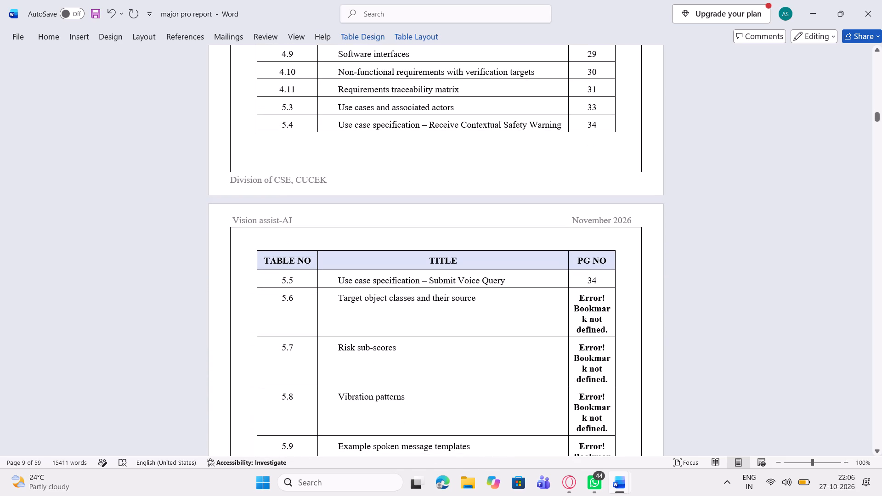
pyautogui.moveTo(606, 329); pyautogui.dragTo(599, 330)
pyautogui.moveTo(599, 330); pyautogui.dragTo(356, 311)
pyautogui.press('BackSpace')
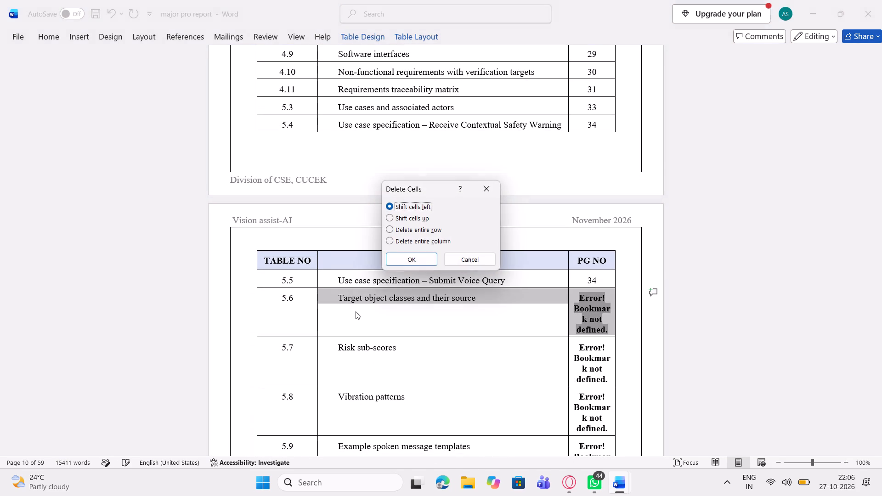
pyautogui.click(390, 230)
pyautogui.press('Return')
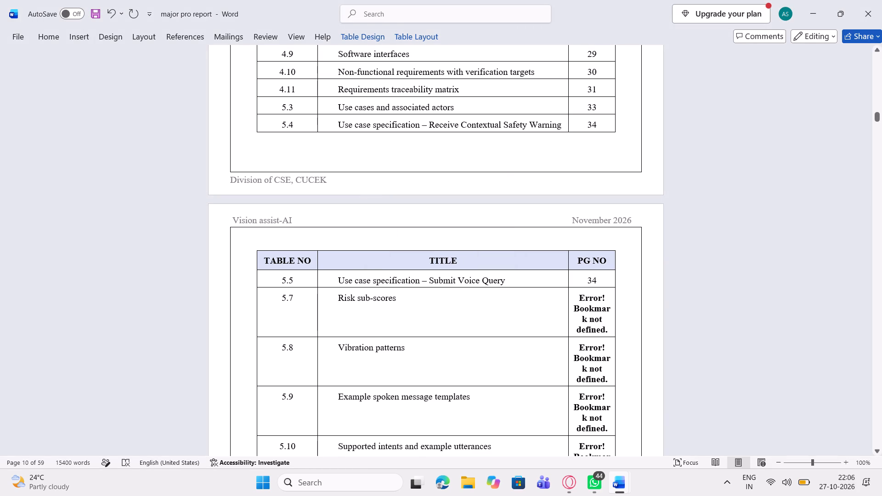
# Delete the entire row for table 5.7, Risk sub-scores, from the List of Tables.
pyautogui.moveTo(605, 328); pyautogui.dragTo(311, 307)
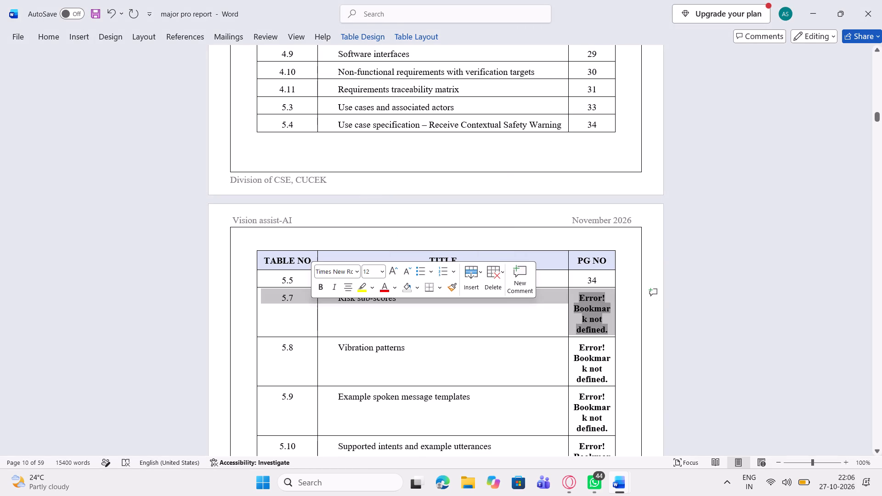
pyautogui.press('BackSpace')
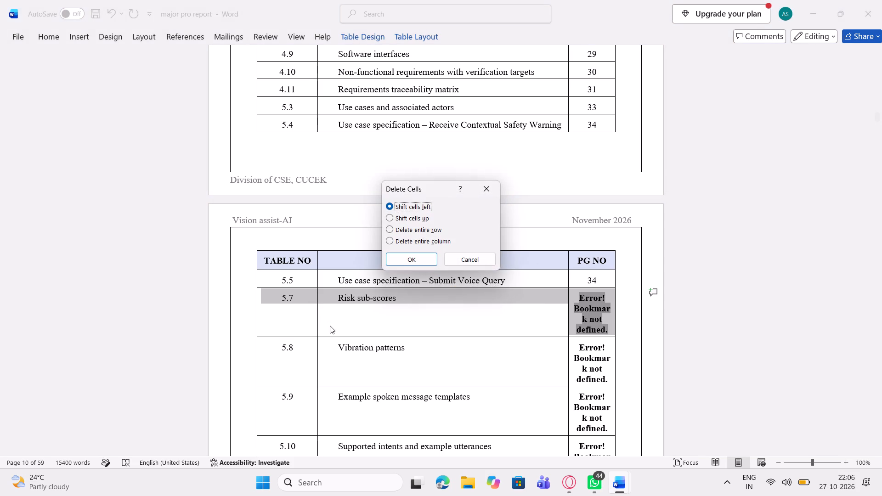
pyautogui.click(389, 227)
pyautogui.click(401, 253)
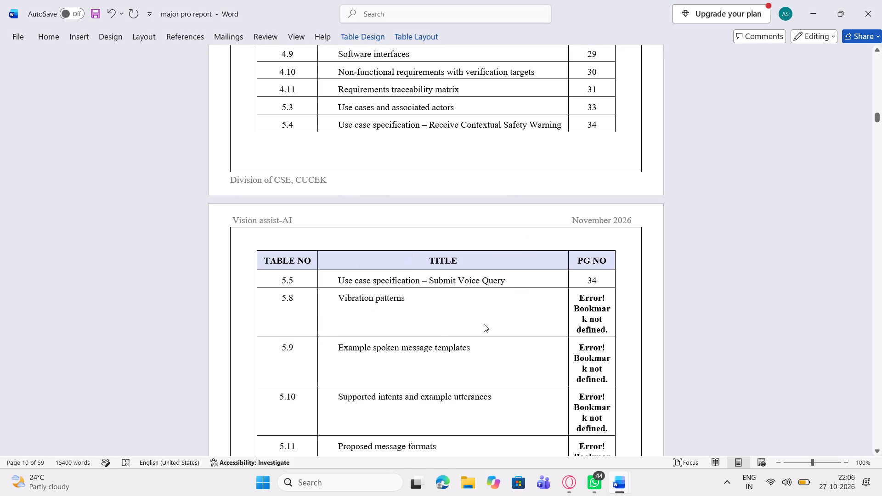
# Delete the entire rows for tables 5.13 (Event-log record) and 5.12 (Main configuration parameters) from the List of Tables.
pyautogui.scroll(-2, 599, 336)
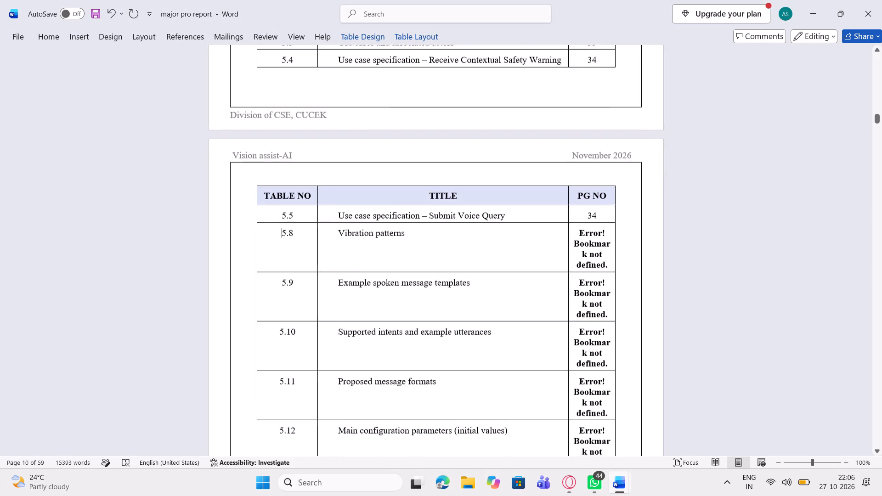
pyautogui.scroll(-2, 599, 336)
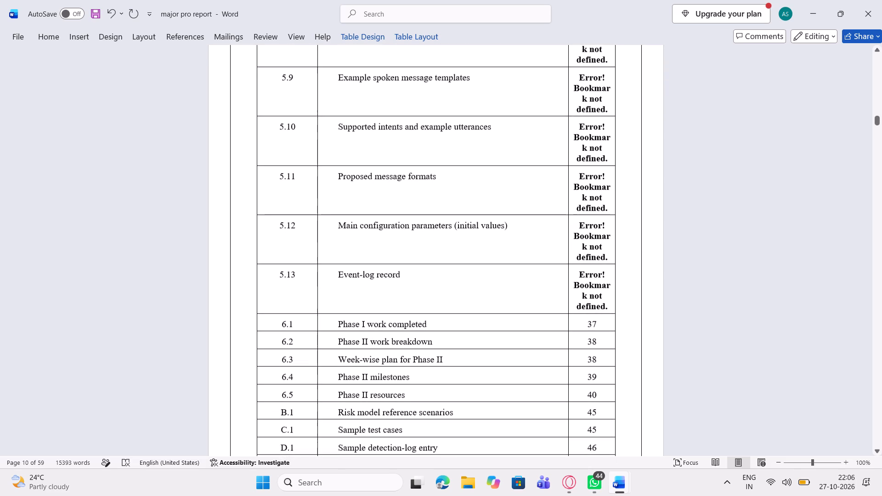
pyautogui.scroll(-1, 599, 336)
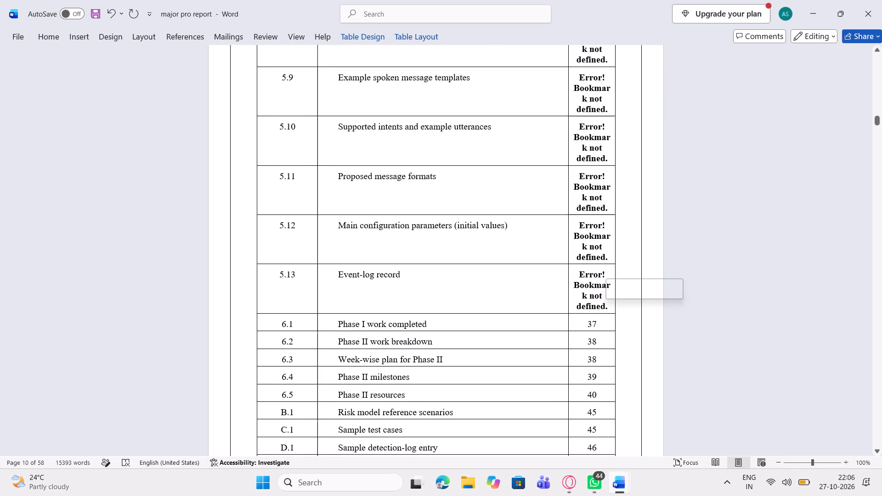
pyautogui.moveTo(606, 306); pyautogui.dragTo(558, 280)
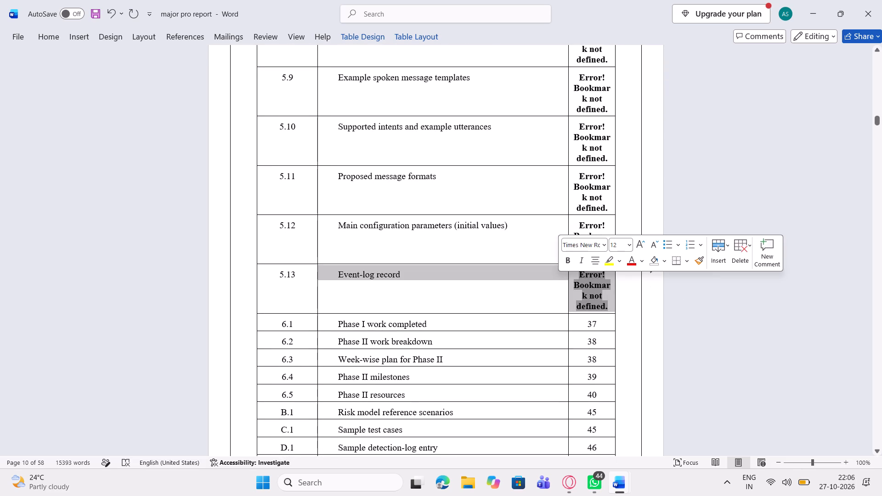
pyautogui.press('BackSpace')
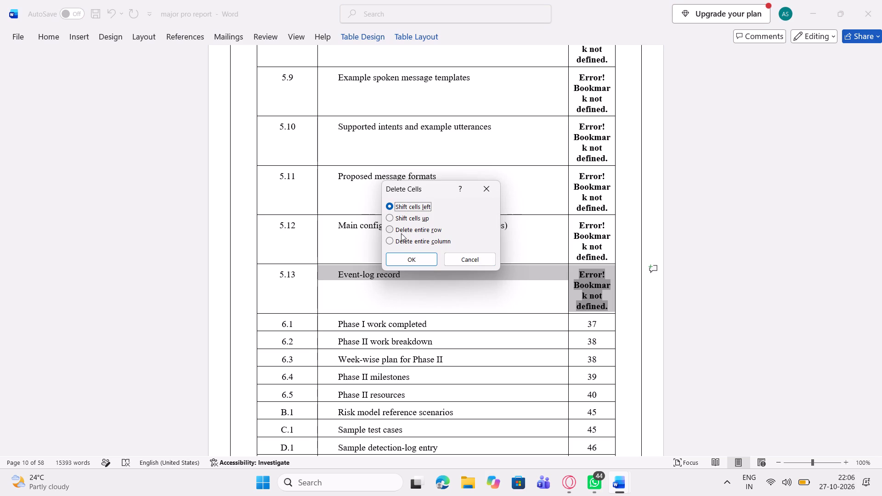
pyautogui.click(393, 231)
pyautogui.click(404, 253)
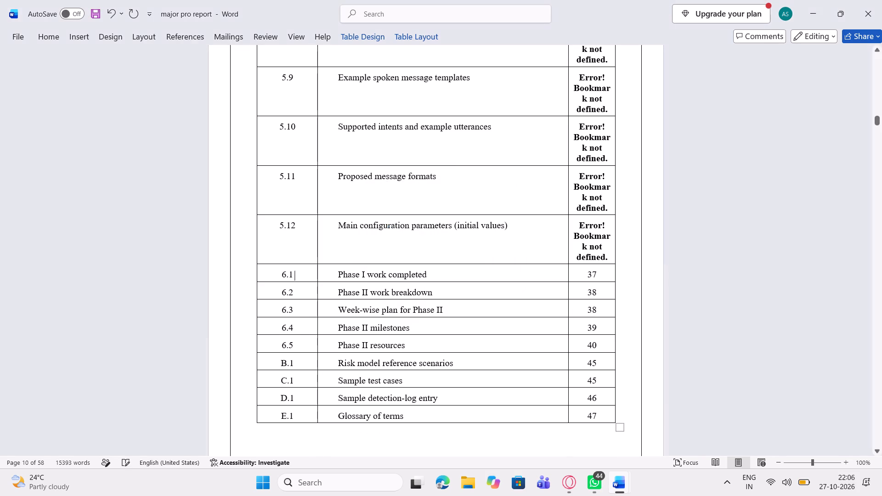
pyautogui.moveTo(608, 257); pyautogui.dragTo(322, 227)
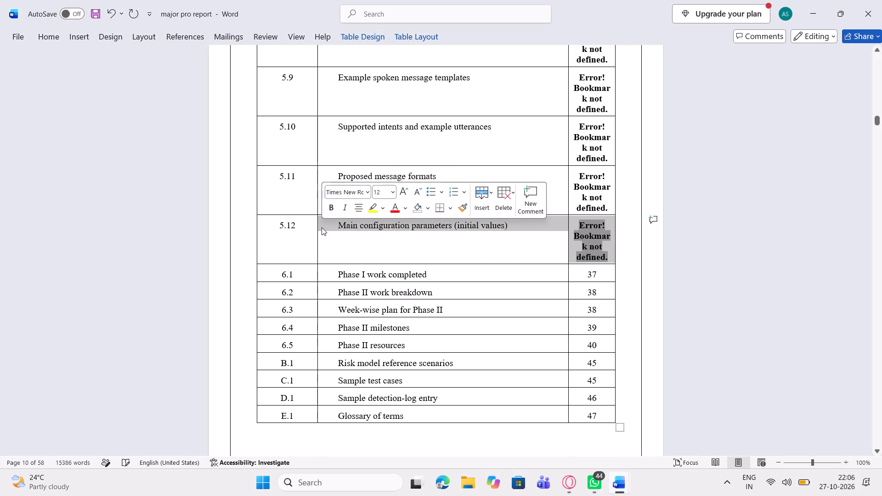
pyautogui.press('BackSpace')
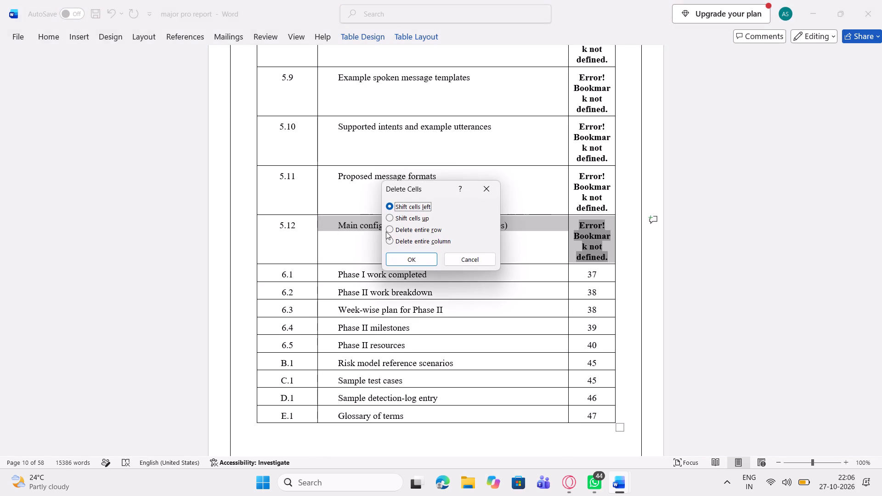
pyautogui.click(389, 229)
pyautogui.click(412, 261)
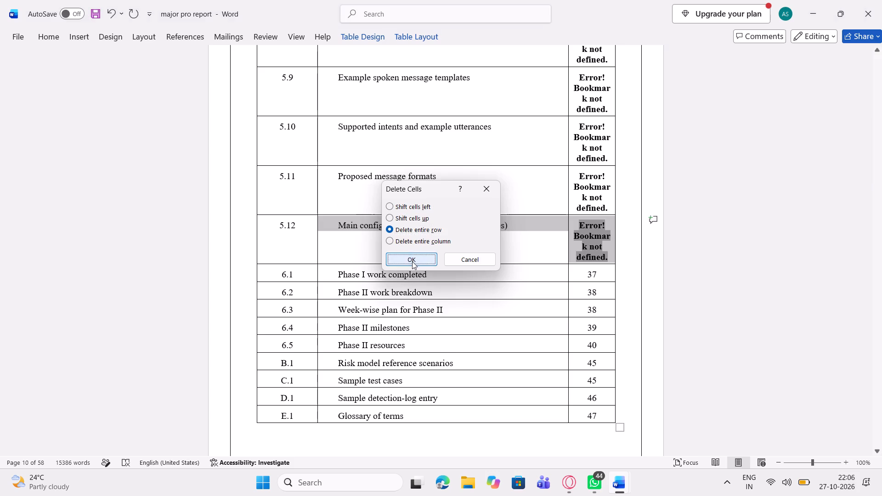
# Delete the entire rows for tables 5.11 (Proposed message formats) and 5.10 (Supported intents and example utterances) from the List of Tables.
pyautogui.moveTo(606, 208); pyautogui.dragTo(312, 189)
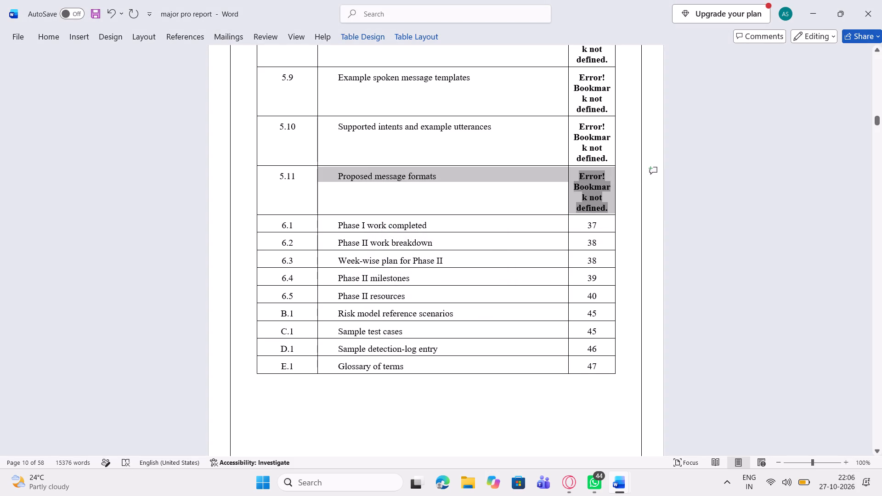
pyautogui.moveTo(312, 189); pyautogui.dragTo(303, 185)
pyautogui.press('BackSpace')
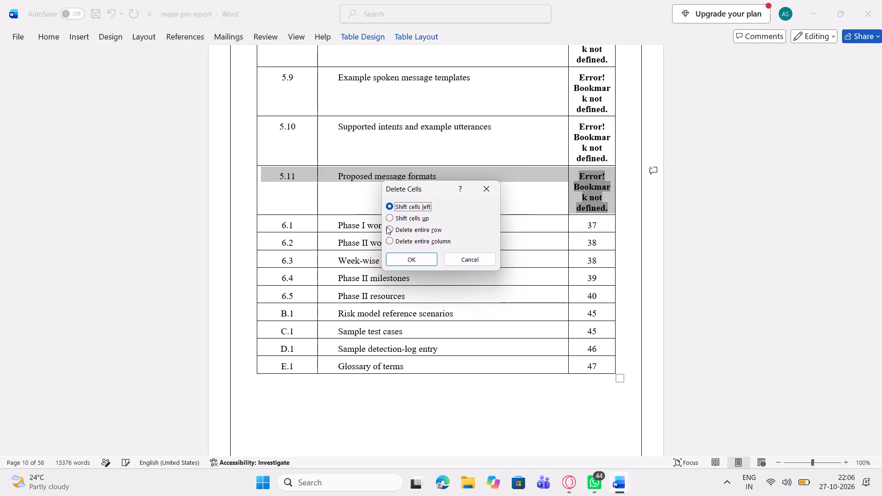
pyautogui.click(387, 227)
pyautogui.click(410, 261)
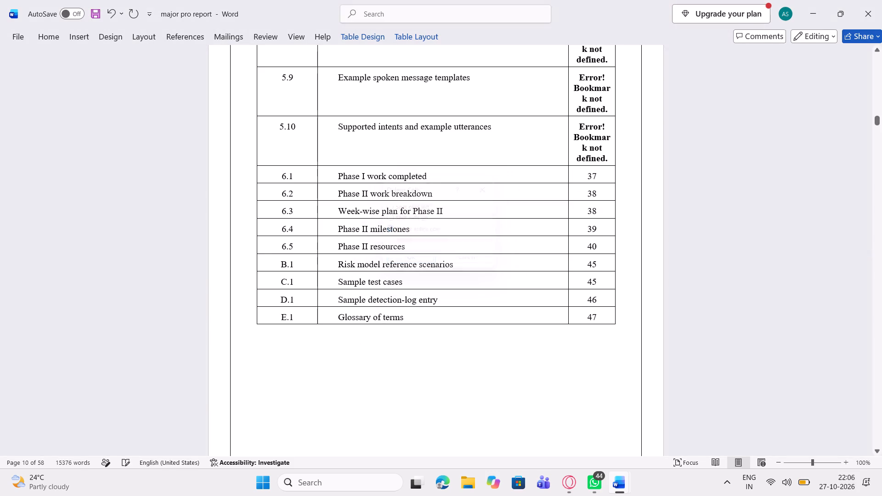
pyautogui.moveTo(605, 158); pyautogui.dragTo(315, 139)
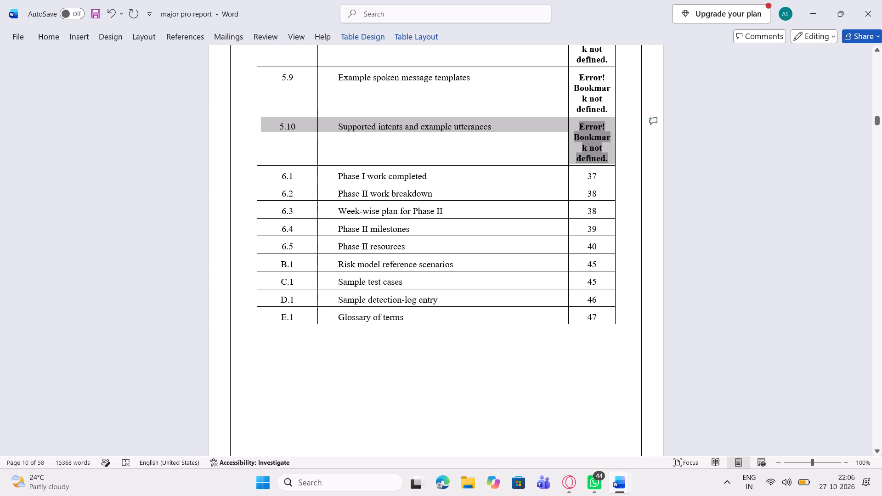
pyautogui.moveTo(315, 139); pyautogui.dragTo(314, 138)
pyautogui.press('BackSpace')
pyautogui.click(386, 226)
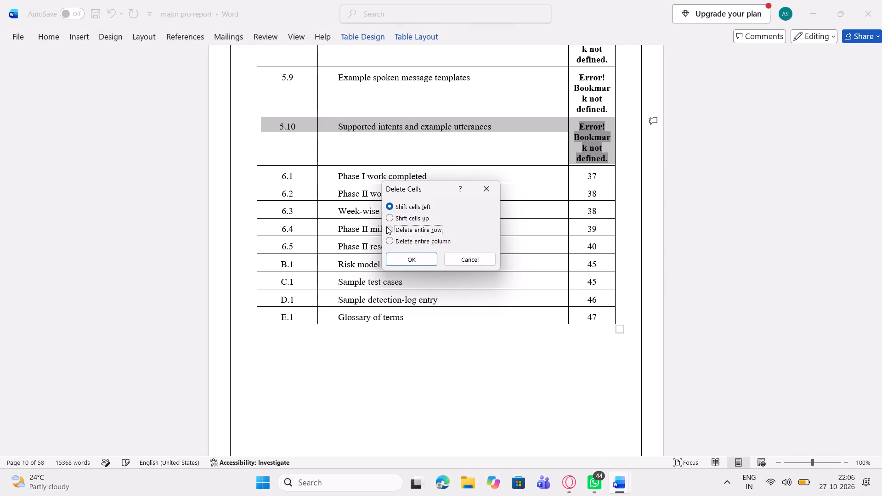
pyautogui.click(417, 262)
# Delete the entire rows for tables 5.9 (Example spoken message templates) and 5.8 (Vibration patterns) from the List of Tables.
pyautogui.scroll(2, 417, 262)
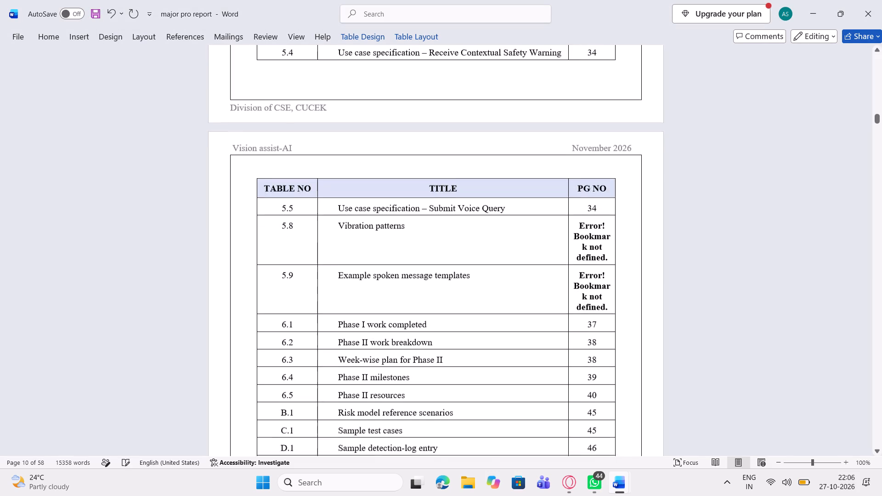
pyautogui.moveTo(607, 312); pyautogui.dragTo(381, 276)
pyautogui.press('BackSpace')
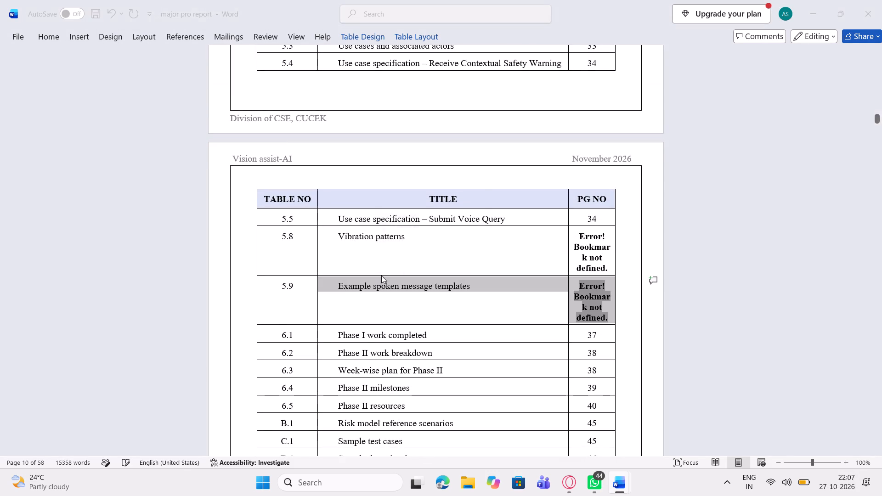
pyautogui.click(387, 230)
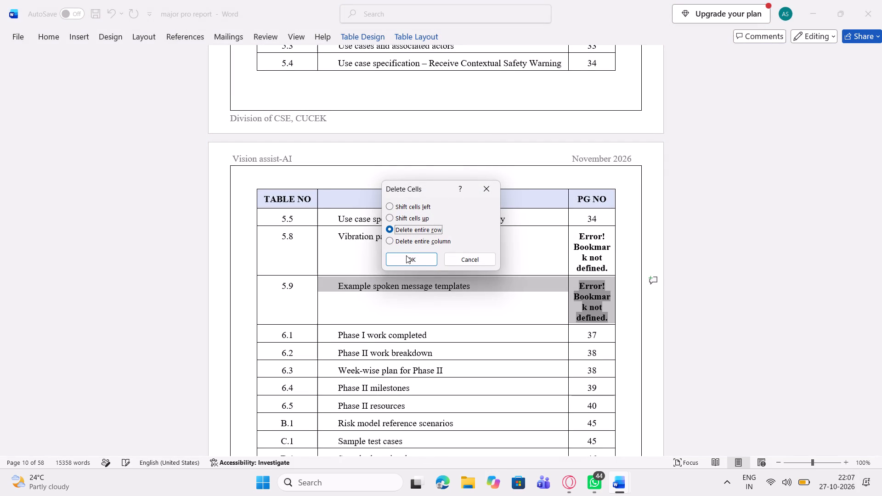
pyautogui.click(406, 258)
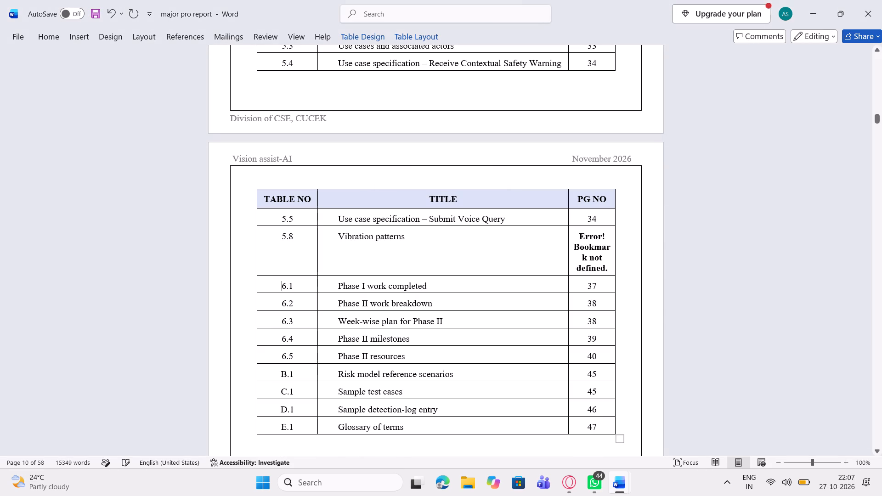
pyautogui.moveTo(608, 268); pyautogui.dragTo(349, 247)
pyautogui.press('BackSpace')
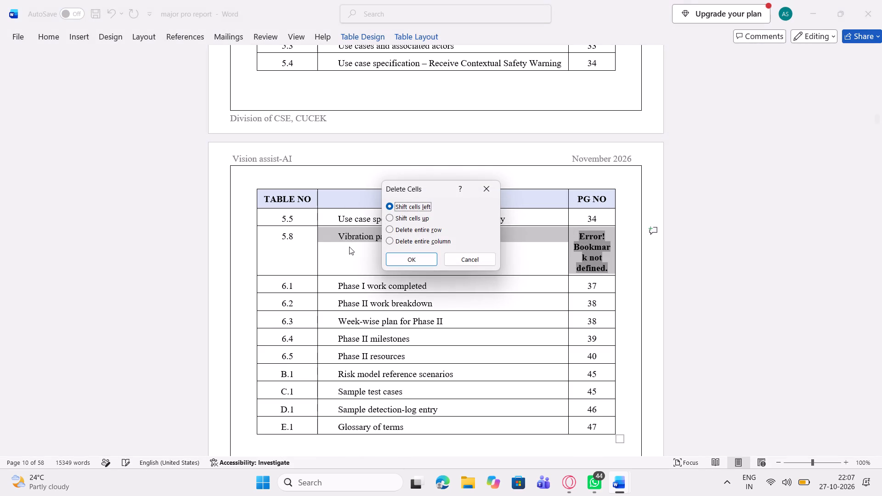
pyautogui.click(392, 231)
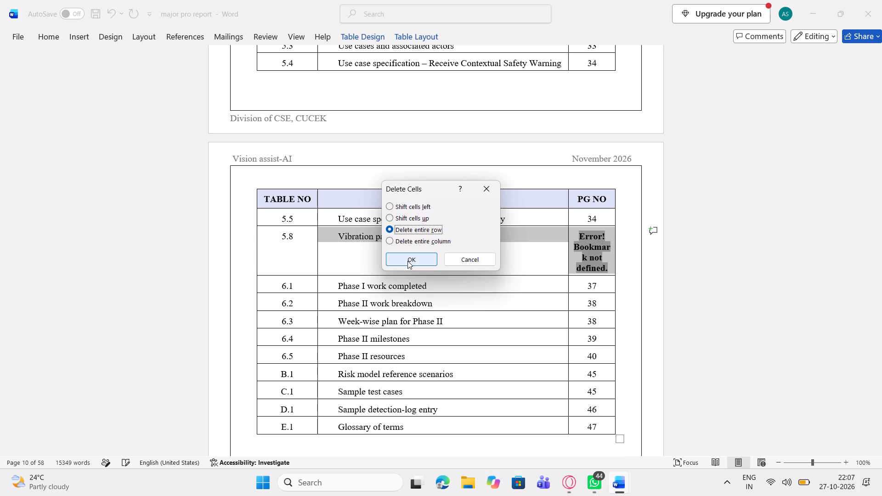
pyautogui.click(407, 261)
# Review the cleaned List of Tables, the List of Abbreviations and the opening of Chapter 1, Introduction.
pyautogui.scroll(2, 407, 261)
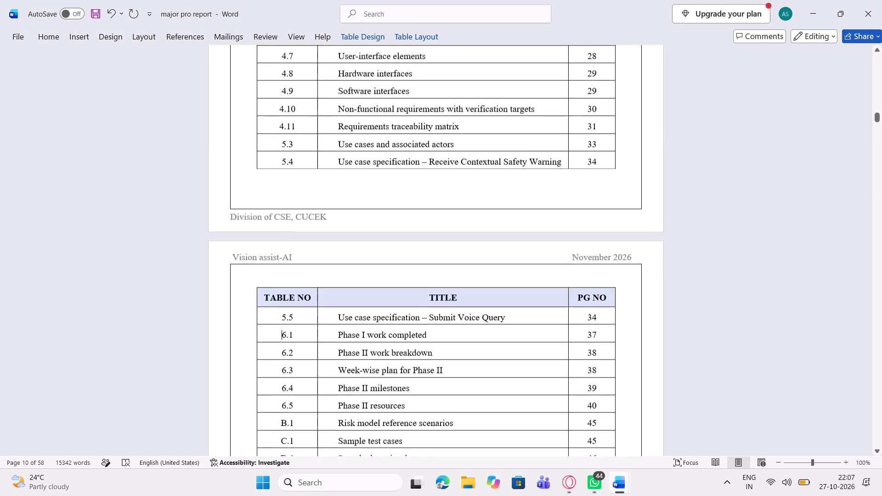
pyautogui.scroll(6, 407, 261)
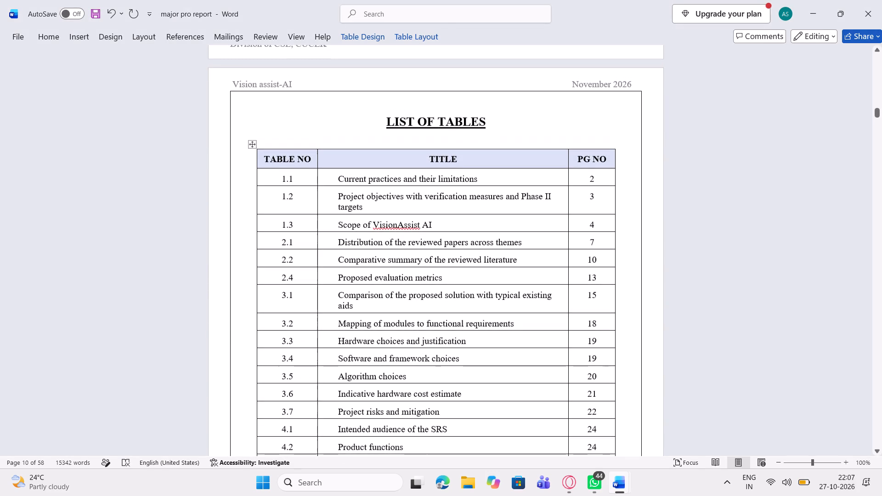
pyautogui.scroll(-1, 407, 261)
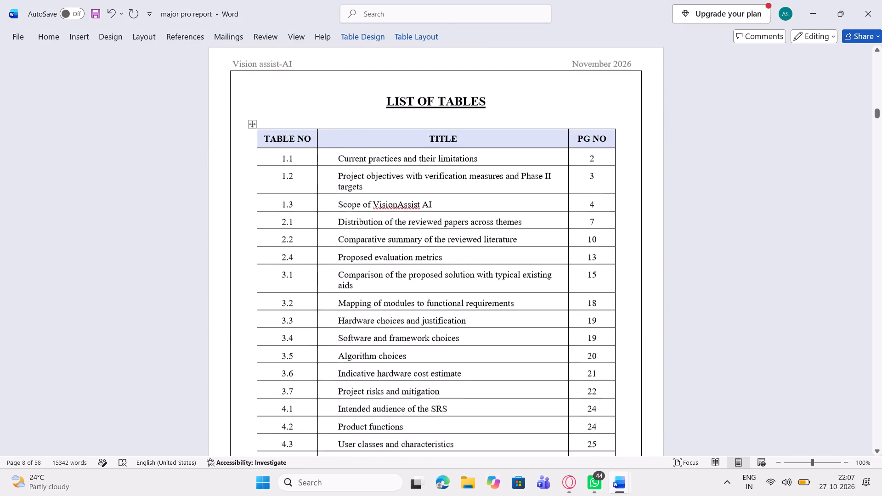
pyautogui.scroll(-5, 407, 261)
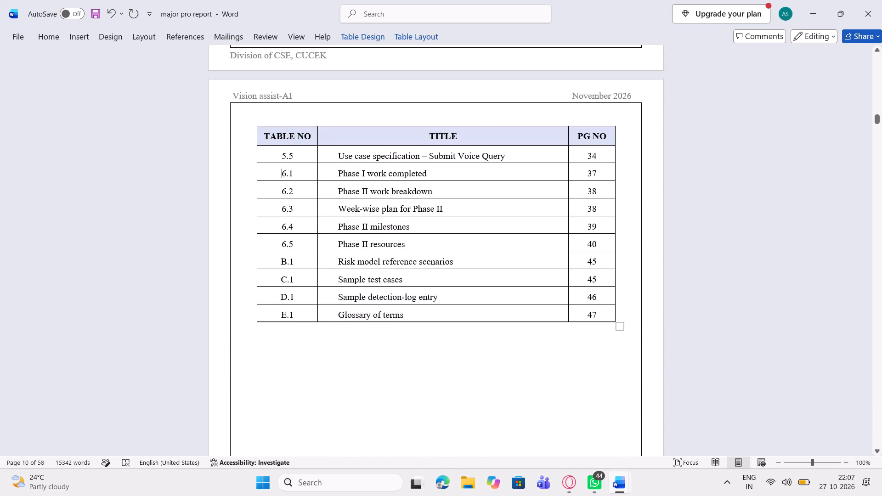
pyautogui.scroll(-5, 407, 261)
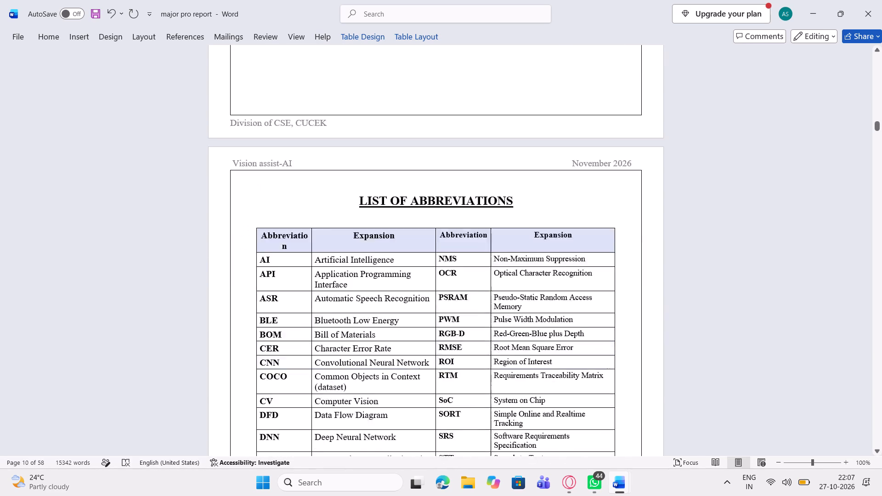
pyautogui.scroll(-5, 407, 261)
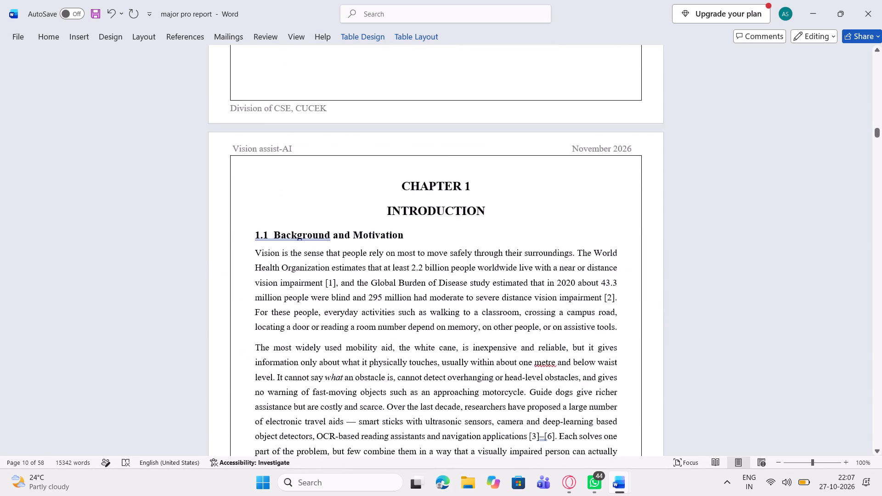
pyautogui.scroll(-1, 407, 261)
pyautogui.scroll(3, 407, 261)
pyautogui.scroll(-4, 407, 261)
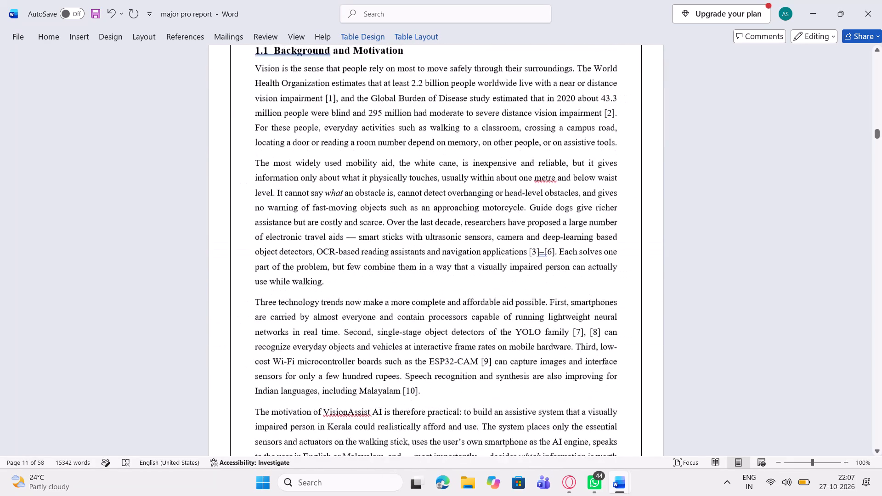
pyautogui.scroll(-4, 407, 261)
# Review the report's front matter from the title page through the bonafide certificate, acknowledgement and abstract.
pyautogui.scroll(17, 407, 261)
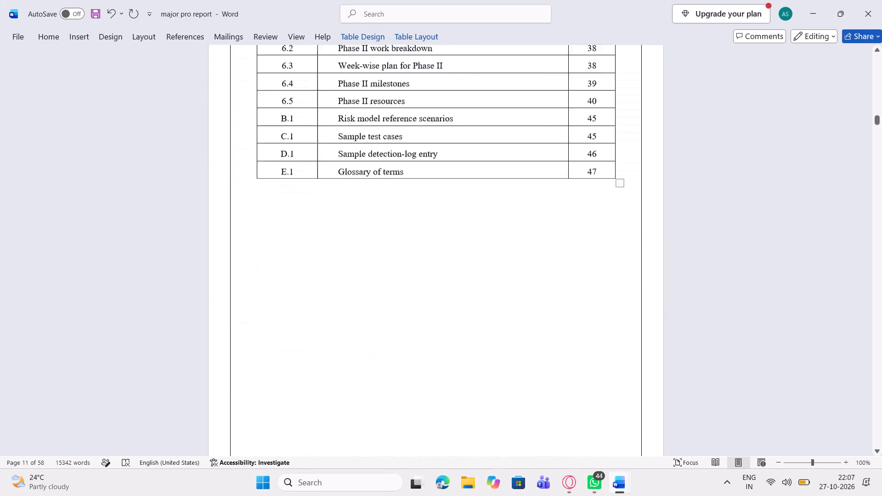
pyautogui.scroll(15, 407, 261)
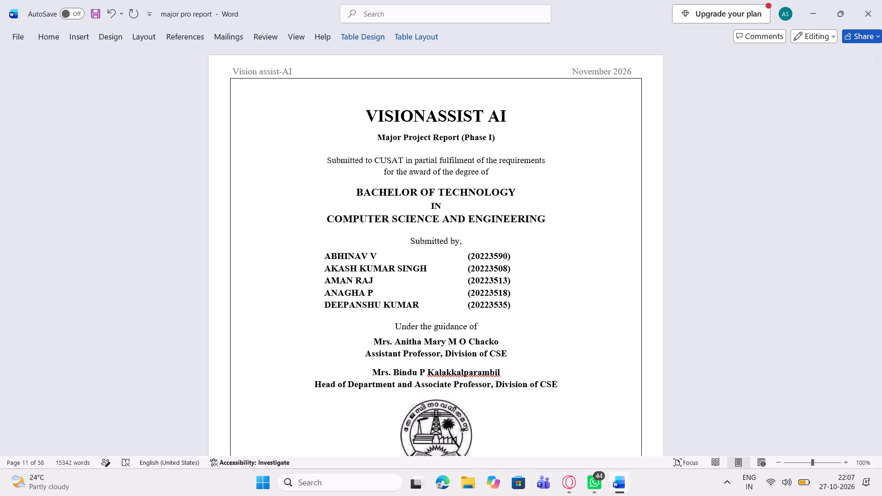
pyautogui.scroll(-3, 407, 261)
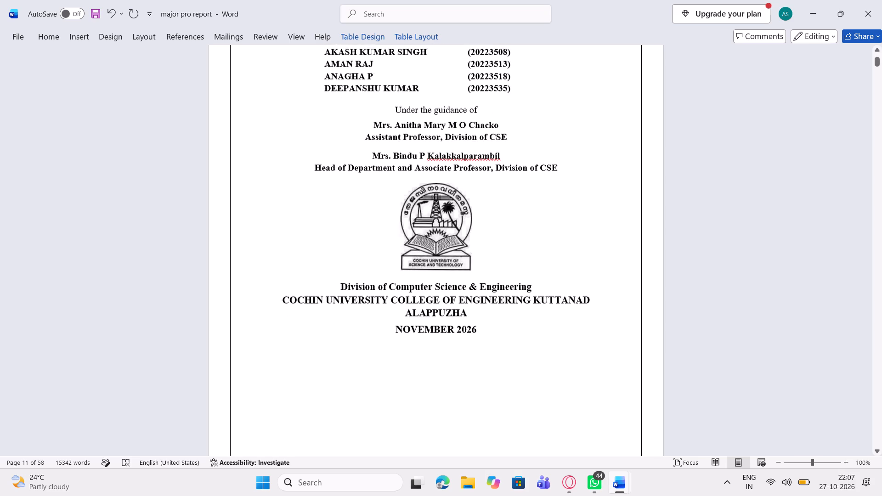
pyautogui.scroll(-6, 407, 261)
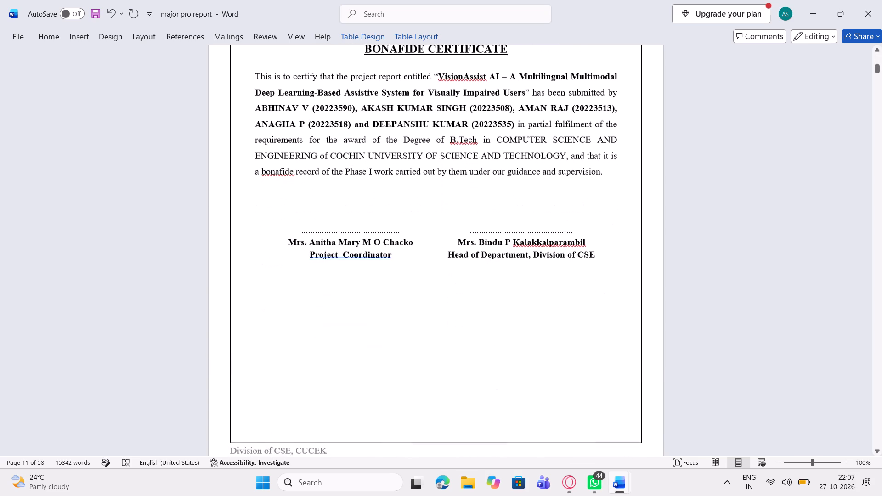
pyautogui.scroll(-2, 407, 261)
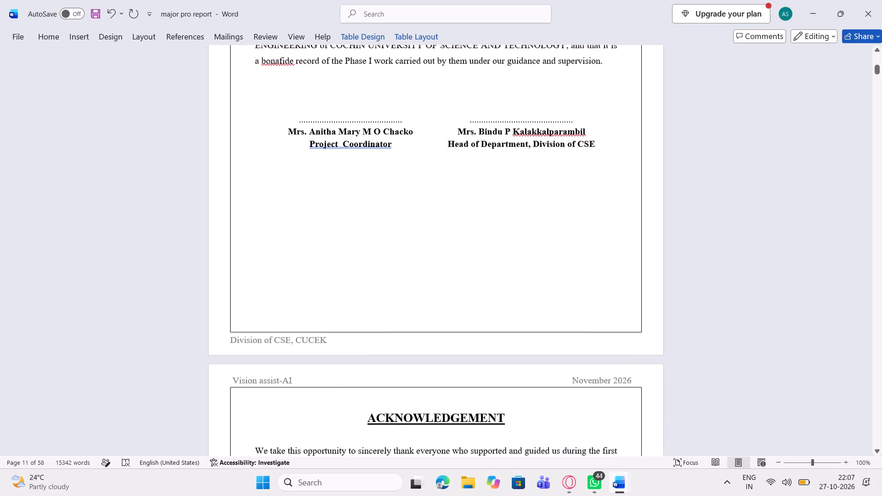
pyautogui.scroll(-2, 407, 261)
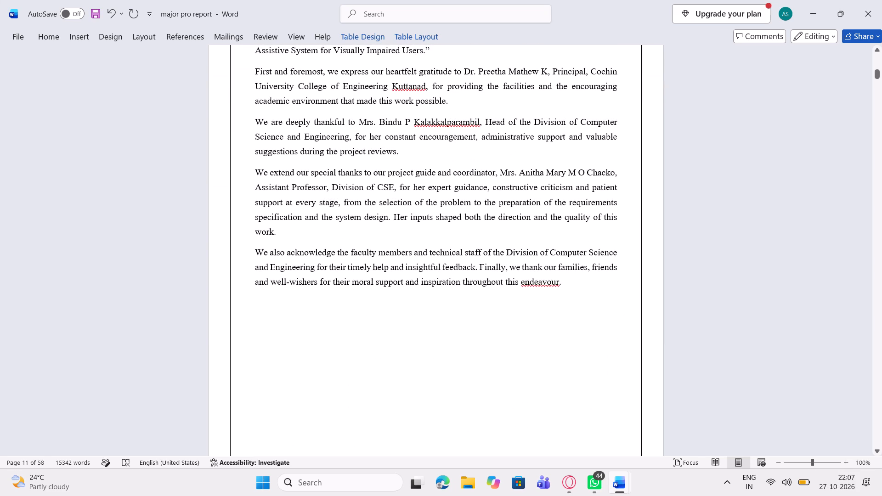
pyautogui.scroll(-5, 407, 261)
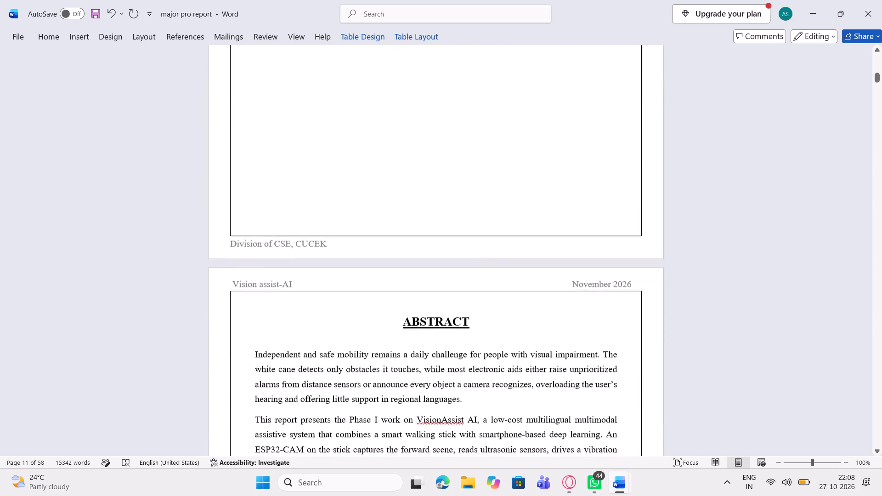
pyautogui.scroll(-3, 407, 261)
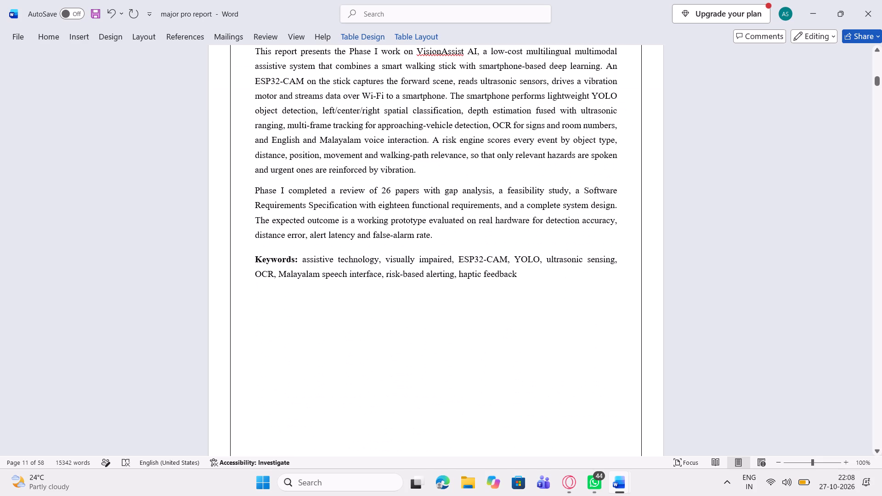
pyautogui.scroll(-4, 407, 261)
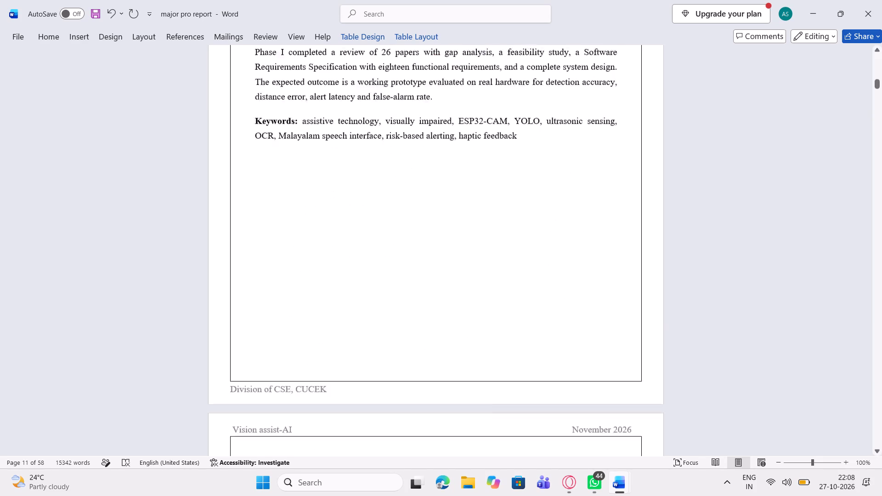
# Check the table of contents, the List of Figures and the start of the List of Tables for leftover errors and page numbers.
pyautogui.scroll(-3, 407, 261)
pyautogui.scroll(1, 407, 261)
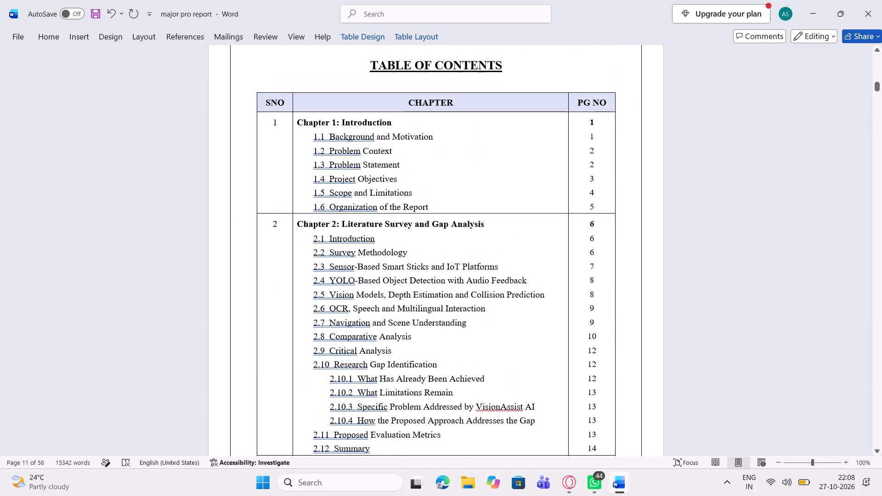
pyautogui.scroll(-1, 407, 261)
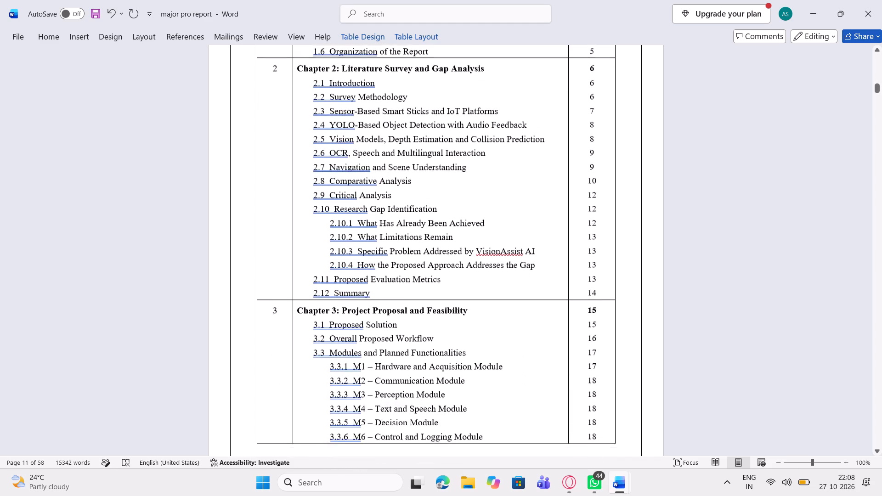
pyautogui.scroll(-3, 407, 261)
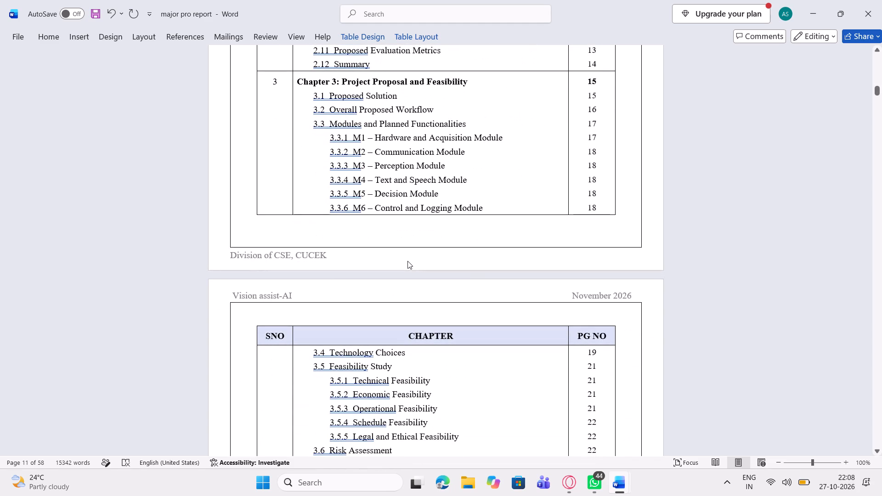
pyautogui.scroll(-2, 407, 261)
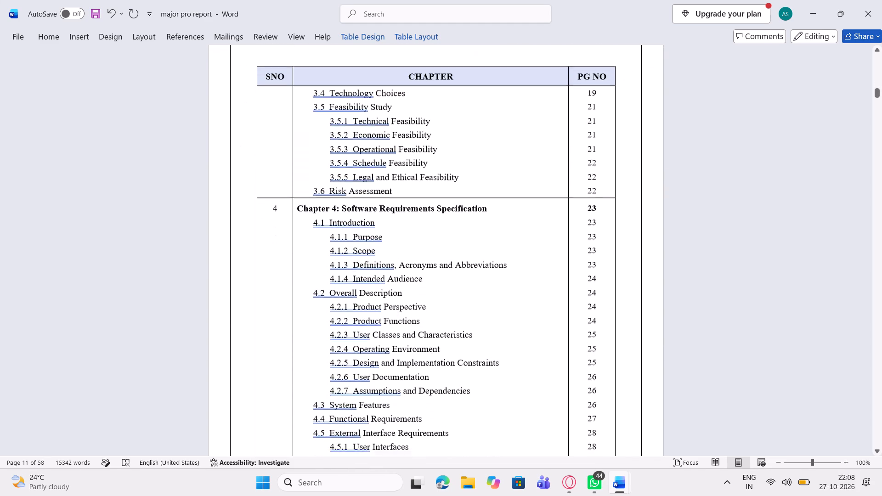
pyautogui.scroll(-1, 407, 261)
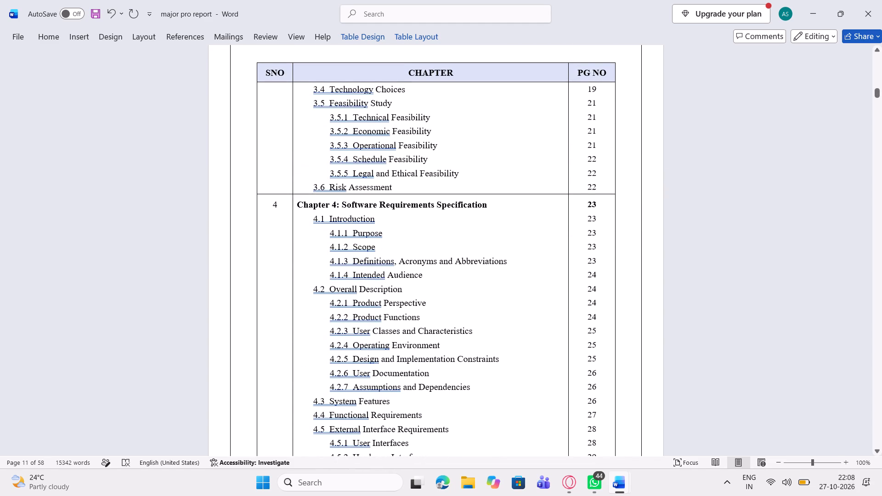
pyautogui.scroll(-4, 407, 261)
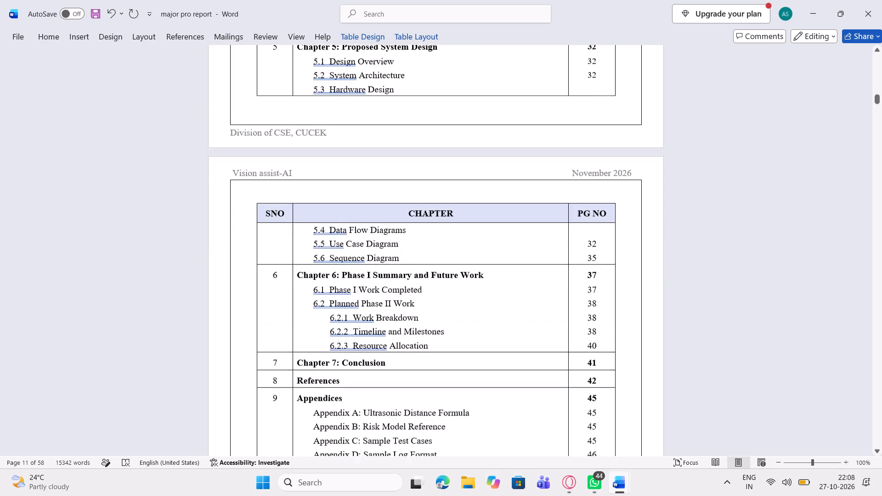
pyautogui.scroll(-2, 407, 261)
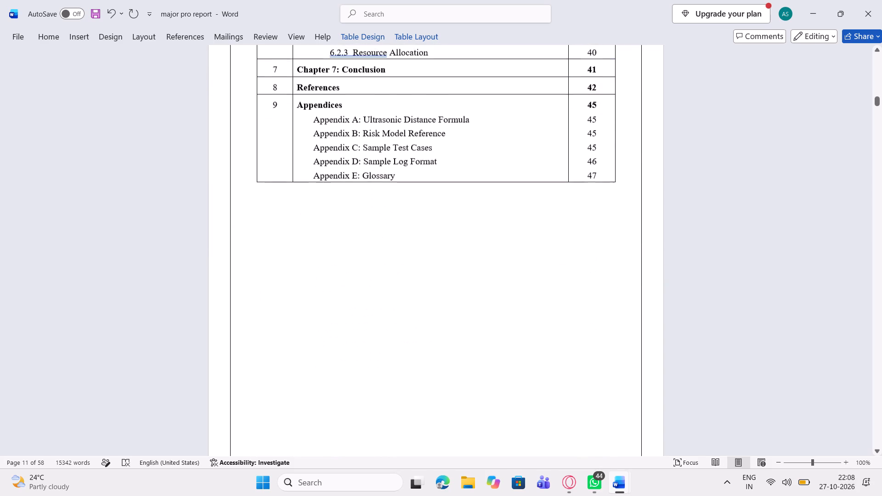
pyautogui.scroll(-2, 407, 261)
pyautogui.scroll(3, 407, 261)
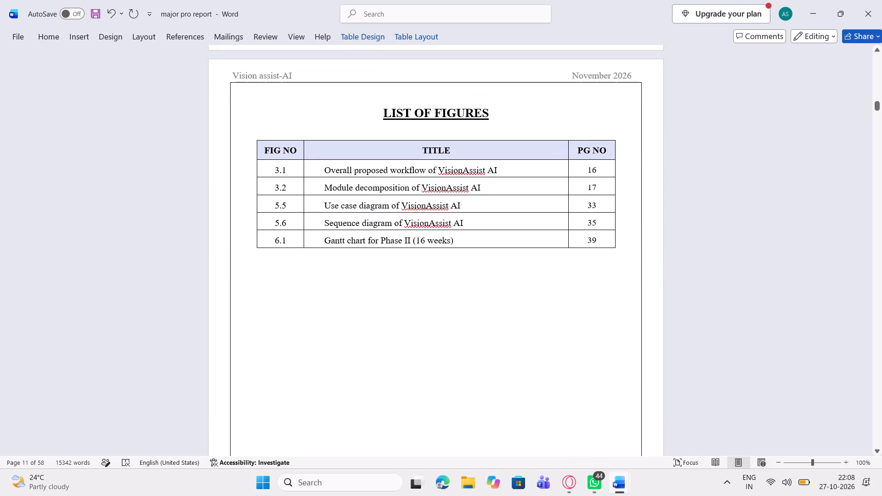
pyautogui.scroll(-2, 407, 261)
pyautogui.scroll(1, 407, 261)
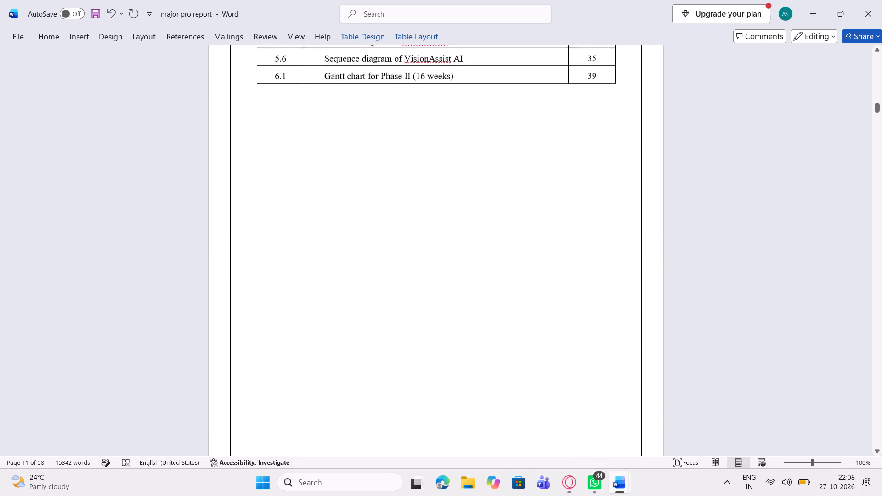
pyautogui.scroll(1, 407, 261)
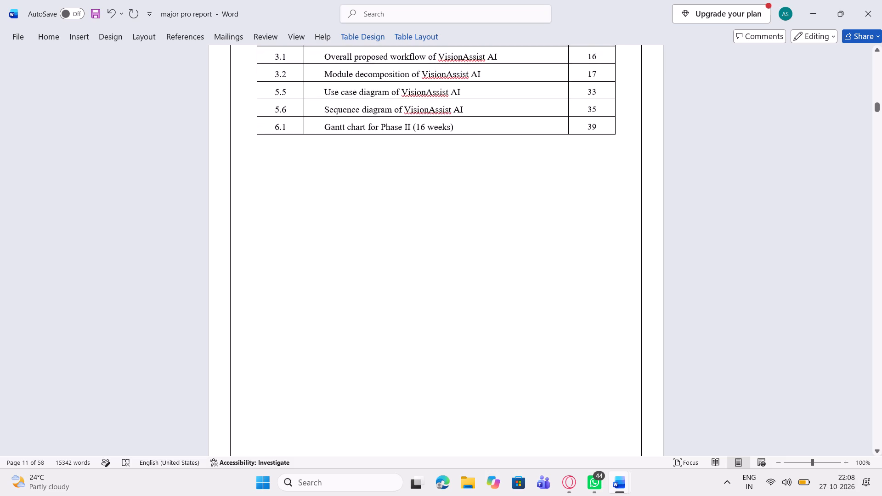
pyautogui.scroll(1, 407, 261)
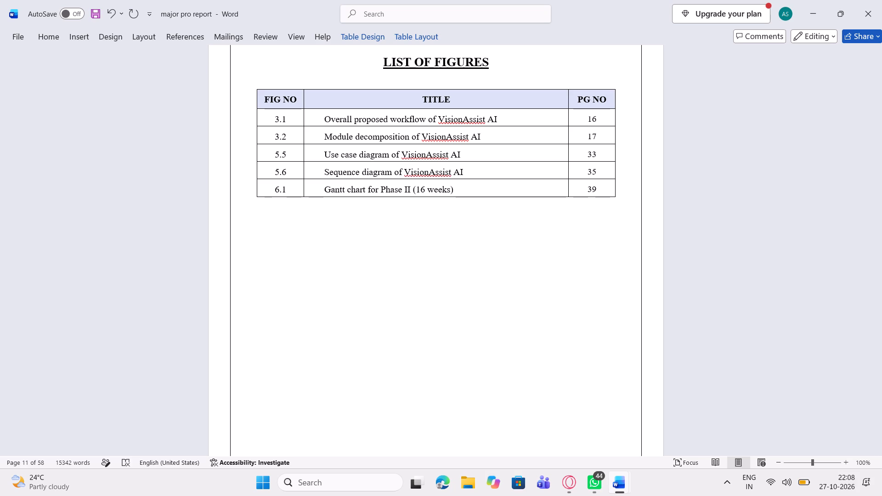
pyautogui.scroll(-1, 407, 261)
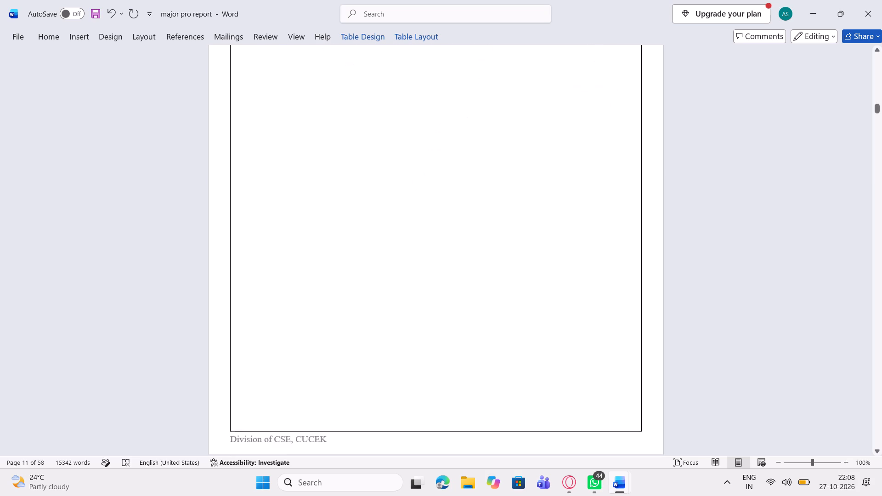
pyautogui.scroll(-3, 407, 261)
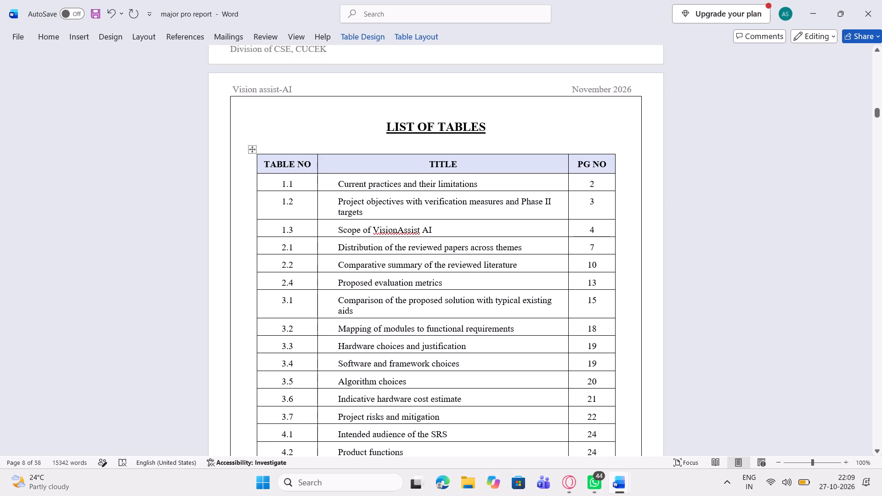
# Insert a page break in the List of Tables directly after the row for table 5.5, Use case specification – Submit Voice Query.
pyautogui.scroll(2, 242, 142)
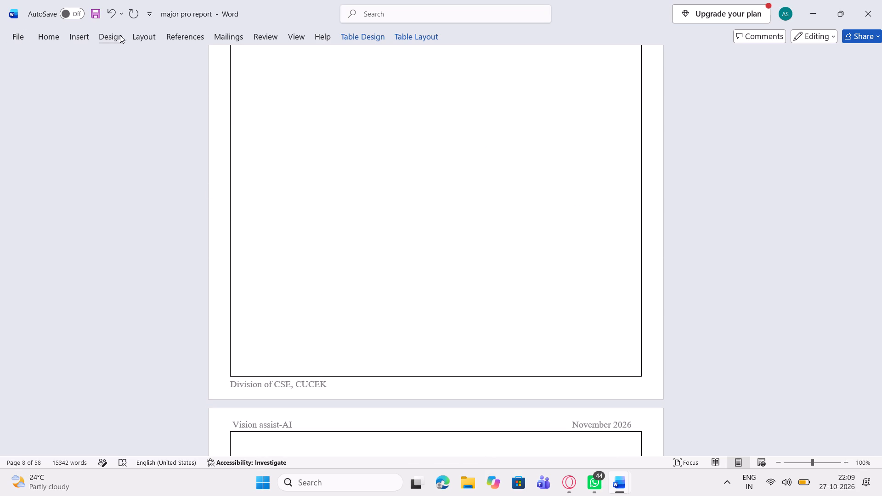
pyautogui.click(138, 35)
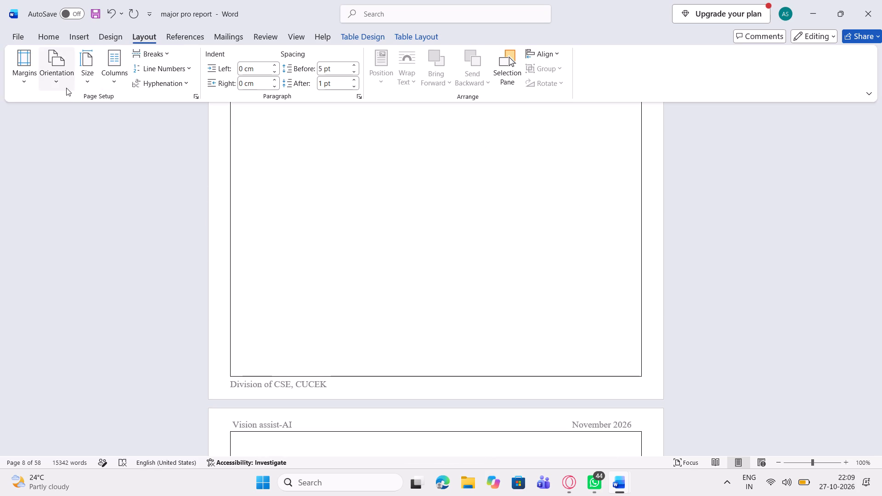
pyautogui.click(157, 51)
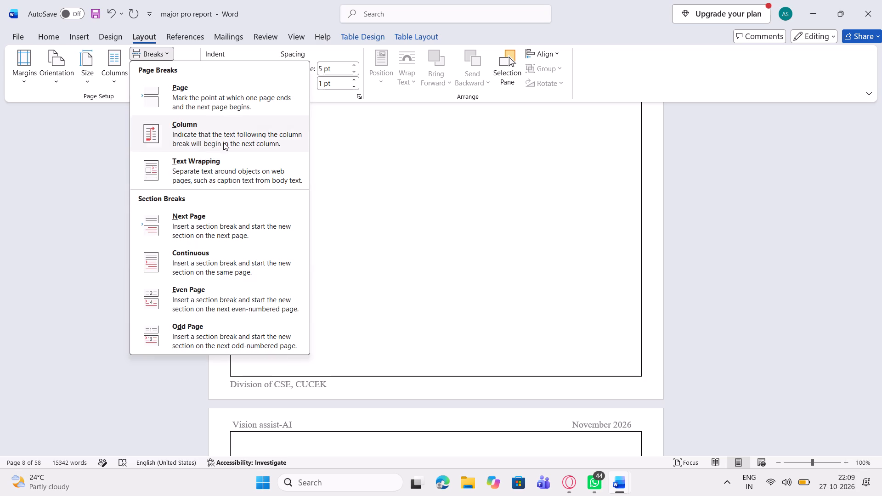
pyautogui.scroll(1, 337, 268)
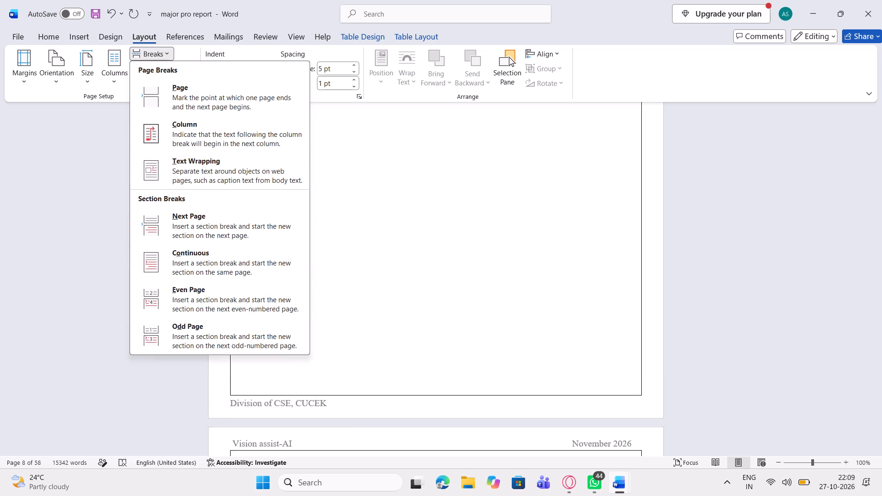
pyautogui.scroll(4, 337, 268)
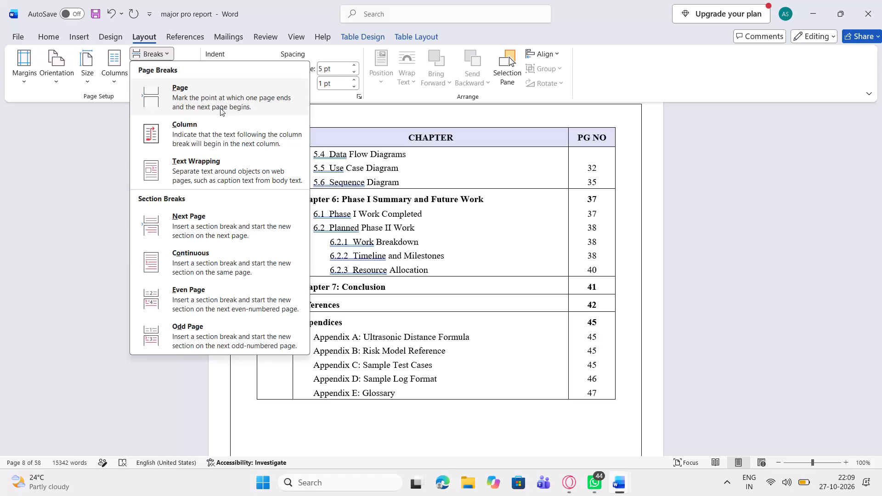
pyautogui.click(220, 107)
# Review the List of Tables and table of contents back to the title page, checking its header, footer and the boundary with the bonafide certificate.
pyautogui.scroll(2, 340, 233)
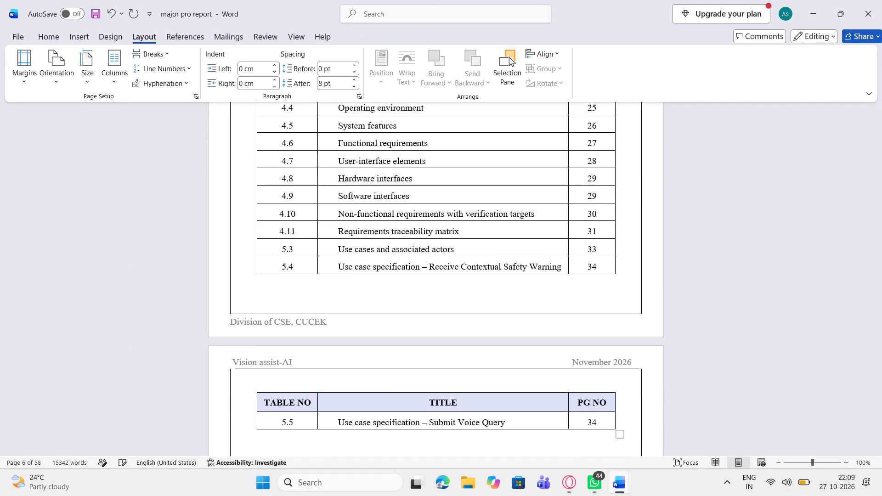
pyautogui.scroll(20, 340, 233)
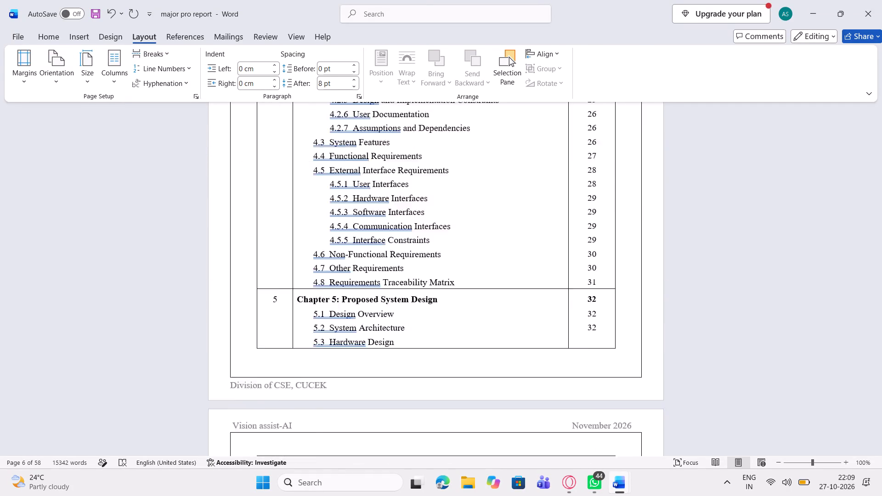
pyautogui.scroll(19, 340, 233)
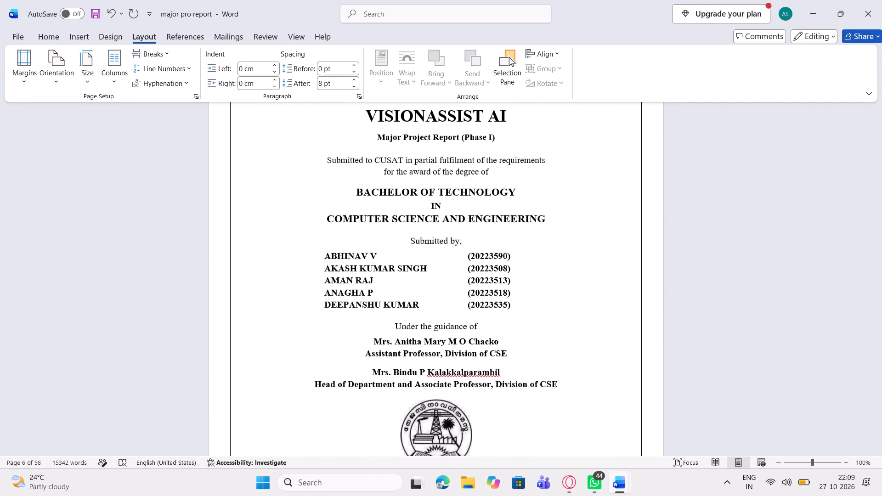
pyautogui.scroll(8, 340, 233)
pyautogui.scroll(7, 614, 229)
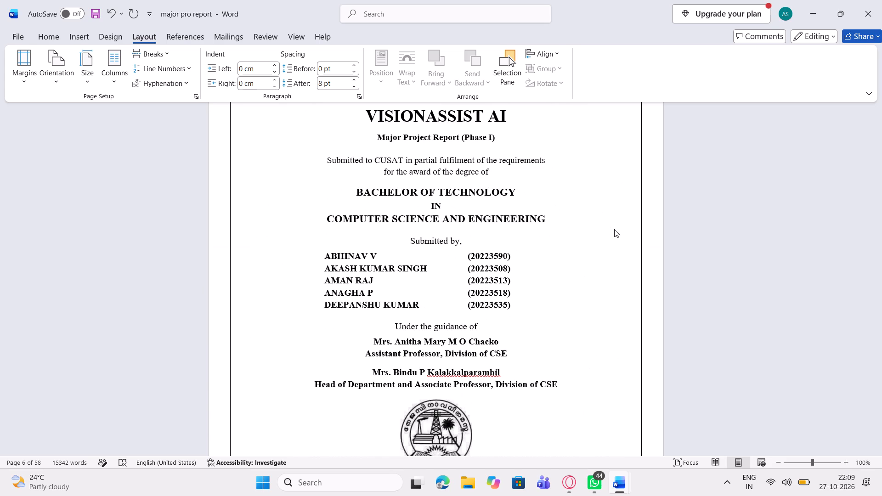
pyautogui.scroll(4, 614, 229)
pyautogui.scroll(-1, 614, 229)
pyautogui.scroll(11, 614, 229)
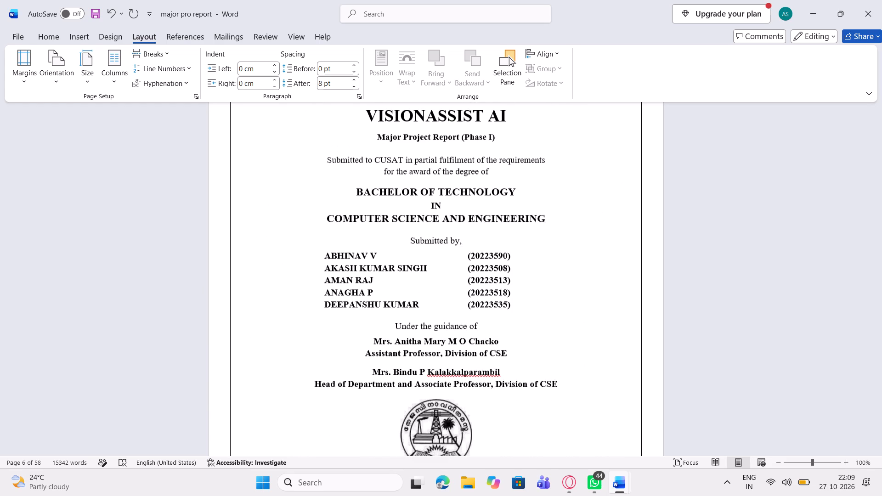
pyautogui.scroll(4, 614, 229)
pyautogui.click(842, 215)
pyautogui.scroll(2, 842, 215)
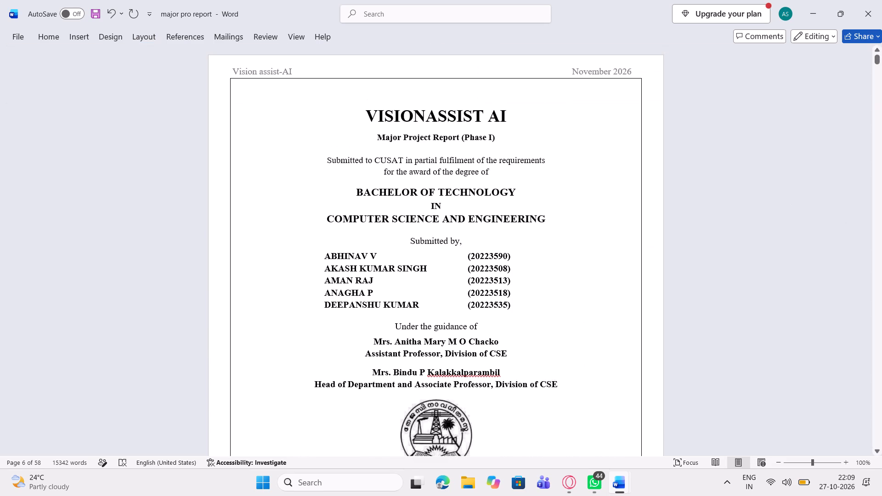
pyautogui.click(557, 222)
pyautogui.scroll(-2, 557, 222)
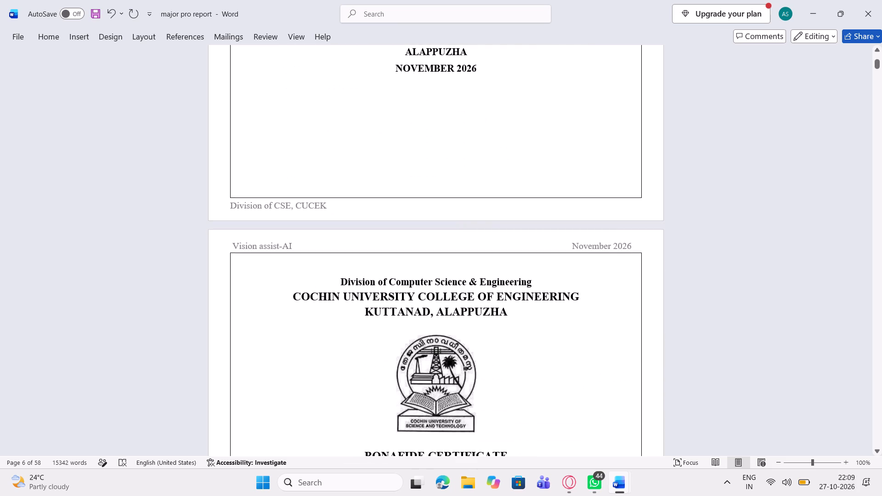
pyautogui.scroll(4, 557, 222)
pyautogui.scroll(-3, 557, 222)
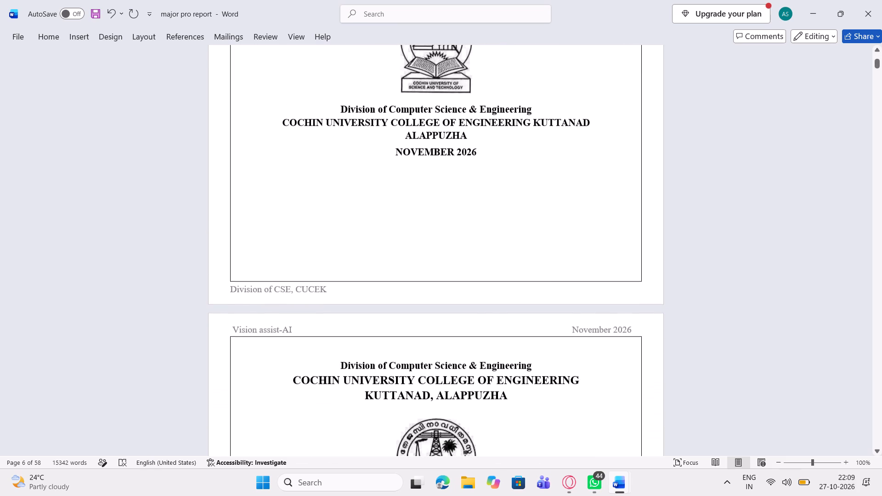
# Hide the white space between pages at the boundary between the title page and the bonafide certificate.
pyautogui.click(546, 310)
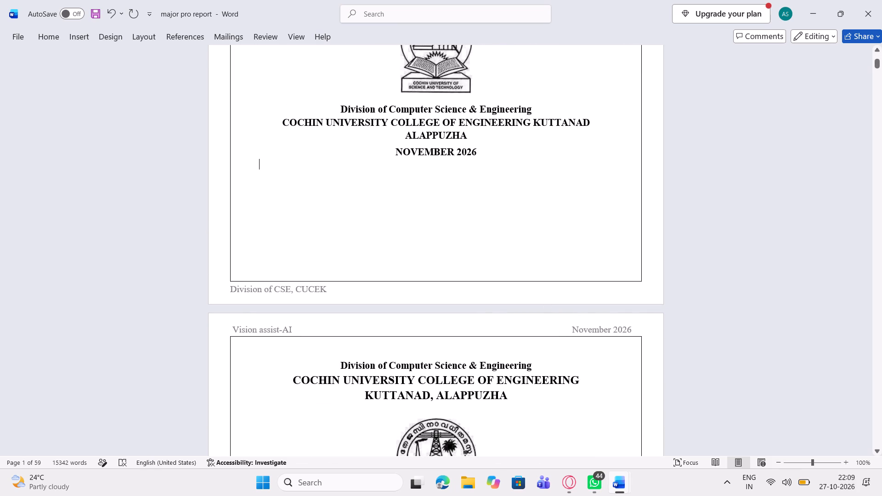
pyautogui.doubleClick(546, 310)
pyautogui.scroll(2, 546, 310)
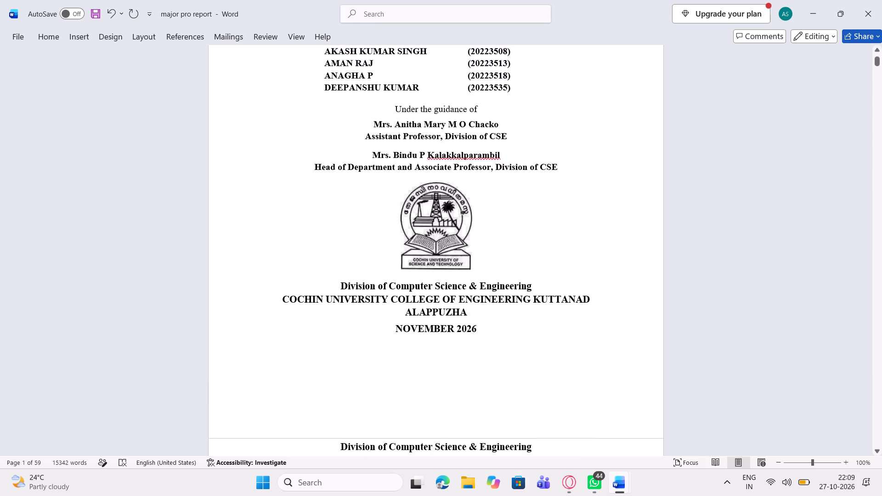
pyautogui.scroll(1, 546, 310)
pyautogui.scroll(-1, 546, 310)
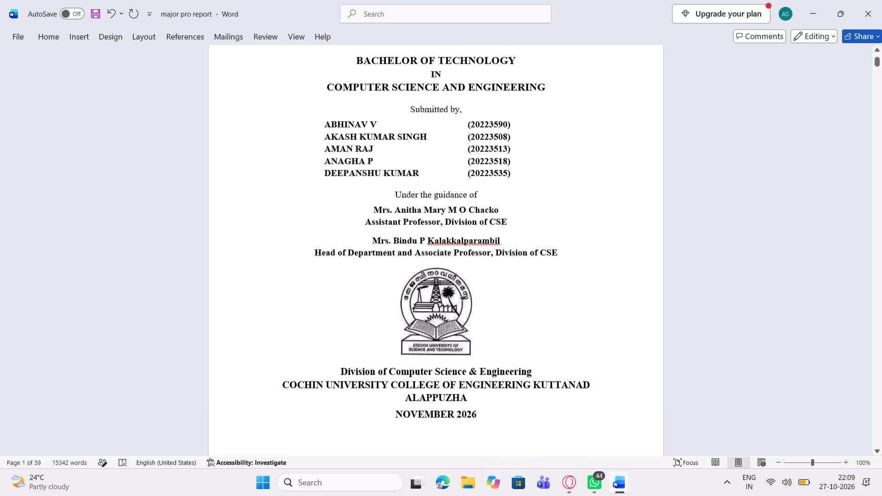
pyautogui.scroll(-2, 546, 310)
# Undo the List of Tables page break and the deletion of rows 5.8 Vibration patterns, 5.9 Example spoken message templates and 5.10 Supported intents.
pyautogui.hotkey('ctrl', 'z')
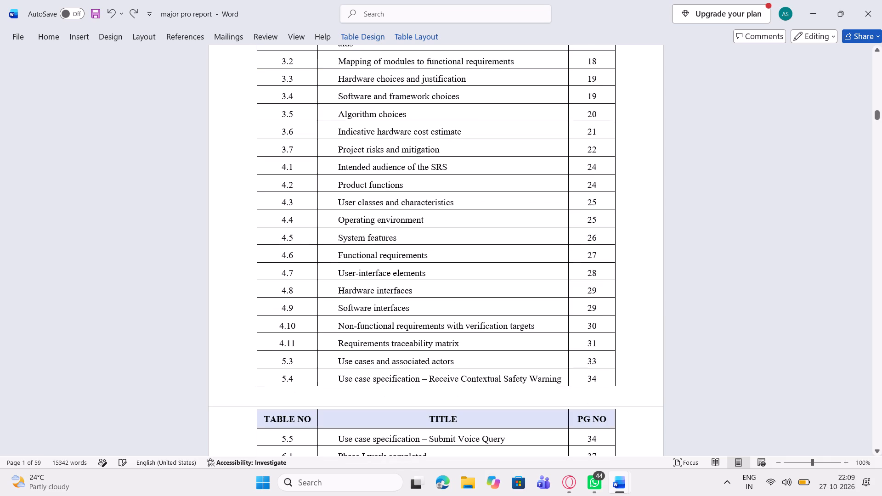
pyautogui.scroll(-8, 546, 310)
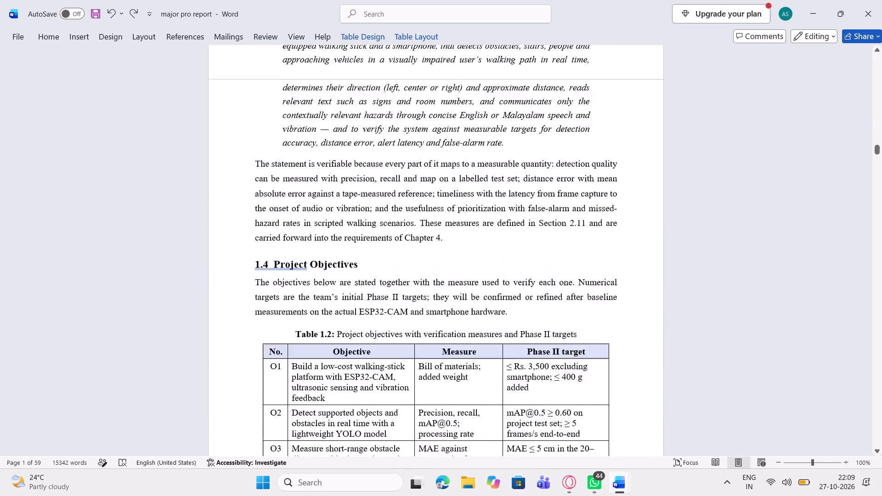
pyautogui.scroll(20, 546, 310)
pyautogui.scroll(5, 546, 310)
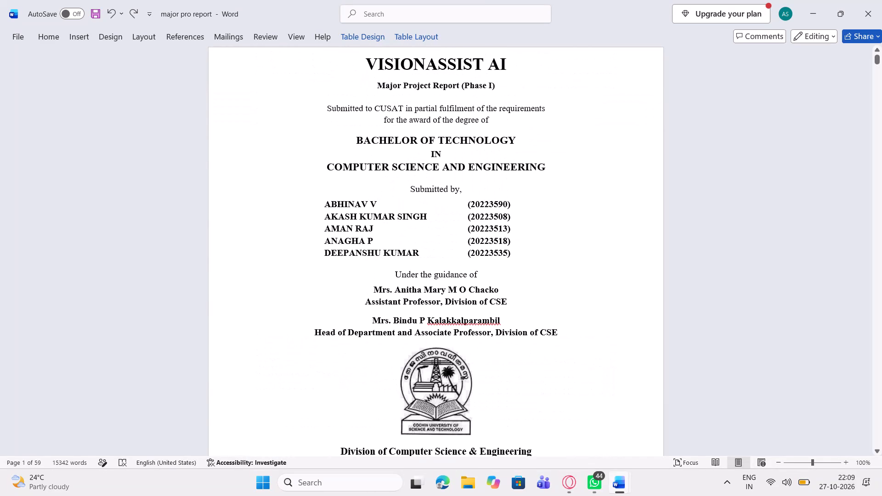
pyautogui.scroll(1, 546, 310)
pyautogui.hotkey('ctrl', 'z')
pyautogui.scroll(19, 546, 310)
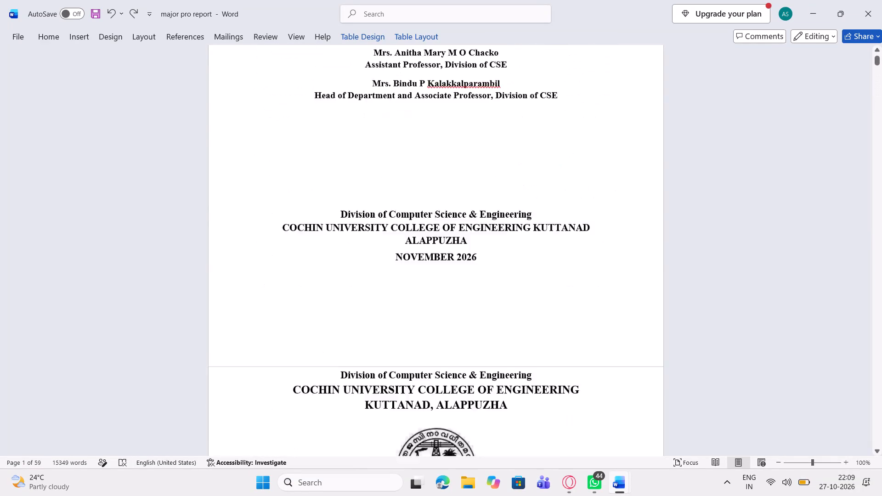
pyautogui.scroll(8, 546, 310)
pyautogui.hotkey('ctrl', 'z')
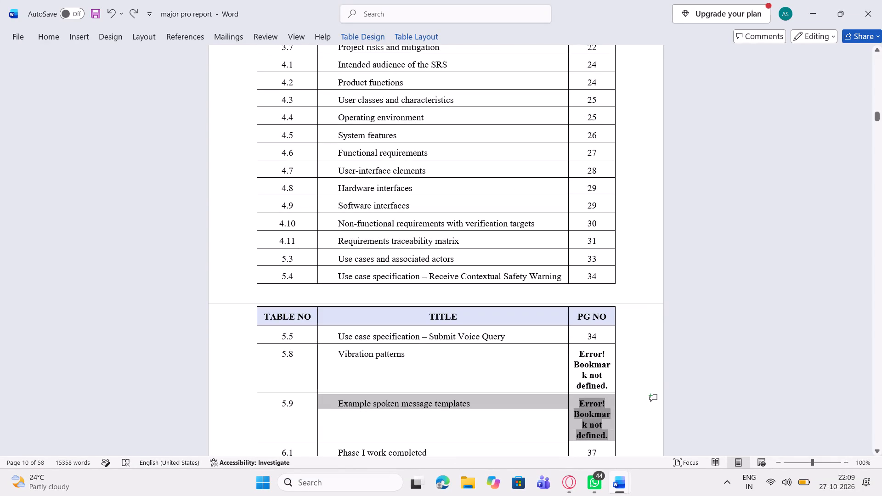
pyautogui.hotkey('ctrl', 'z')
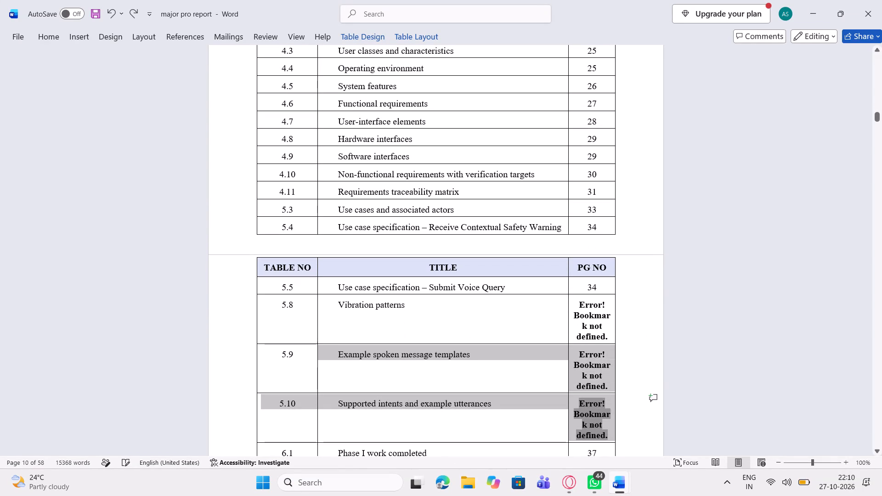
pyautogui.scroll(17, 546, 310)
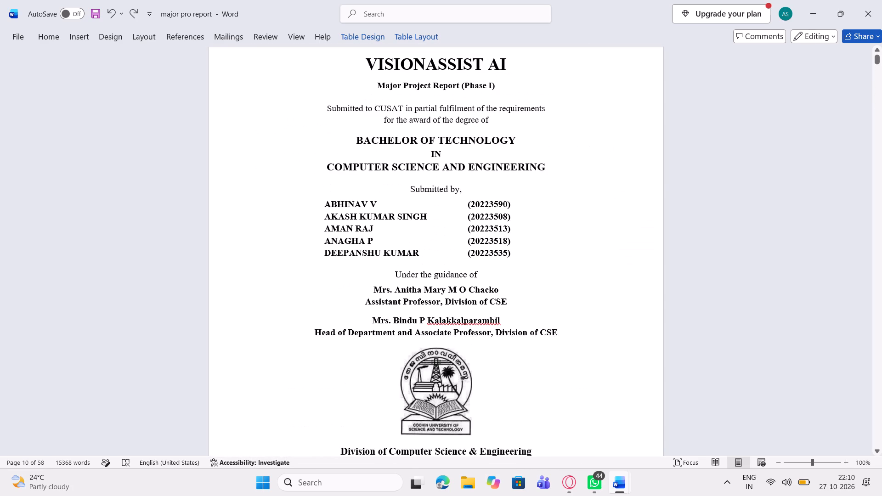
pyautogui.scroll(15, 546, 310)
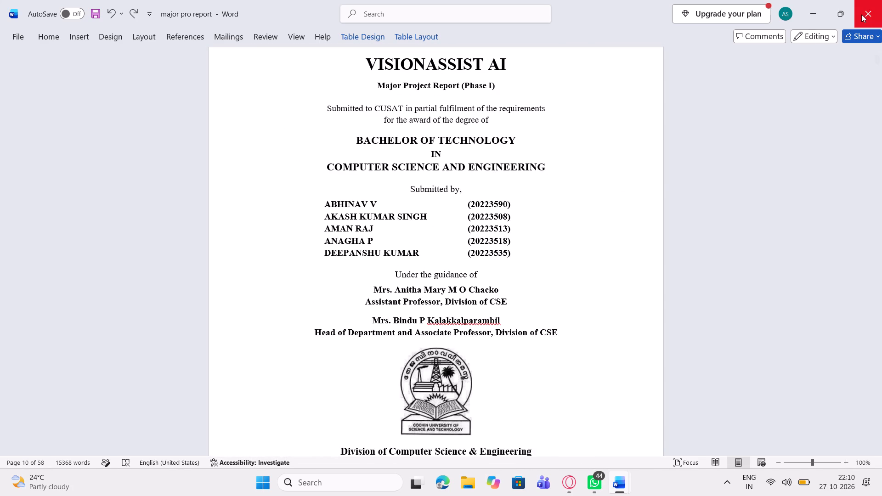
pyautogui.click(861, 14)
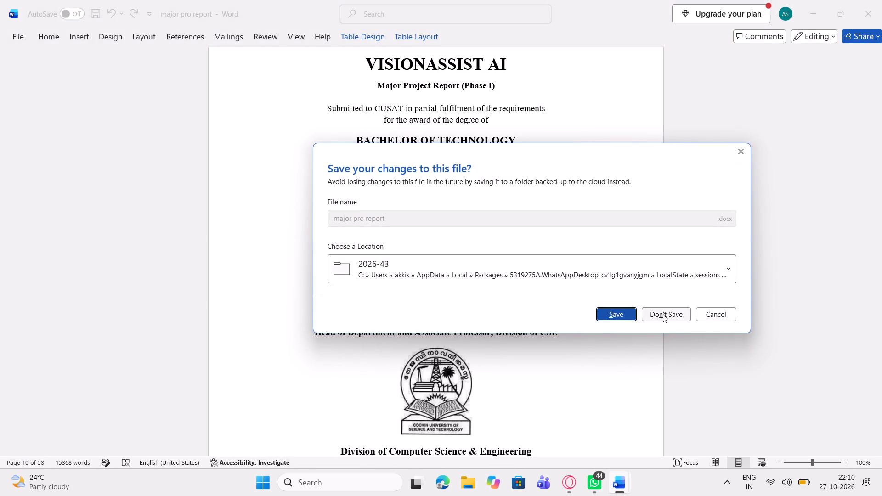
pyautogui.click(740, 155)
# Look through the acknowledgement, List of Figures and List of Tables, examining the page number entry of table 5.10.
pyautogui.scroll(-4, 604, 338)
pyautogui.scroll(2, 604, 338)
pyautogui.scroll(-1, 604, 338)
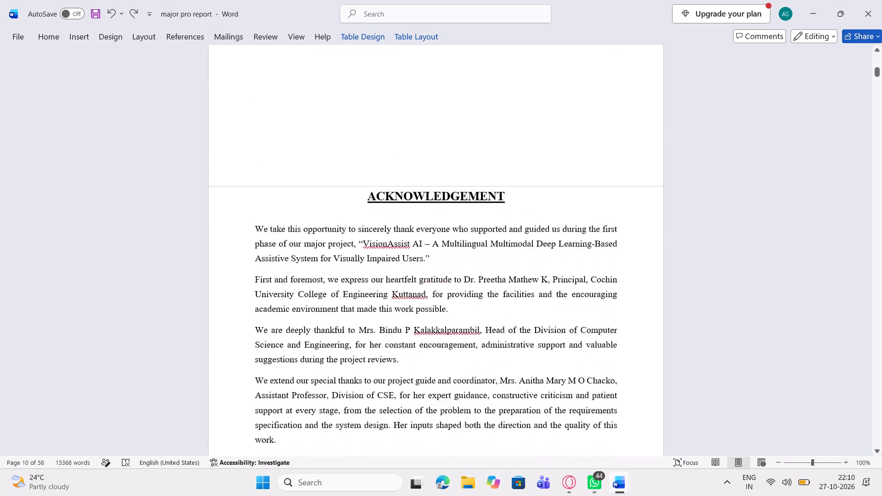
pyautogui.scroll(-10, 604, 338)
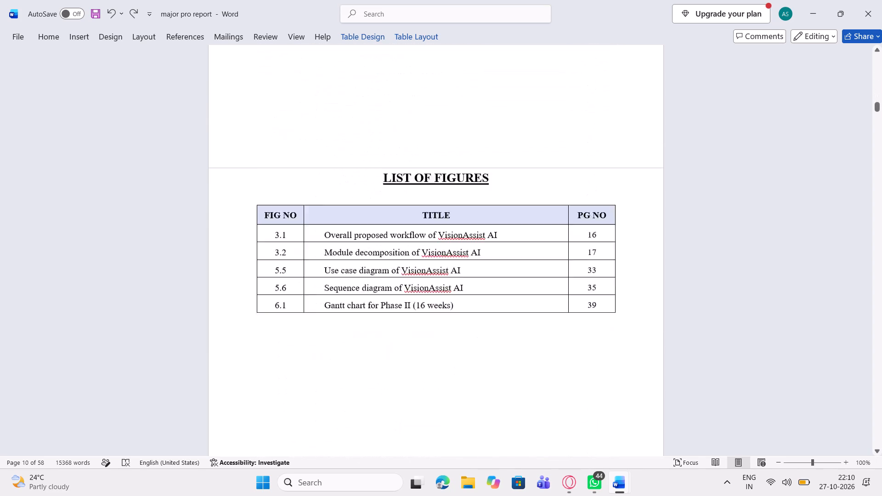
pyautogui.scroll(-5, 604, 338)
pyautogui.scroll(2, 604, 338)
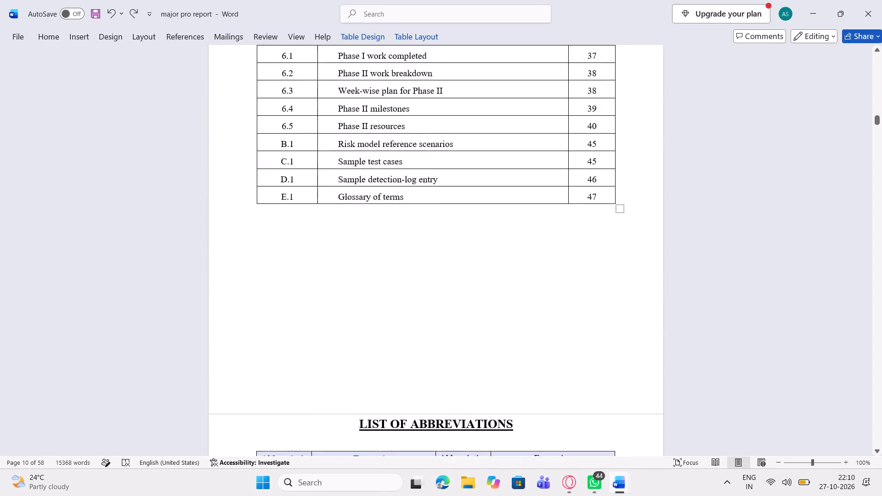
pyautogui.scroll(1, 604, 338)
pyautogui.click(604, 424)
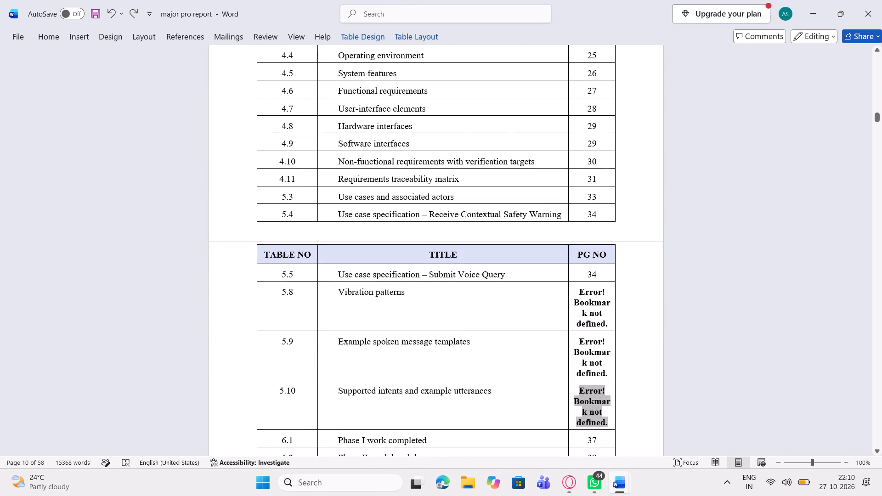
# Look through the report's front matter, from the List of Tables back to the title page and on to the acknowledgement and abstract.
pyautogui.scroll(-20, 608, 423)
pyautogui.scroll(-20, 608, 423)
pyautogui.scroll(-20, 608, 423)
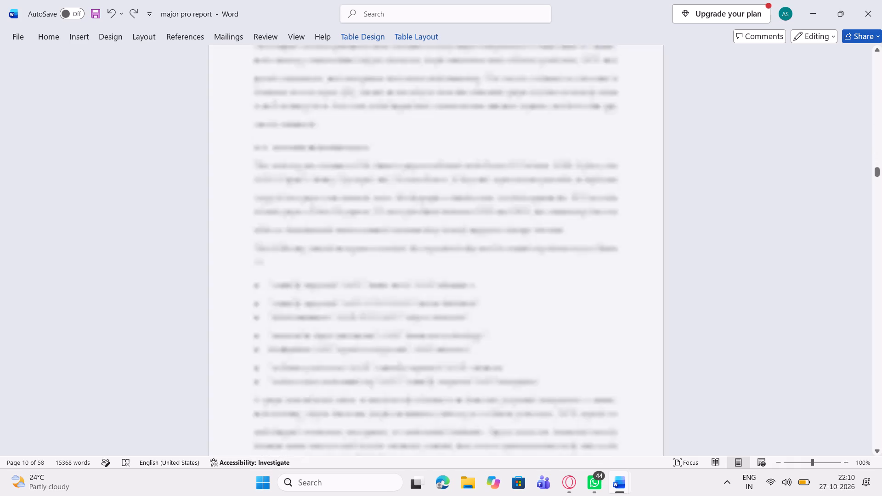
pyautogui.scroll(-20, 608, 423)
pyautogui.scroll(-15, 608, 423)
pyautogui.scroll(20, 608, 423)
pyautogui.scroll(20, 608, 423)
pyautogui.scroll(2, 608, 423)
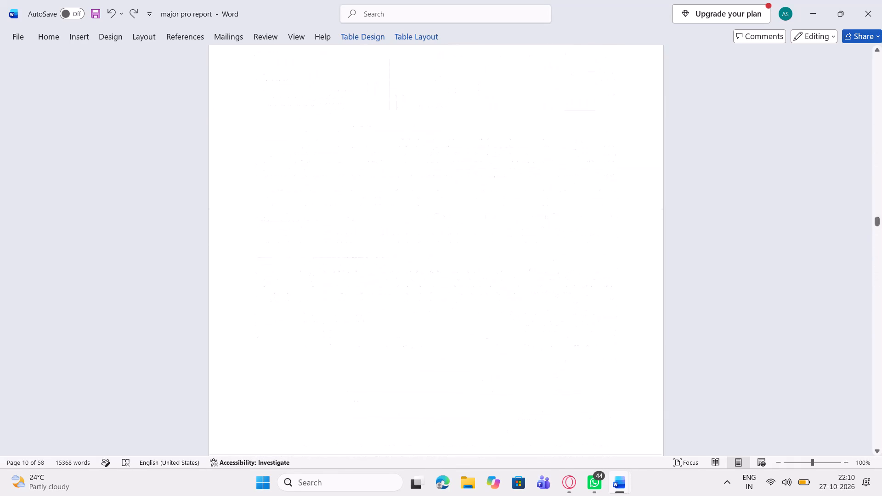
pyautogui.scroll(11, 608, 423)
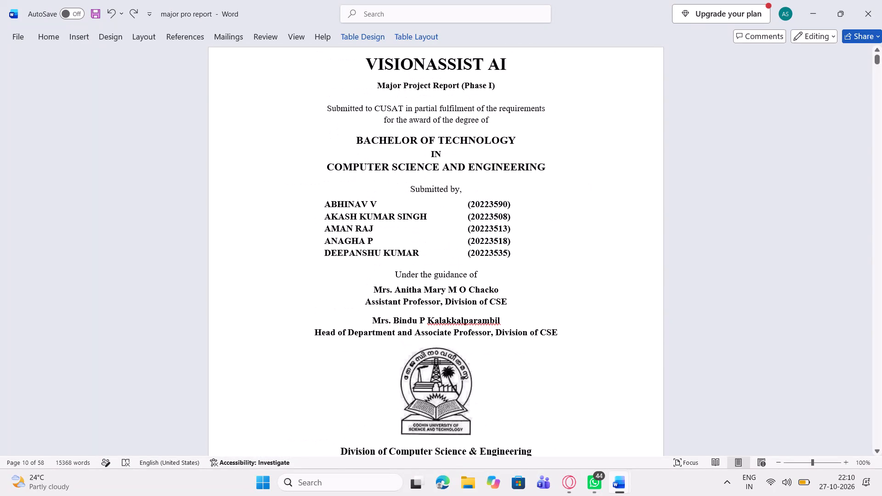
pyautogui.rightClick(575, 358)
pyautogui.click(777, 222)
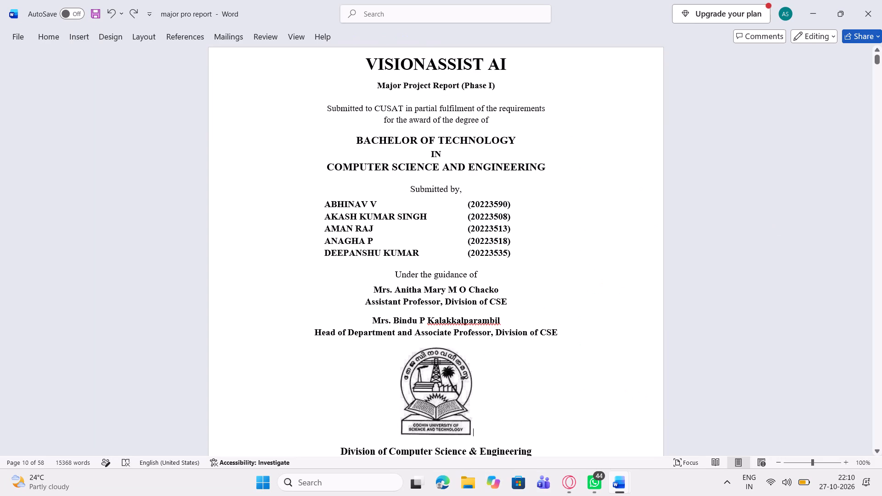
pyautogui.scroll(-1, 606, 216)
pyautogui.scroll(3, 606, 216)
pyautogui.scroll(-3, 606, 216)
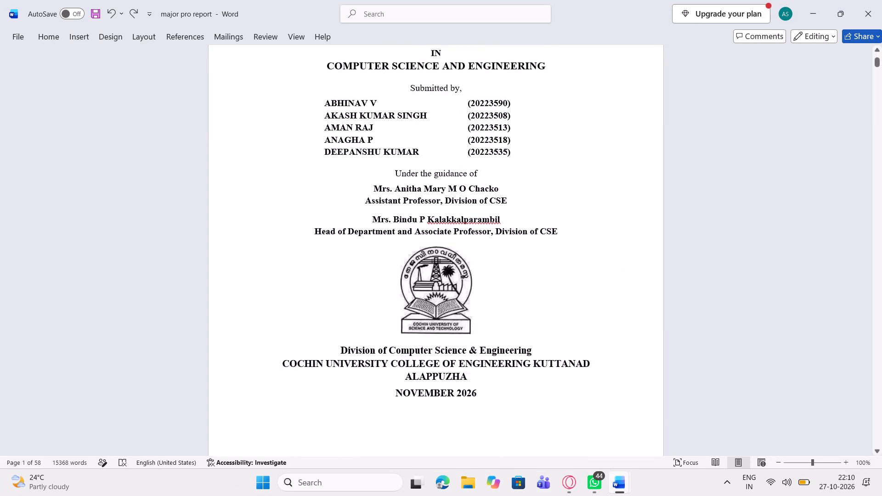
pyautogui.scroll(-6, 606, 216)
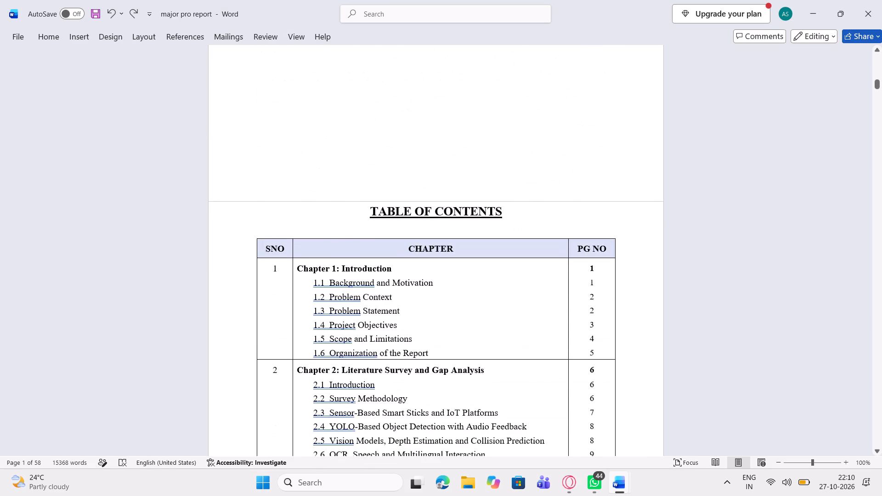
pyautogui.scroll(-3, 606, 216)
pyautogui.scroll(6, 606, 216)
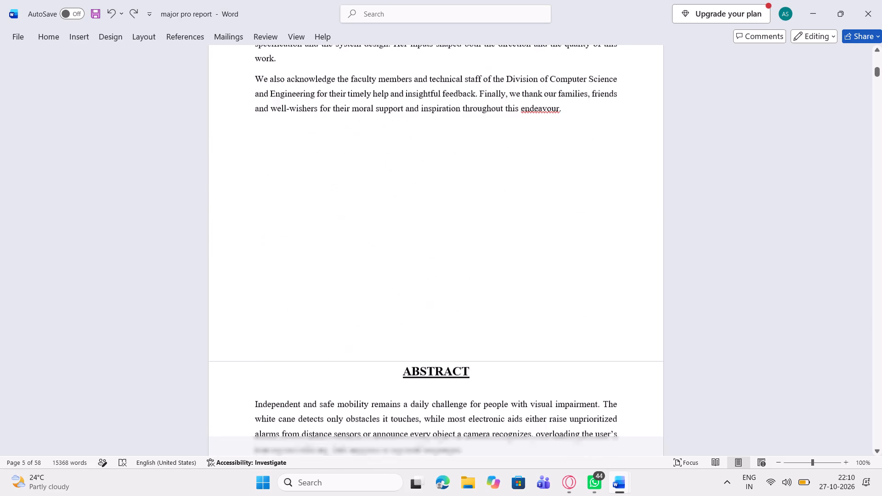
pyautogui.scroll(-7, 606, 216)
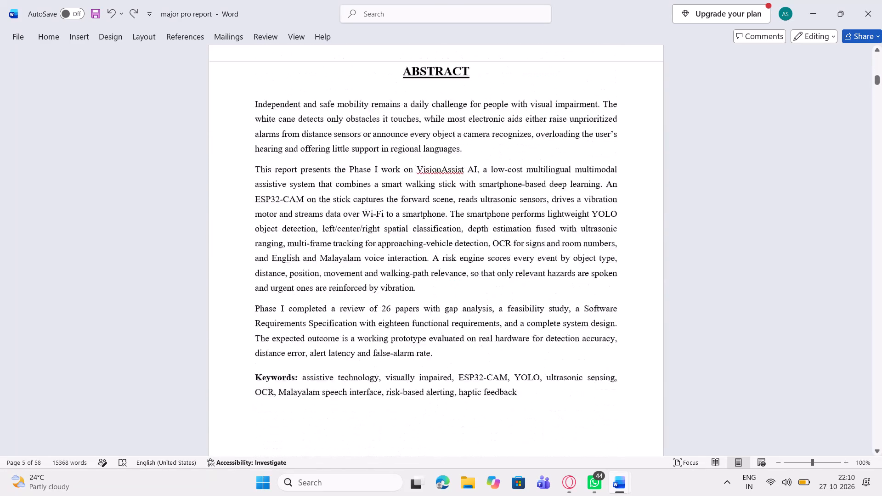
pyautogui.scroll(3, 606, 216)
pyautogui.scroll(-1, 606, 216)
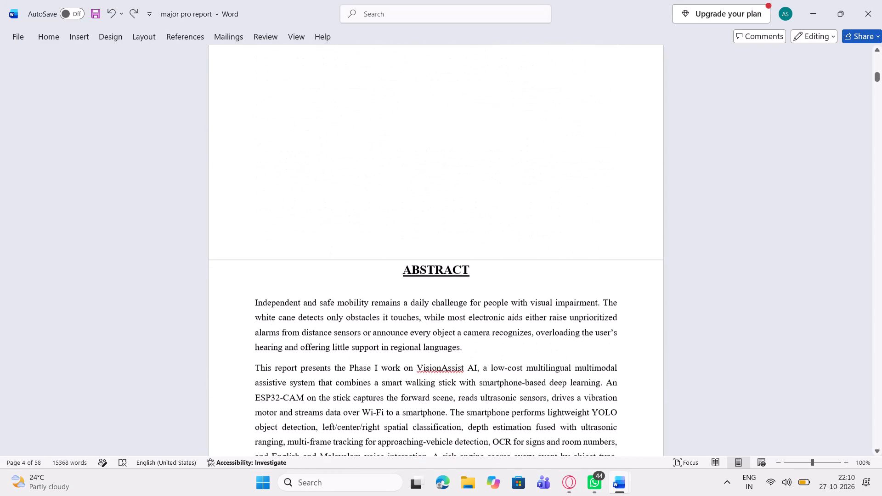
# Show the white space between pages again at the boundary above the Abstract heading and check the title page.
pyautogui.click(557, 260)
pyautogui.doubleClick(557, 260)
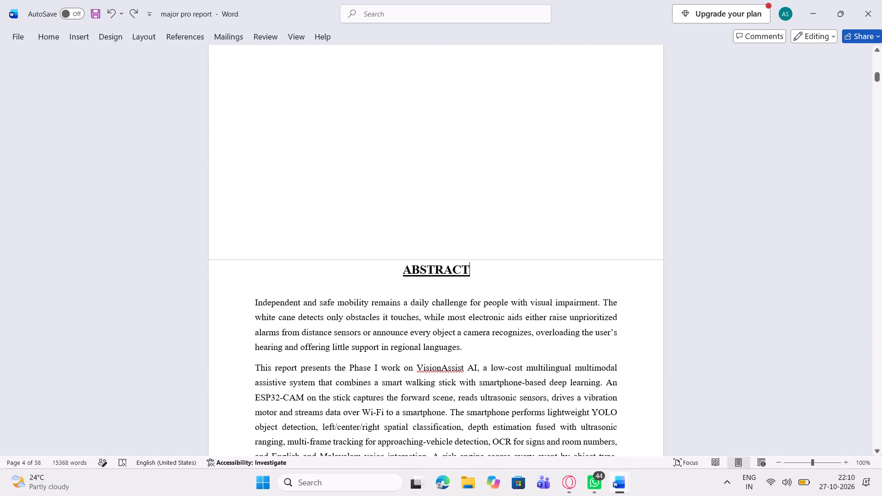
pyautogui.scroll(10, 557, 260)
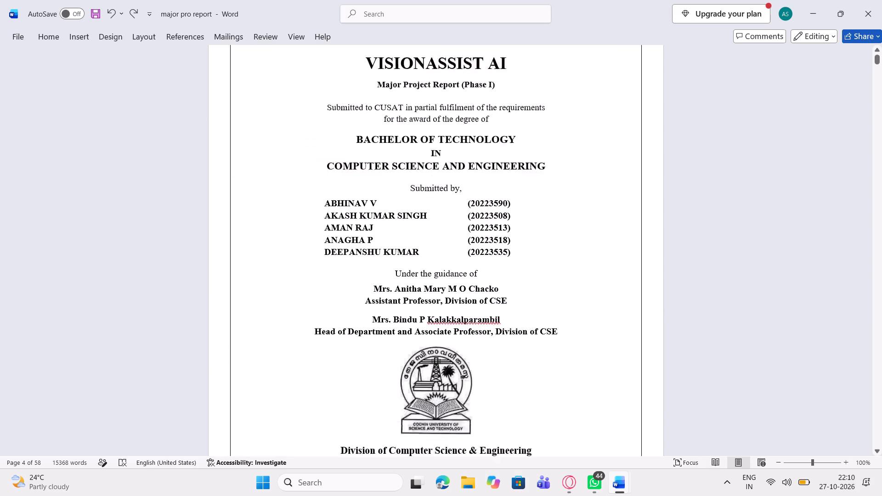
pyautogui.scroll(4, 557, 260)
# Delete the entire rows 5.8 Vibration patterns, 5.9 Example spoken message templates and 5.10 Supported intents from the List of Tables.
pyautogui.scroll(-3, 557, 260)
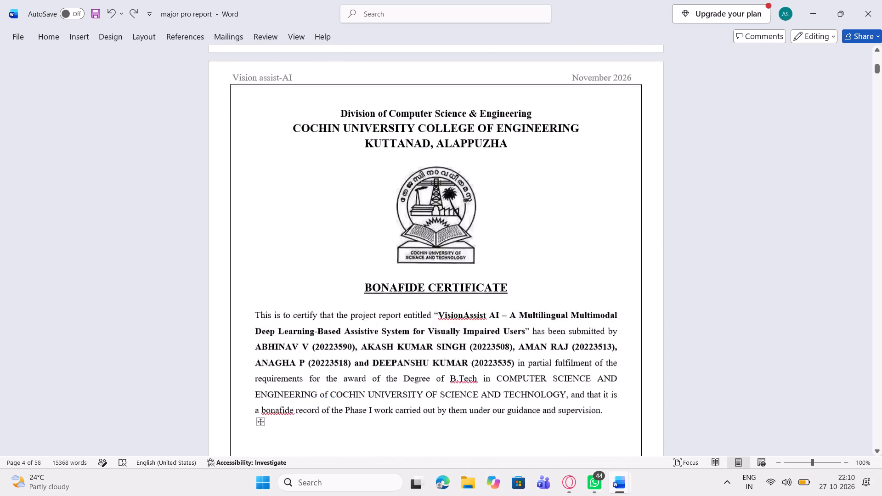
pyautogui.scroll(-6, 557, 260)
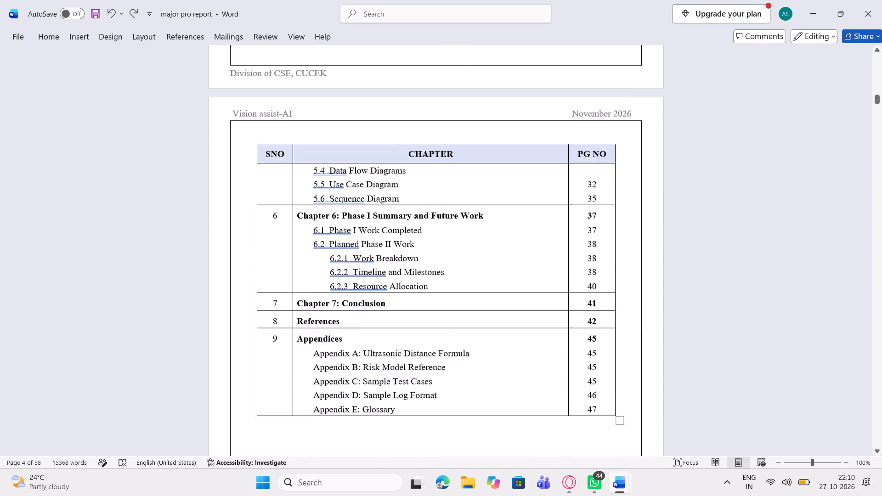
pyautogui.scroll(-5, 557, 260)
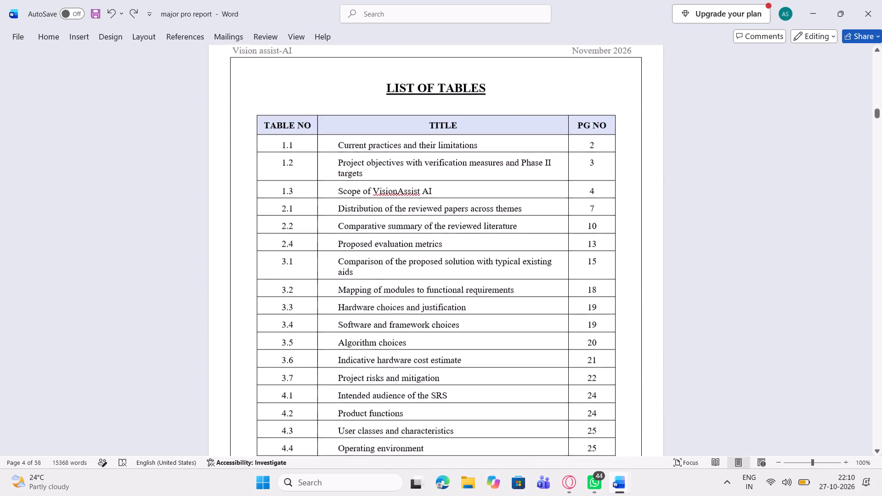
pyautogui.scroll(-3, 557, 260)
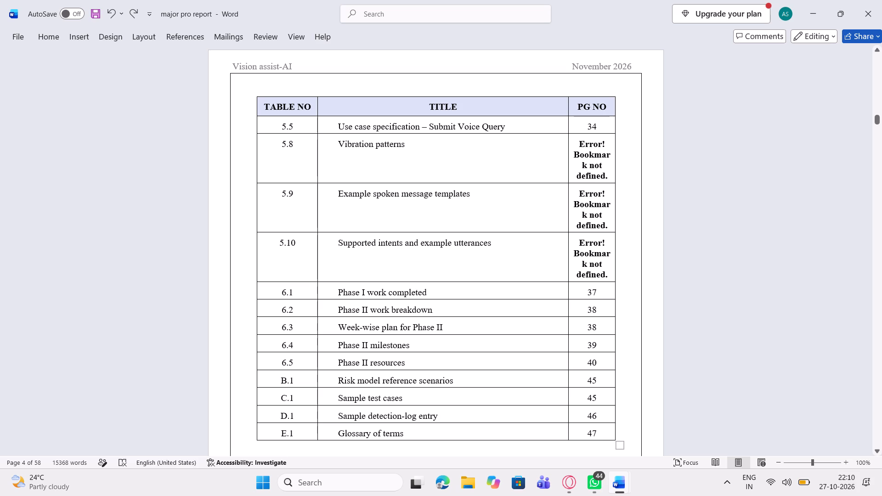
pyautogui.moveTo(609, 275); pyautogui.dragTo(339, 240)
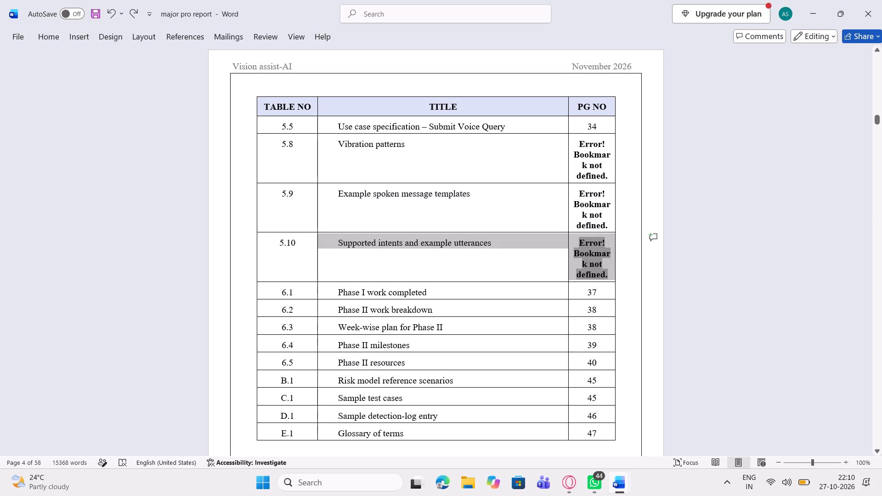
pyautogui.moveTo(339, 240); pyautogui.dragTo(274, 173)
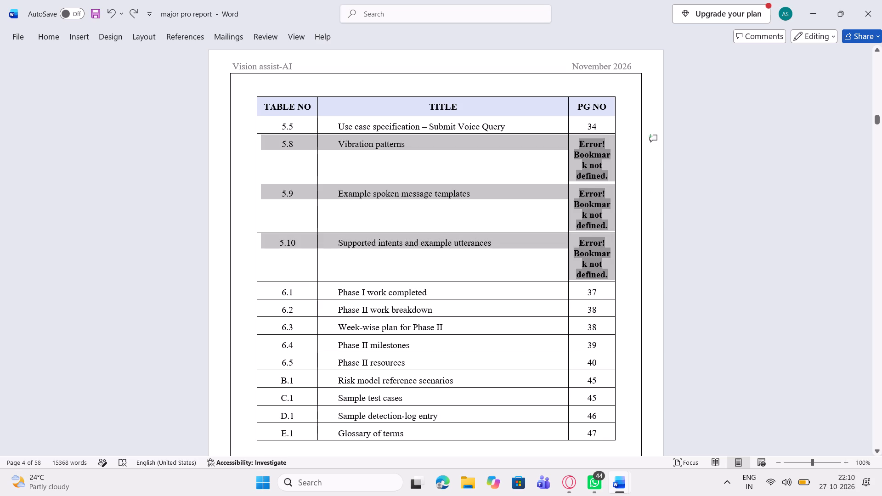
pyautogui.moveTo(274, 173); pyautogui.dragTo(281, 156)
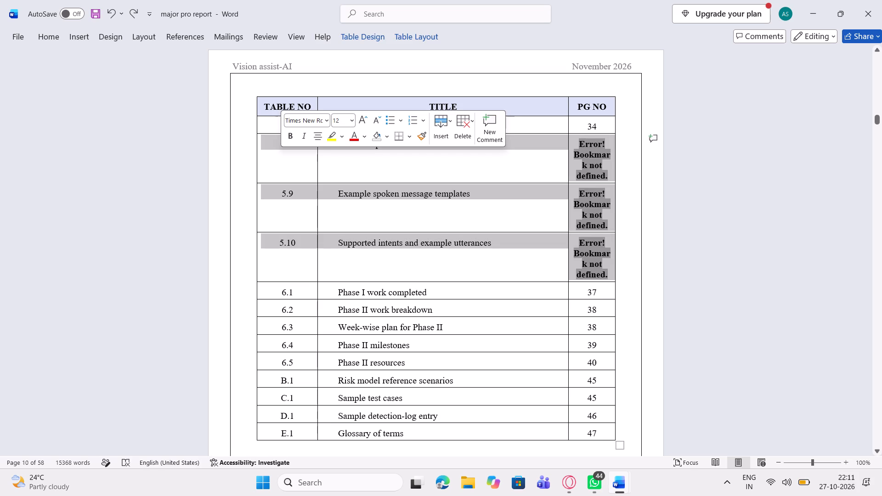
pyautogui.press('BackSpace')
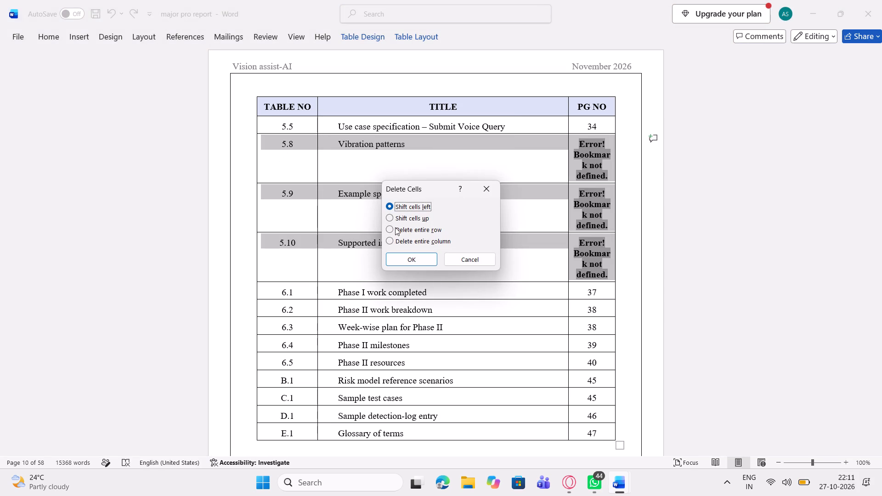
pyautogui.click(395, 227)
pyautogui.click(428, 259)
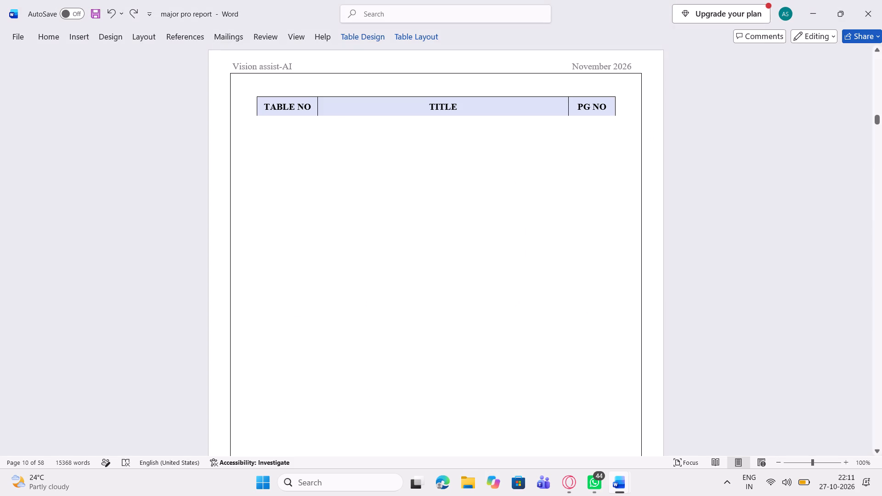
# Check the shortened List of Tables, return to the title page and save the report.
pyautogui.scroll(3, 428, 259)
pyautogui.scroll(-2, 428, 259)
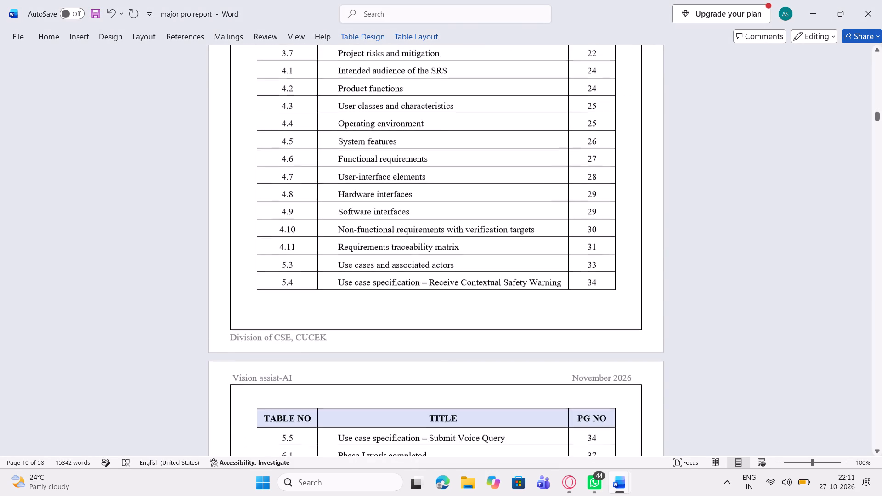
pyautogui.scroll(-1, 428, 259)
pyautogui.scroll(8, 428, 259)
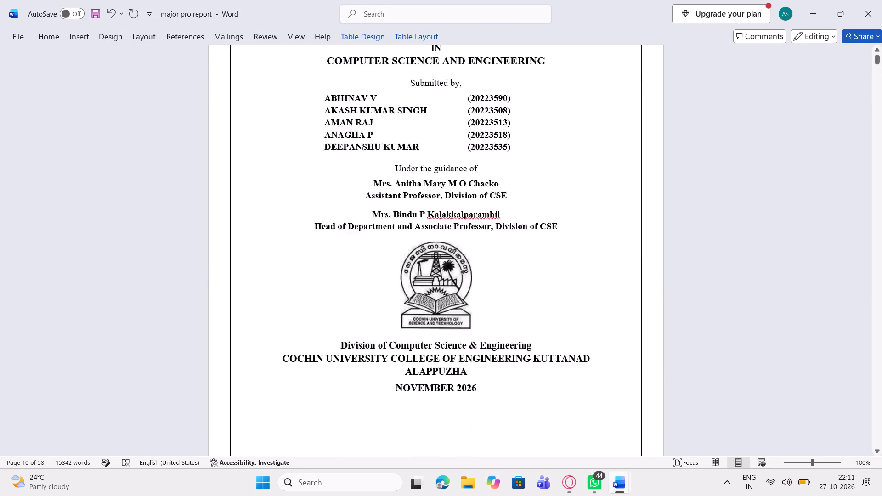
pyautogui.scroll(4, 428, 259)
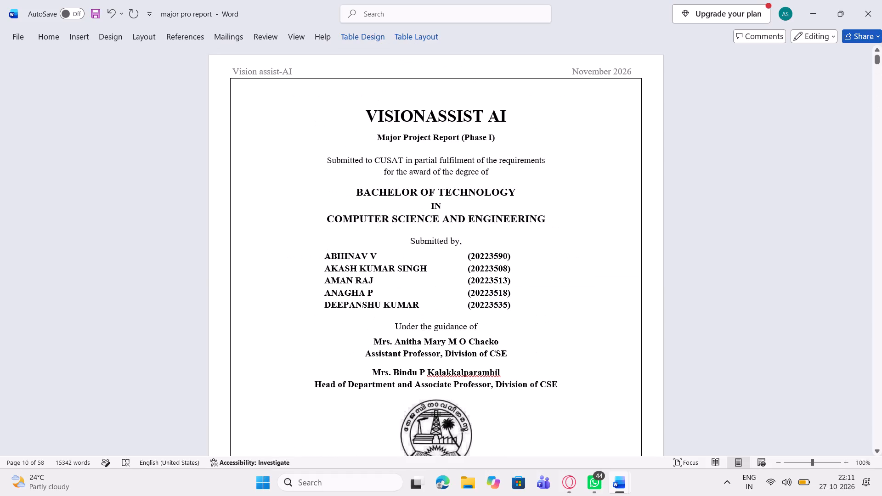
pyautogui.hotkey('ctrl', 's')
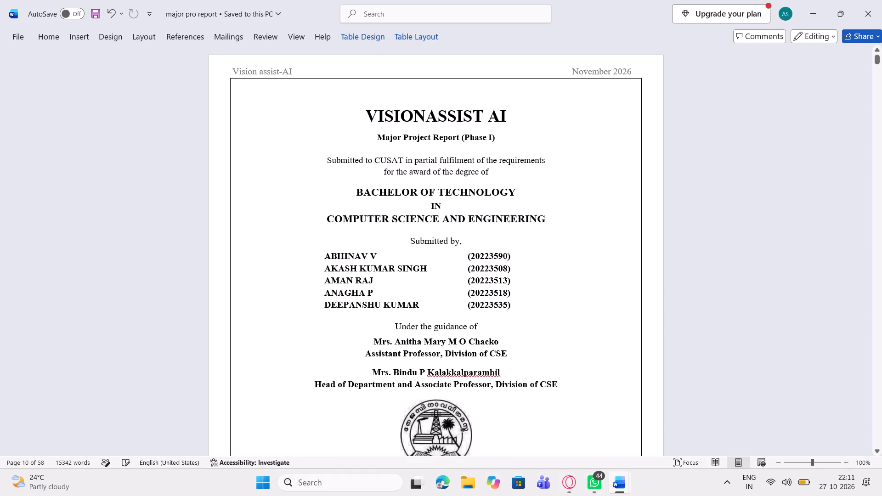
# Save a copy of the report as a Word document named major pro report1 in the Downloads folder.
pyautogui.click(24, 36)
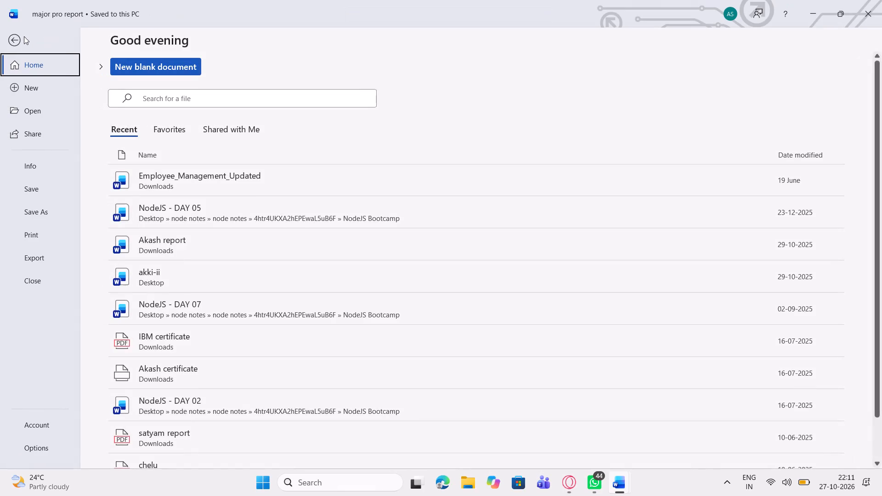
pyautogui.click(45, 214)
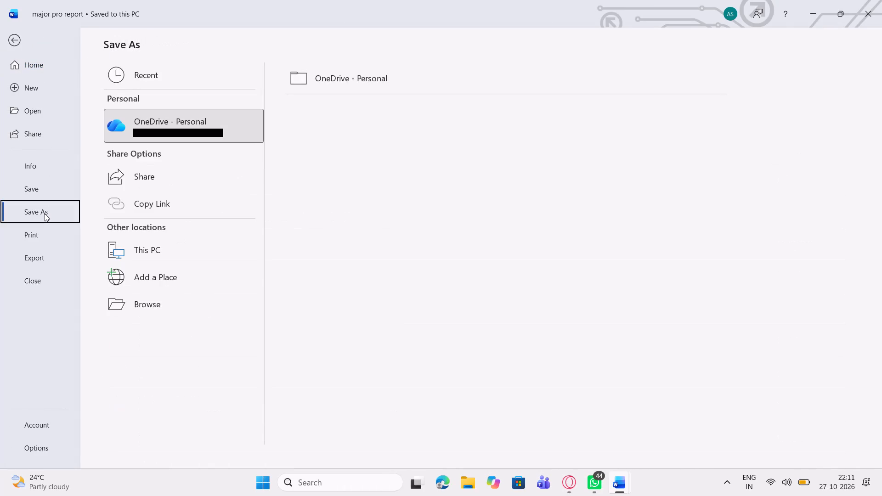
pyautogui.click(164, 254)
pyautogui.click(352, 138)
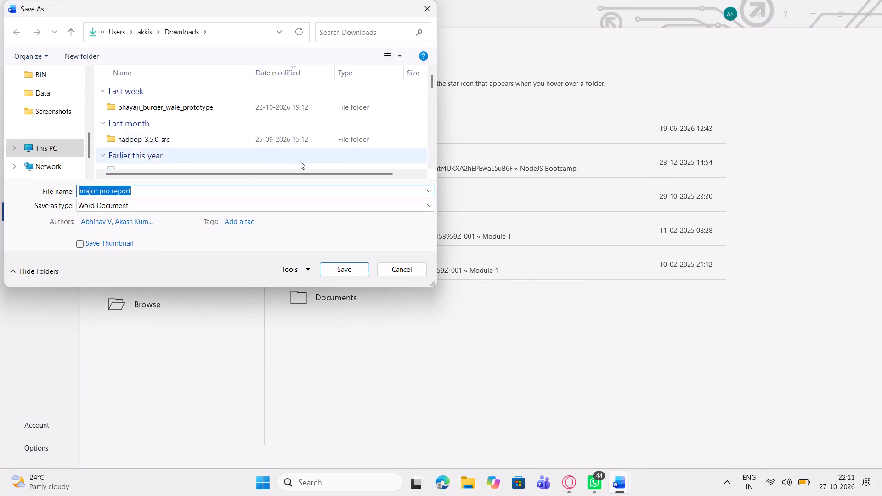
pyautogui.click(191, 189)
pyautogui.press('1')
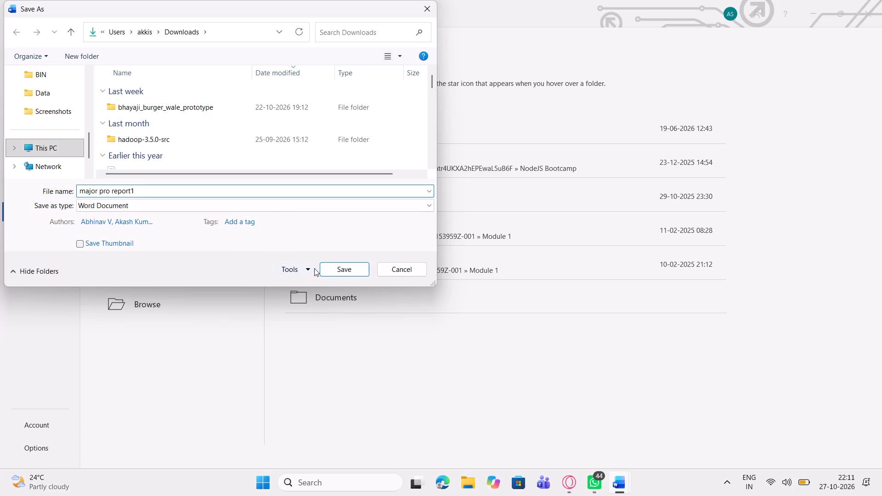
pyautogui.click(336, 270)
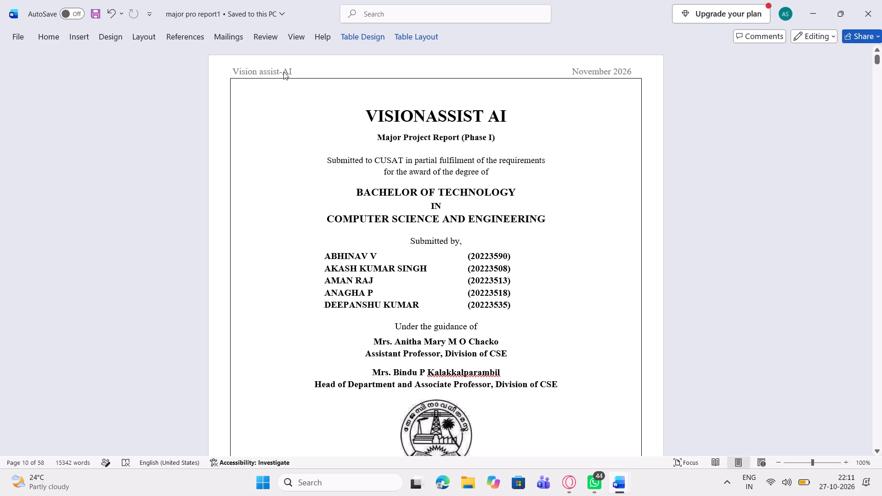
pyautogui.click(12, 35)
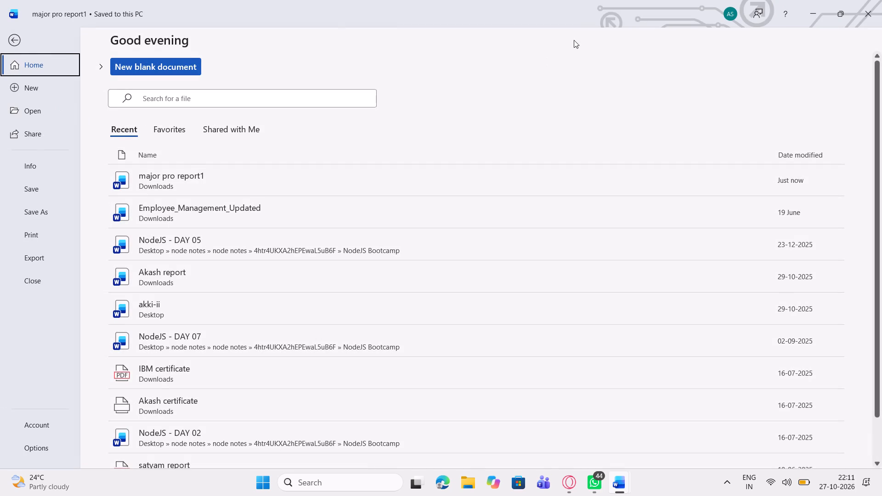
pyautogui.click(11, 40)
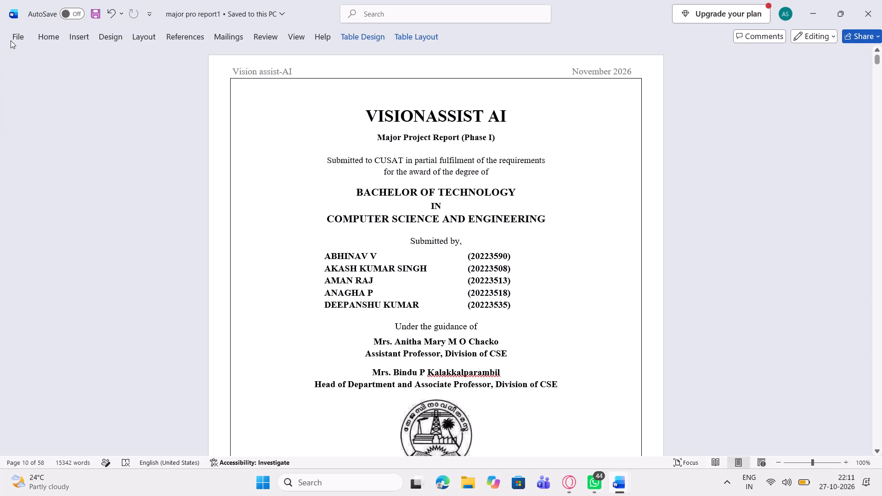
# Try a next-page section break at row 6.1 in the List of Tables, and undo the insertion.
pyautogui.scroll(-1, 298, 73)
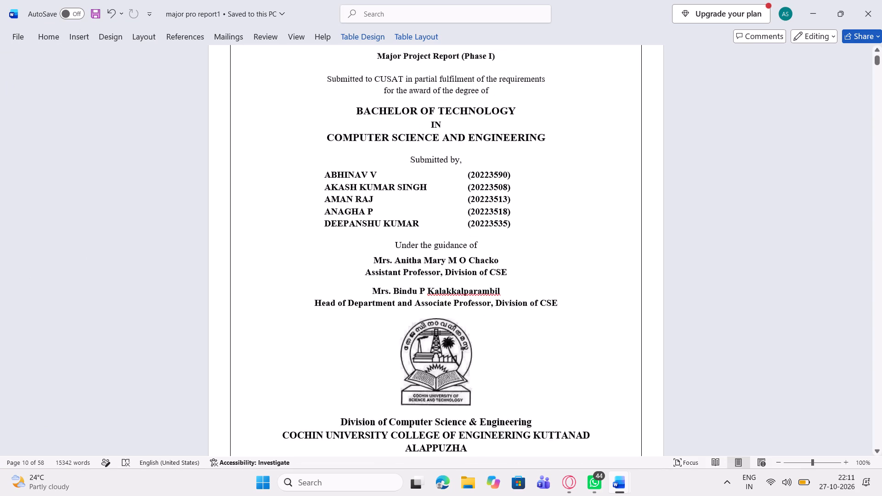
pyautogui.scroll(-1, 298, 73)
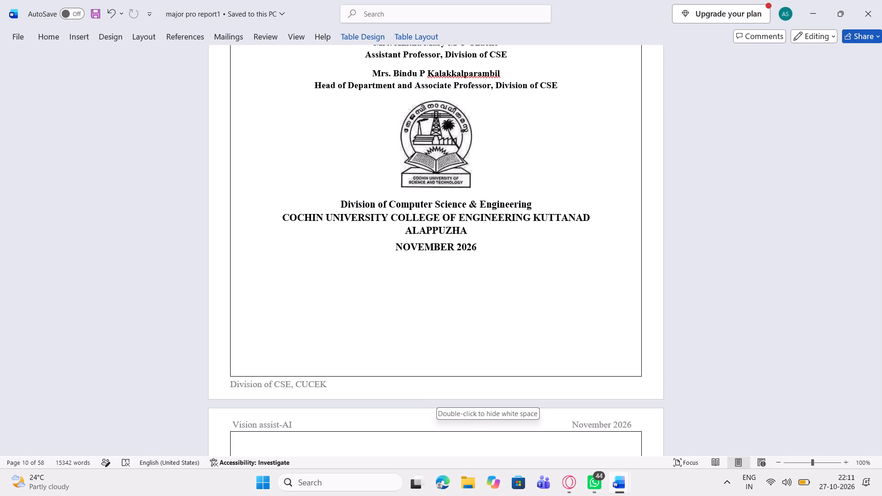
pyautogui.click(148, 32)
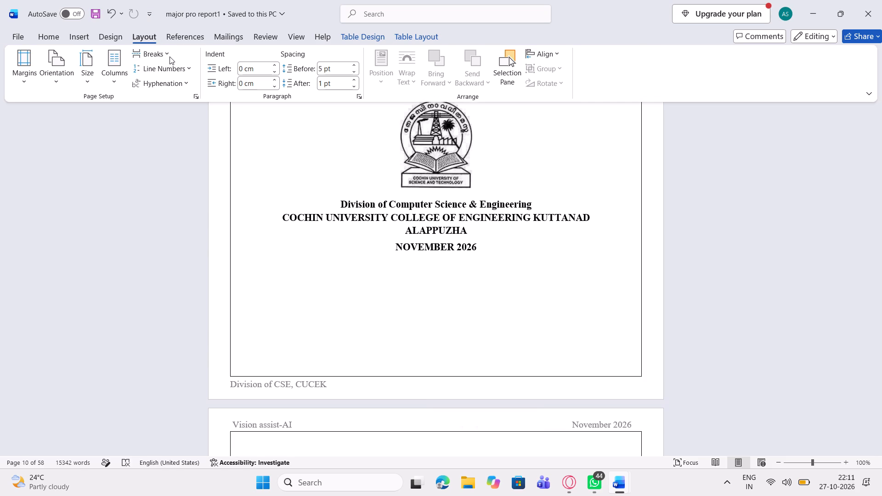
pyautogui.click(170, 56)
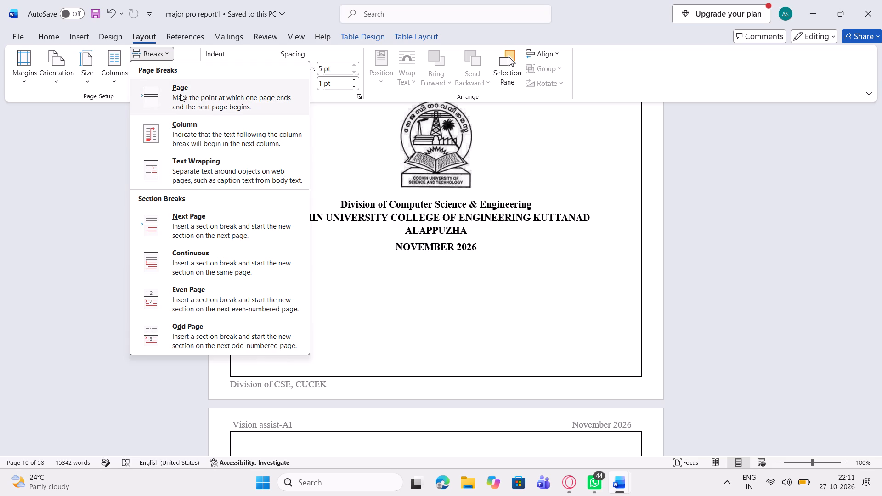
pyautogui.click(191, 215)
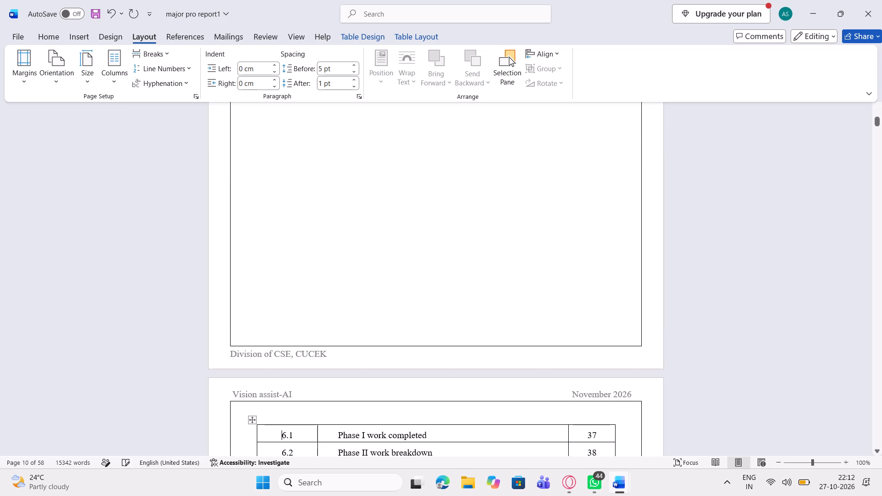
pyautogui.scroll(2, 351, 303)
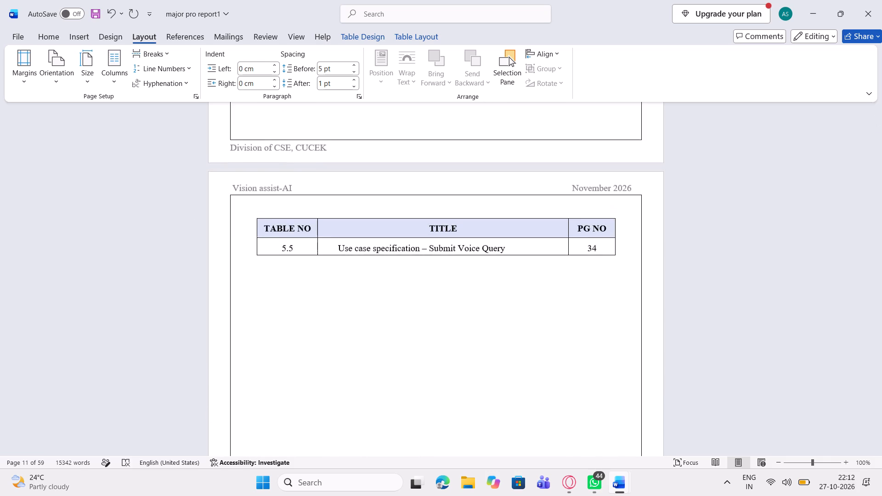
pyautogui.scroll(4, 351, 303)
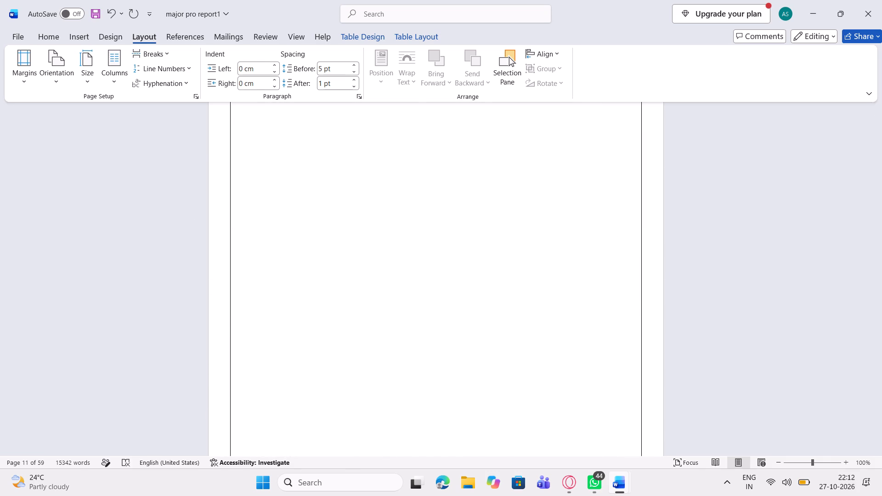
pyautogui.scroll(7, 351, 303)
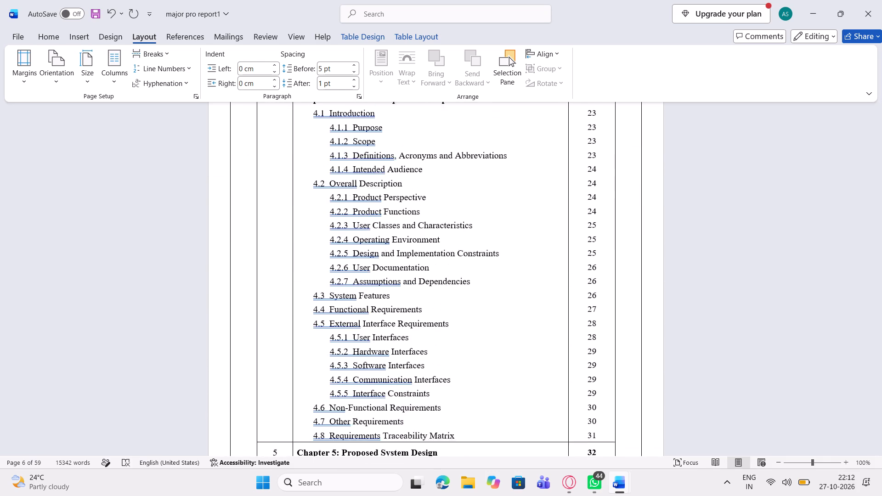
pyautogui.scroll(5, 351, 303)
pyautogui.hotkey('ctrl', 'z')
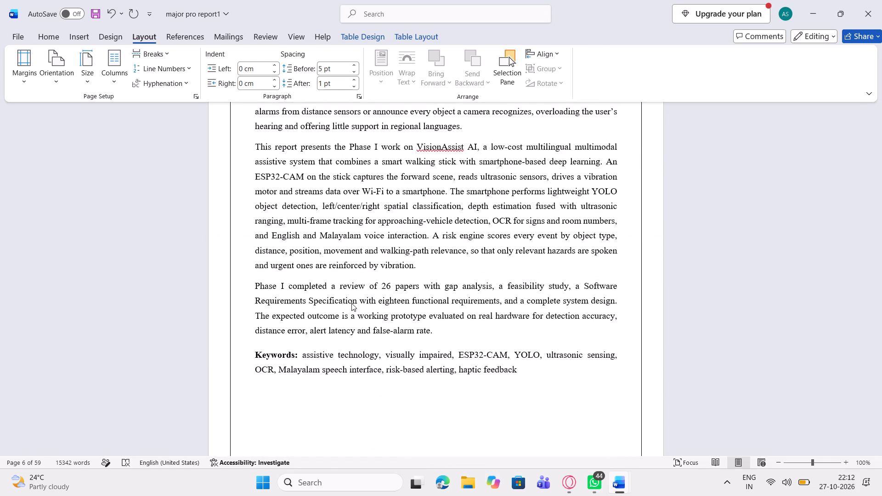
# Look back through the List of Tables and front matter, and return to the title page's header.
pyautogui.scroll(8, 351, 303)
pyautogui.scroll(19, 351, 303)
pyautogui.scroll(-5, 351, 303)
pyautogui.scroll(20, 351, 303)
pyautogui.scroll(20, 351, 303)
pyautogui.scroll(20, 351, 303)
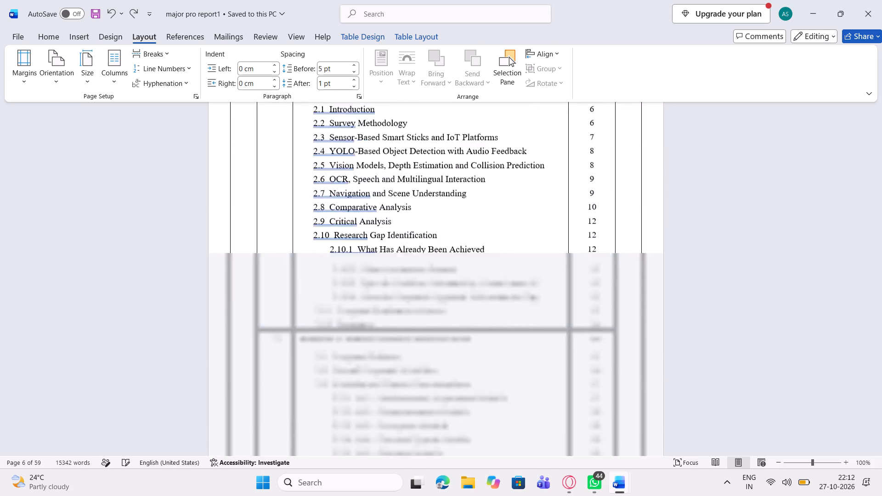
pyautogui.scroll(20, 351, 303)
pyautogui.scroll(20, 351, 303)
pyautogui.scroll(10, 351, 303)
pyautogui.scroll(-4, 351, 303)
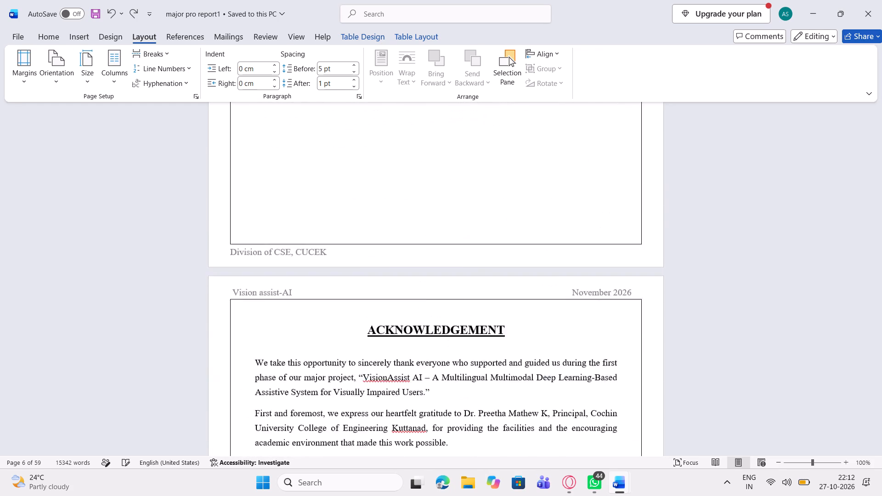
pyautogui.scroll(-10, 351, 303)
pyautogui.scroll(1, 351, 303)
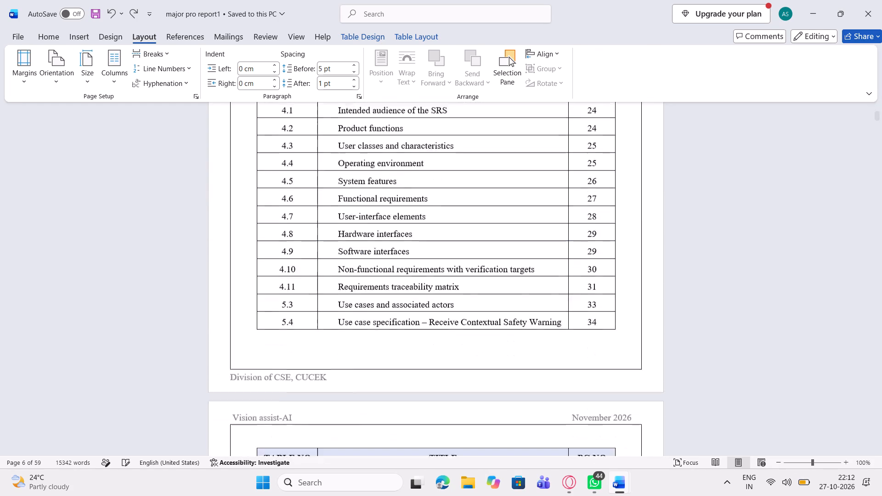
pyautogui.scroll(1, 351, 303)
pyautogui.scroll(-2, 351, 303)
pyautogui.scroll(13, 351, 303)
pyautogui.scroll(3, 355, 240)
pyautogui.click(355, 240)
pyautogui.scroll(11, 355, 240)
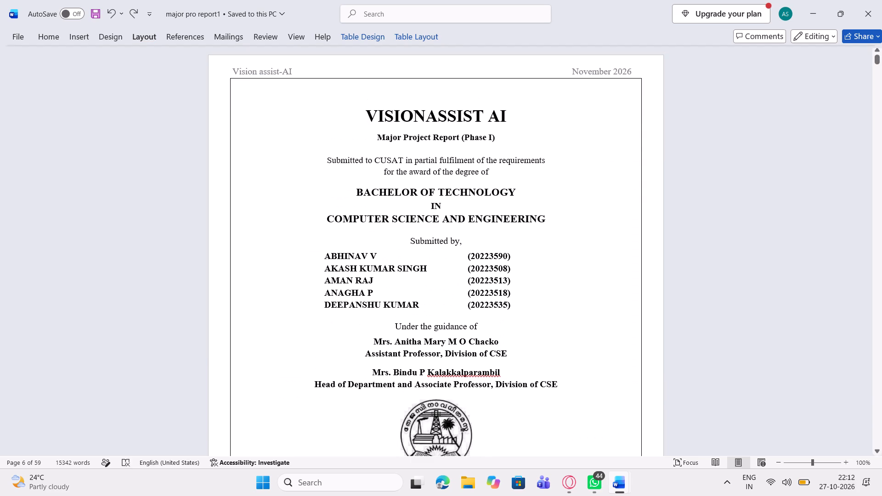
pyautogui.scroll(20, 355, 240)
pyautogui.scroll(4, 355, 240)
pyautogui.click(310, 66)
pyautogui.click(298, 71)
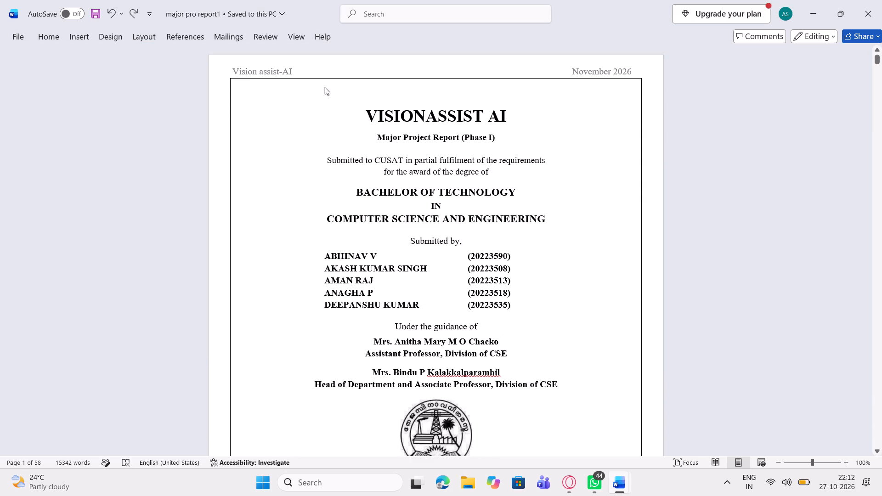
# Review the front matter pages from the title page to the start of the Table of Contents.
pyautogui.scroll(-5, 334, 129)
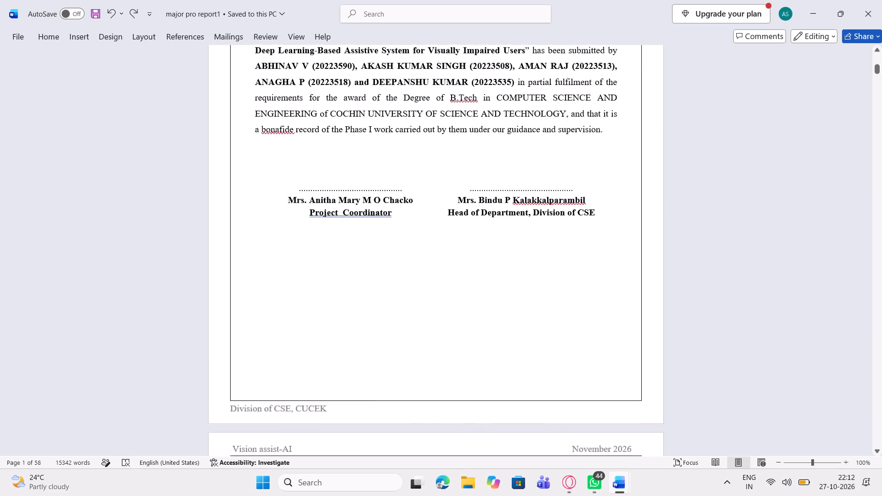
pyautogui.scroll(-3, 334, 129)
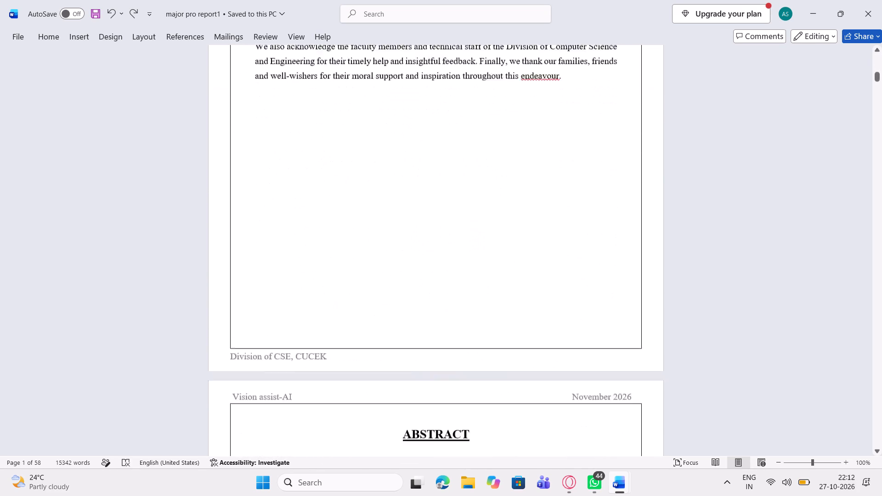
pyautogui.scroll(-2, 352, 245)
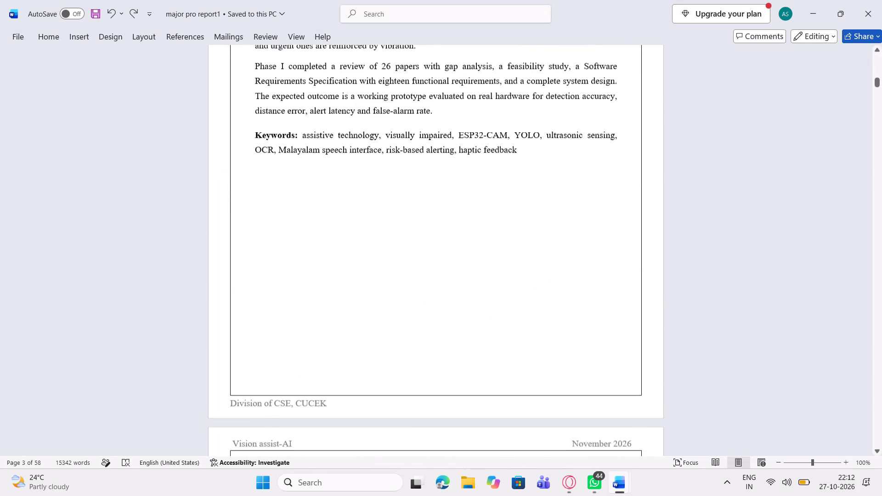
pyautogui.scroll(-1, 352, 245)
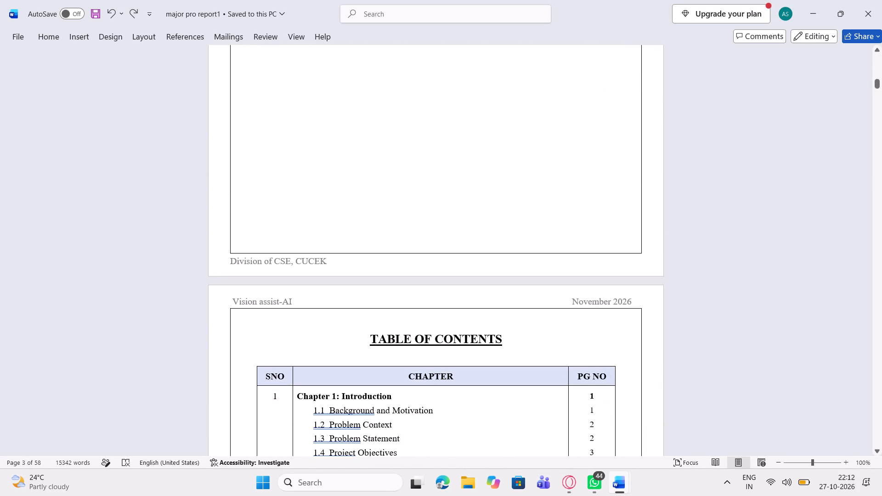
pyautogui.scroll(1, 367, 235)
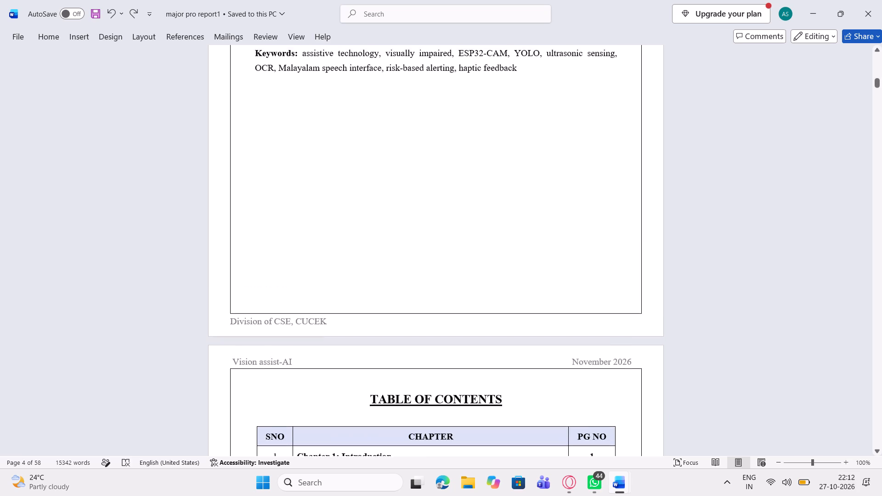
pyautogui.scroll(-1, 367, 235)
pyautogui.scroll(7, 367, 235)
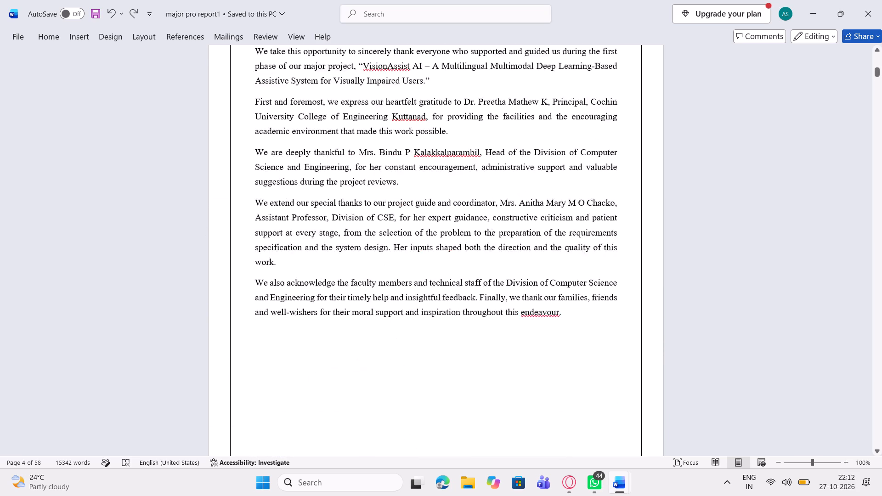
pyautogui.scroll(6, 367, 235)
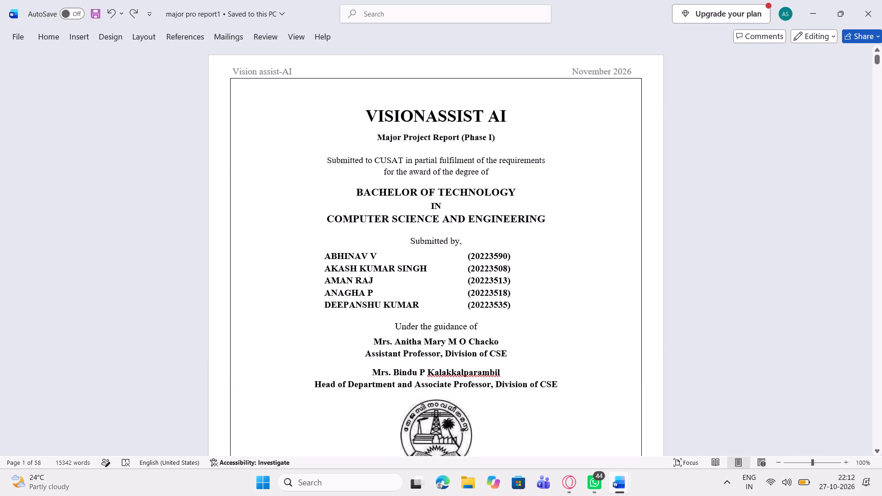
pyautogui.scroll(-1, 322, 118)
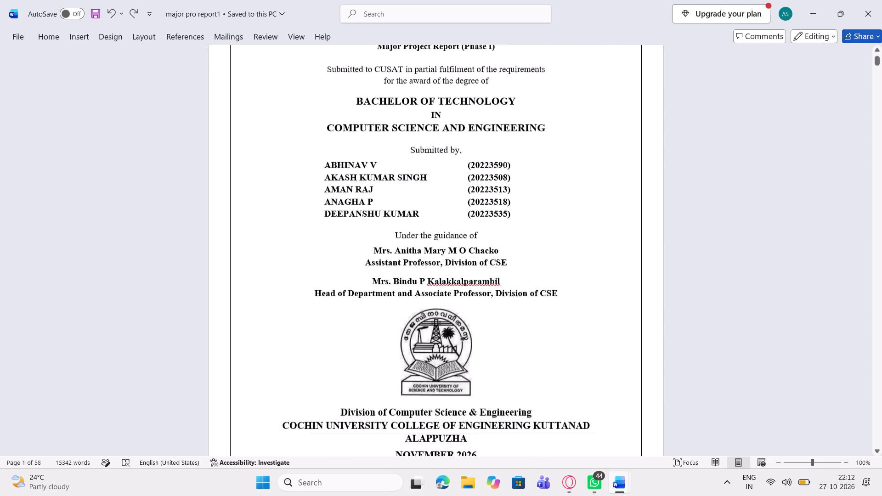
pyautogui.scroll(2, 322, 118)
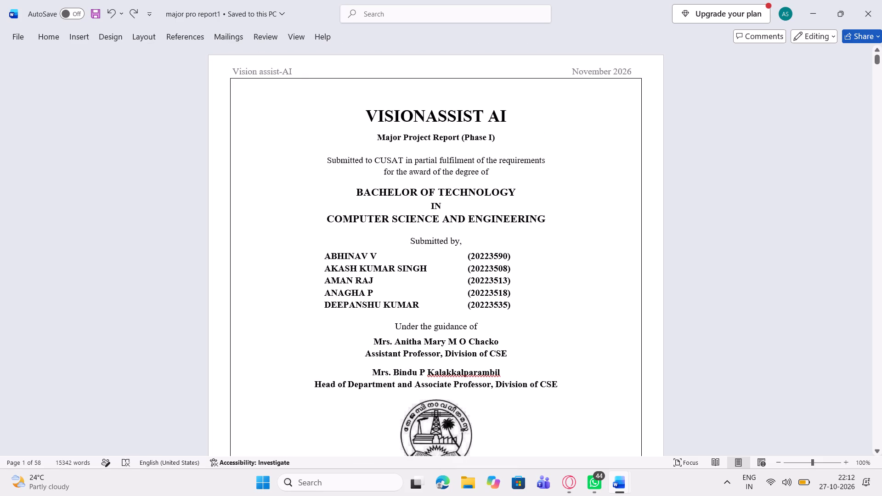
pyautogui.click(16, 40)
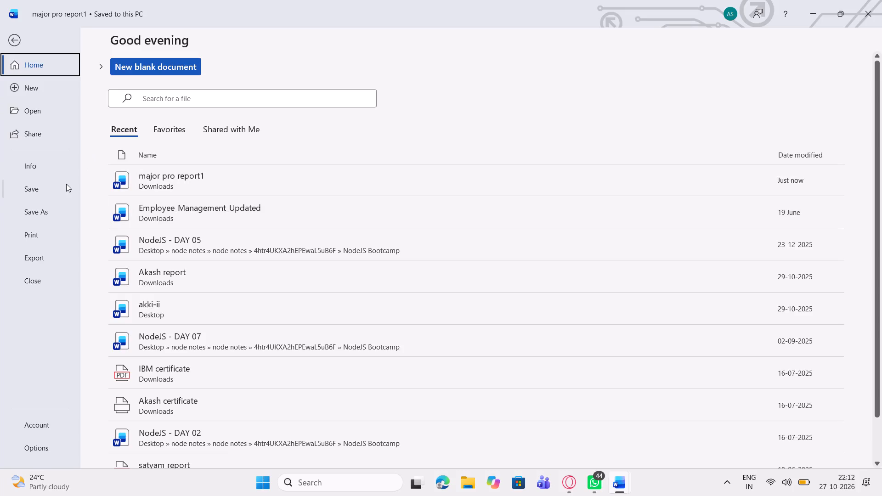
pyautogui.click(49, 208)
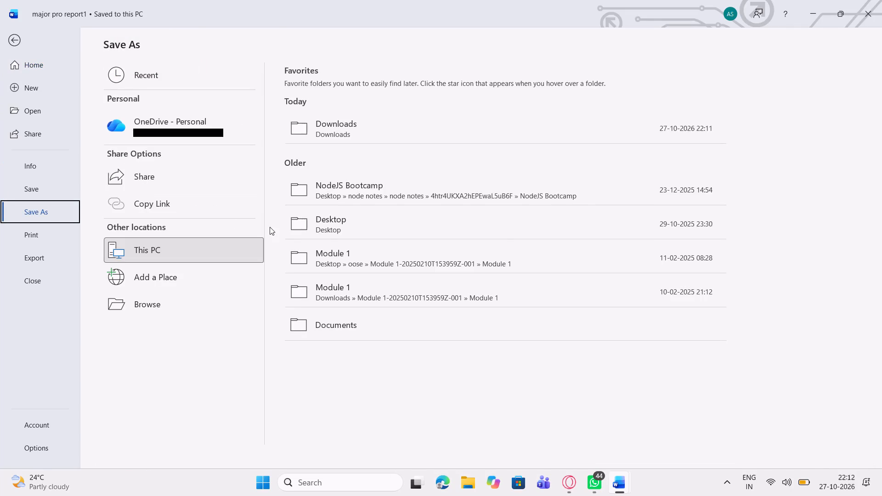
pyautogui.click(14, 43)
# Delete the entire rows for 5.3 Hardware Design and 5.4 Data Flow Diagrams from the Table of Contents.
pyautogui.scroll(-2, 279, 210)
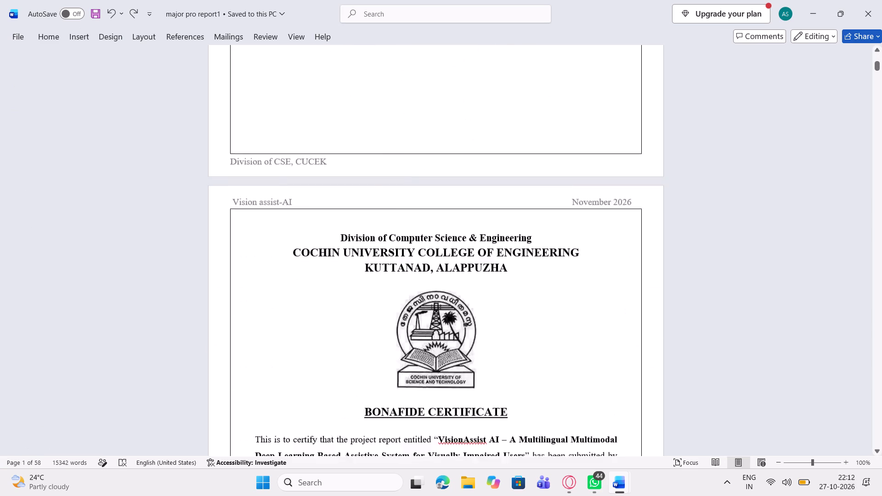
pyautogui.scroll(-1, 279, 210)
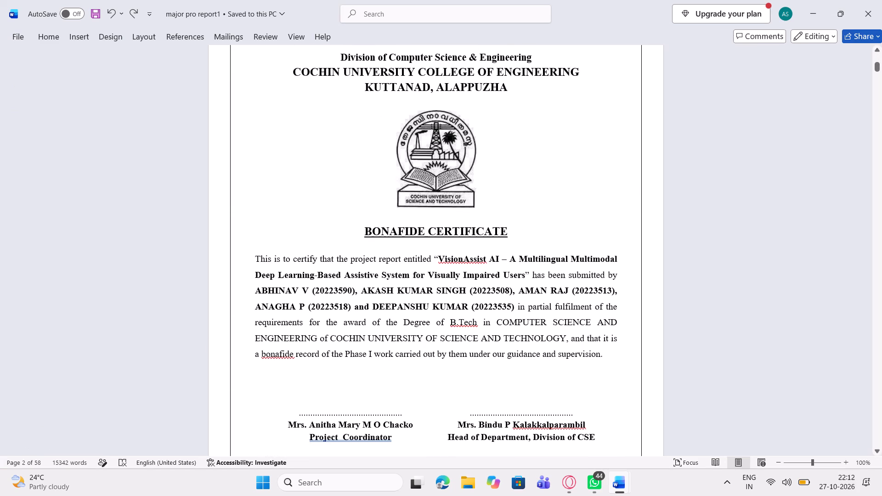
pyautogui.scroll(-2, 414, 230)
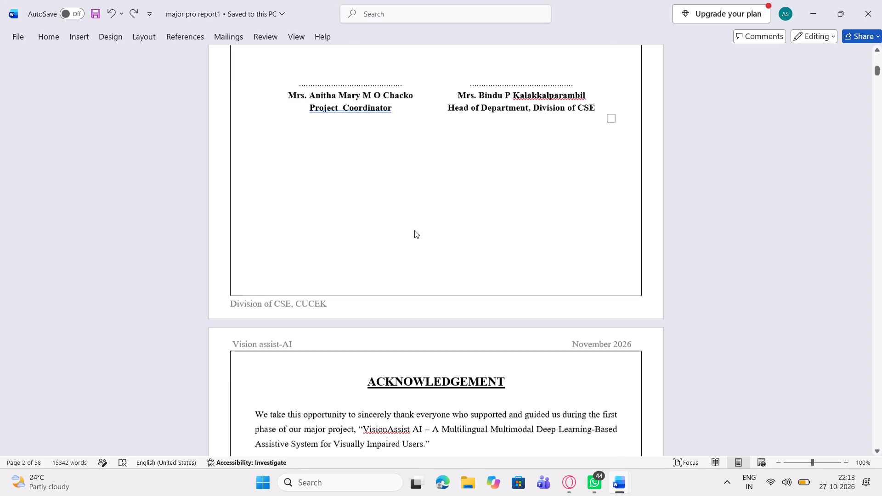
pyautogui.scroll(-7, 414, 230)
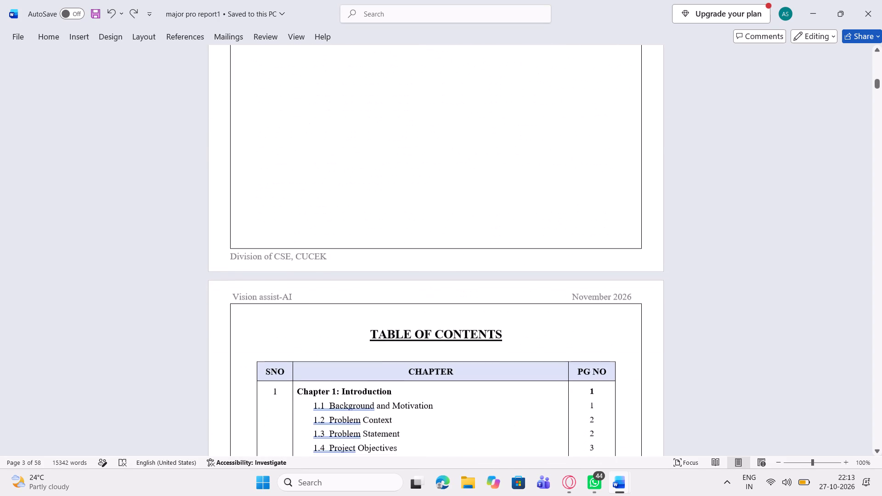
pyautogui.scroll(-7, 414, 230)
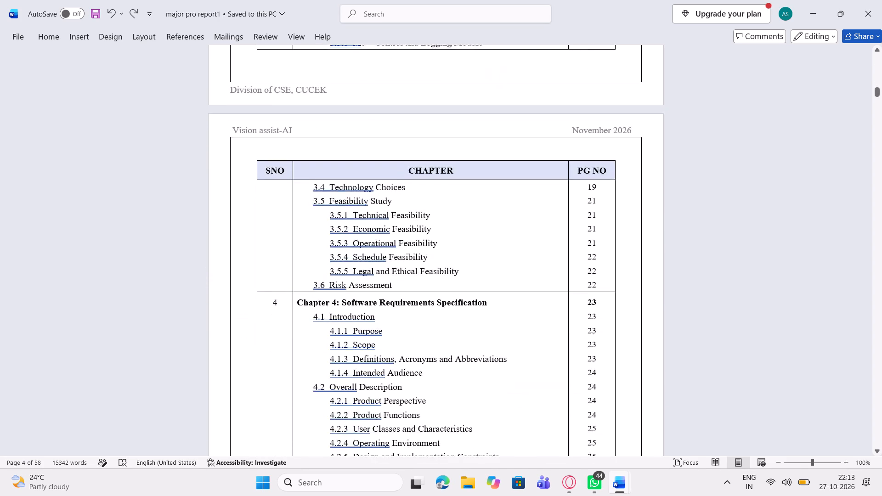
pyautogui.scroll(-5, 414, 230)
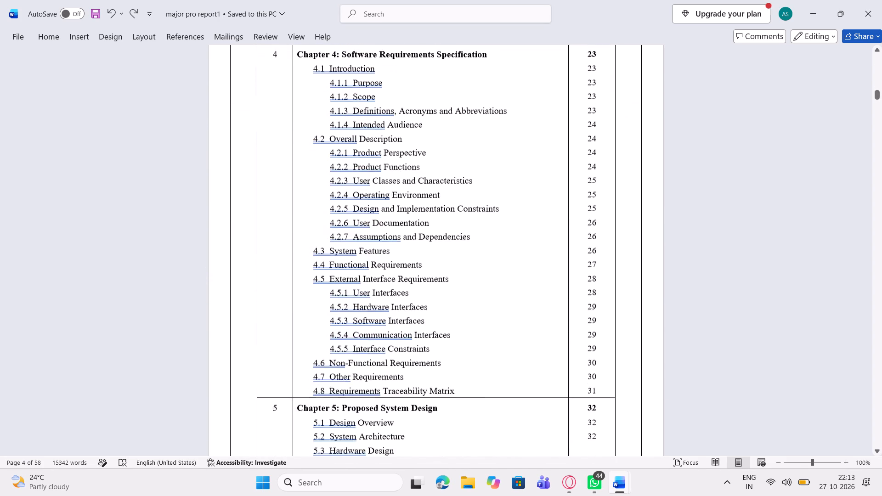
pyautogui.scroll(-1, 414, 230)
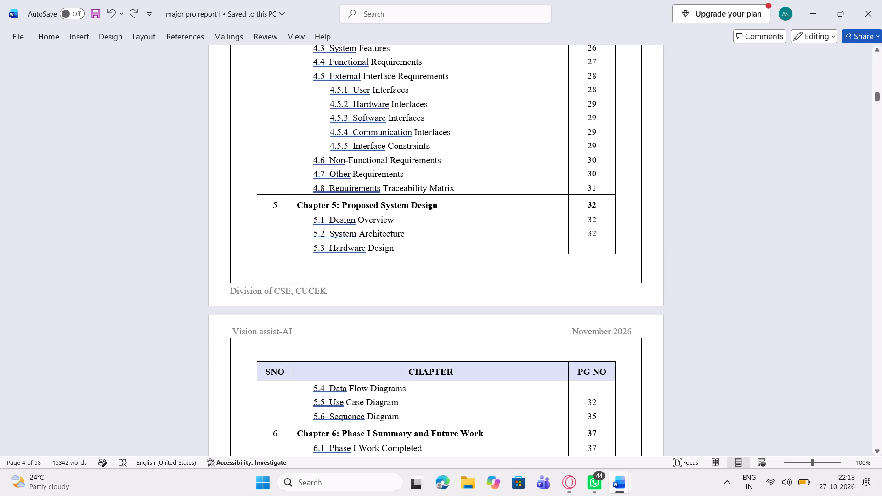
pyautogui.moveTo(407, 390); pyautogui.dragTo(361, 270)
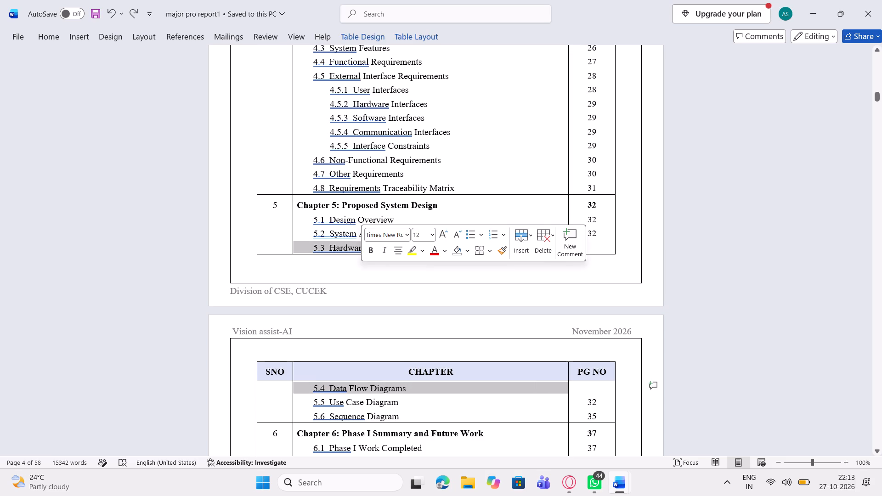
pyautogui.press('BackSpace')
pyautogui.click(417, 227)
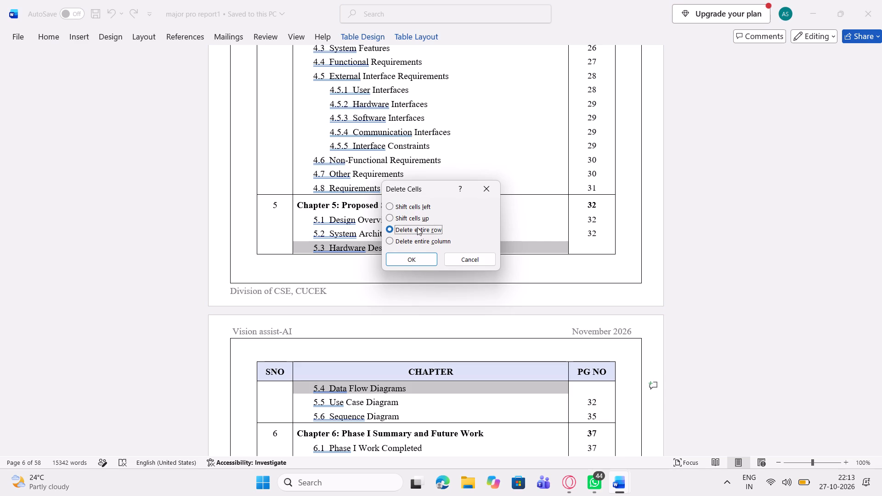
pyautogui.click(408, 260)
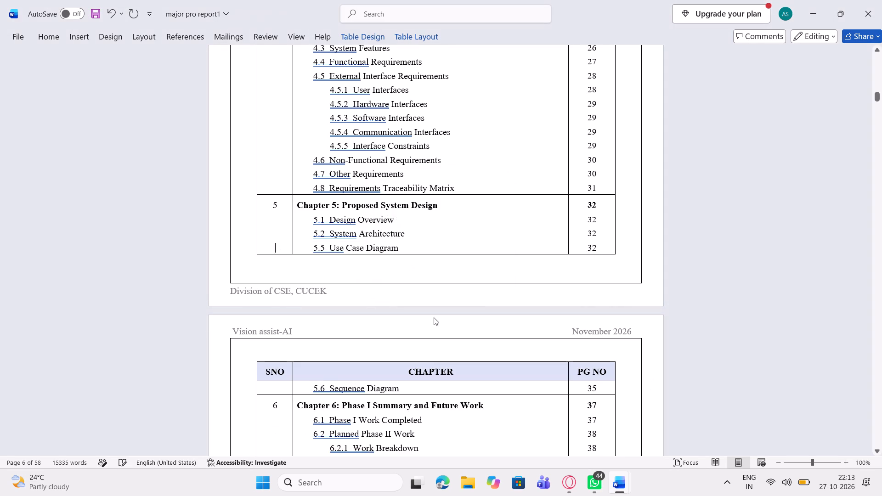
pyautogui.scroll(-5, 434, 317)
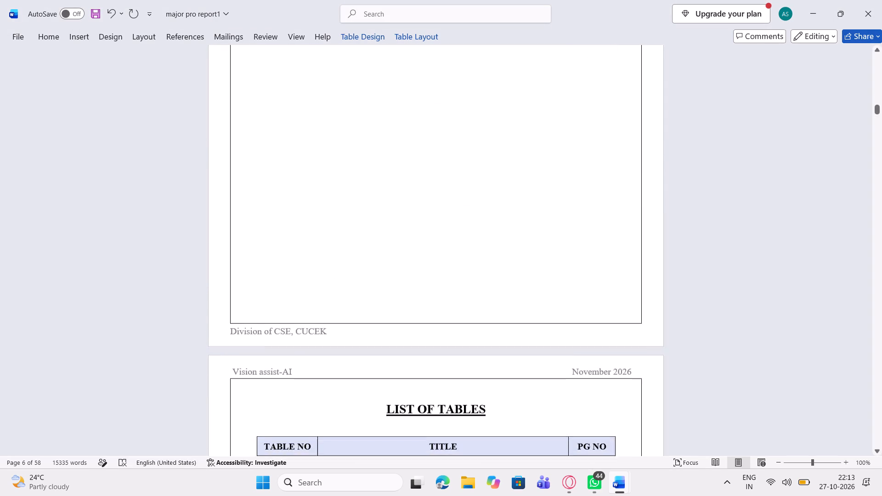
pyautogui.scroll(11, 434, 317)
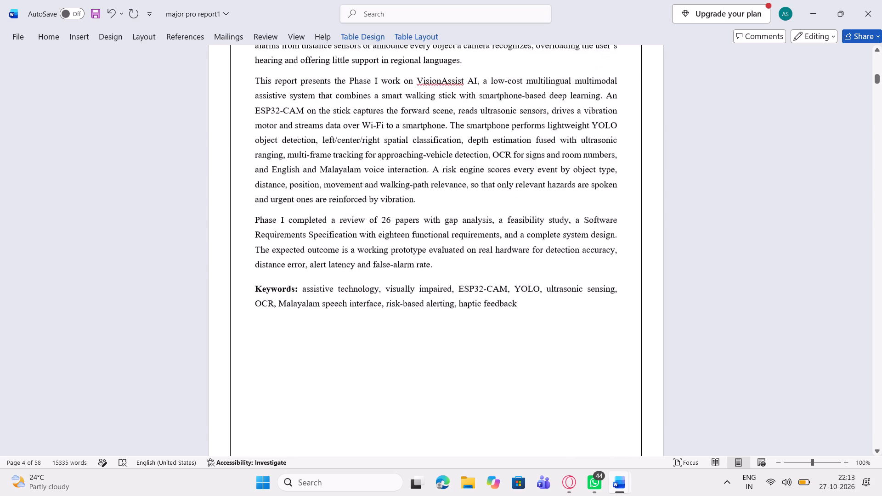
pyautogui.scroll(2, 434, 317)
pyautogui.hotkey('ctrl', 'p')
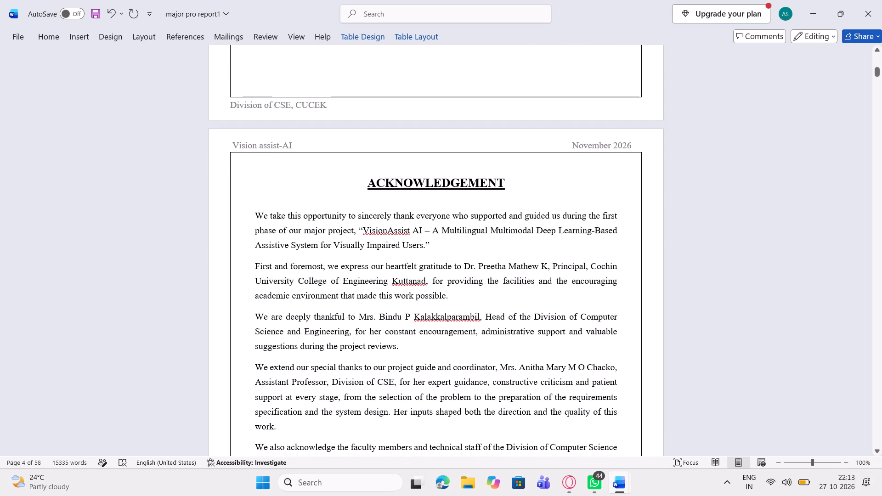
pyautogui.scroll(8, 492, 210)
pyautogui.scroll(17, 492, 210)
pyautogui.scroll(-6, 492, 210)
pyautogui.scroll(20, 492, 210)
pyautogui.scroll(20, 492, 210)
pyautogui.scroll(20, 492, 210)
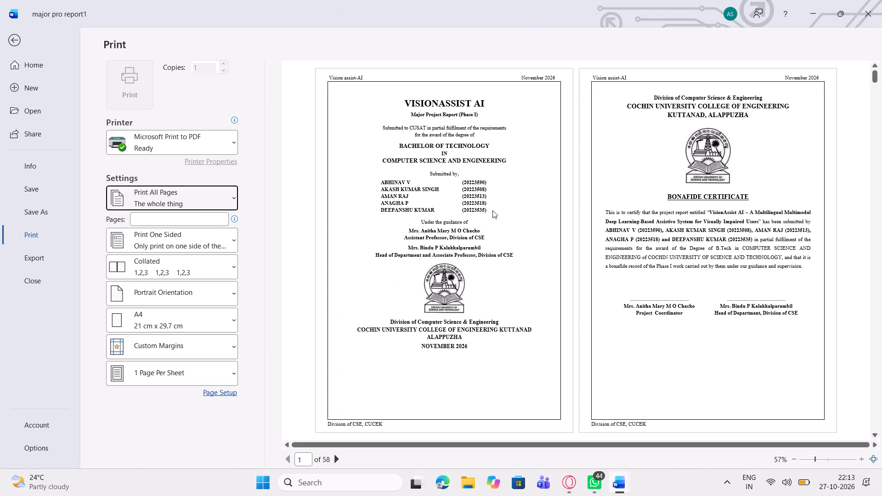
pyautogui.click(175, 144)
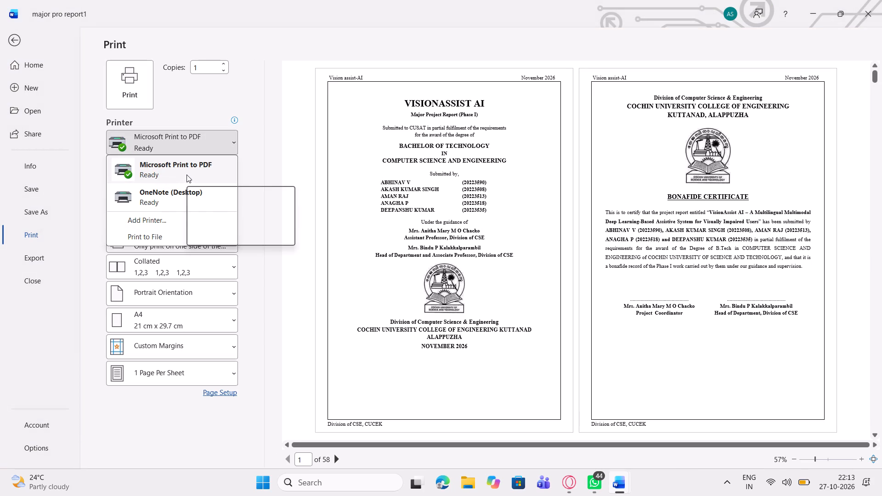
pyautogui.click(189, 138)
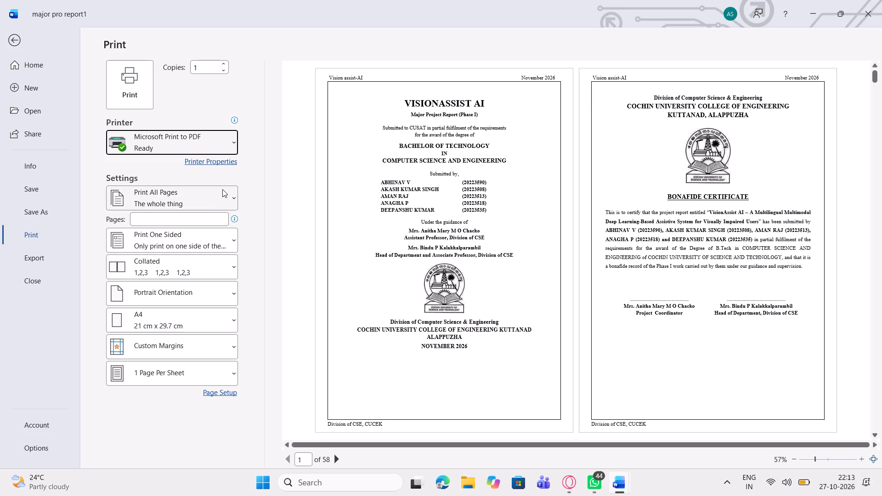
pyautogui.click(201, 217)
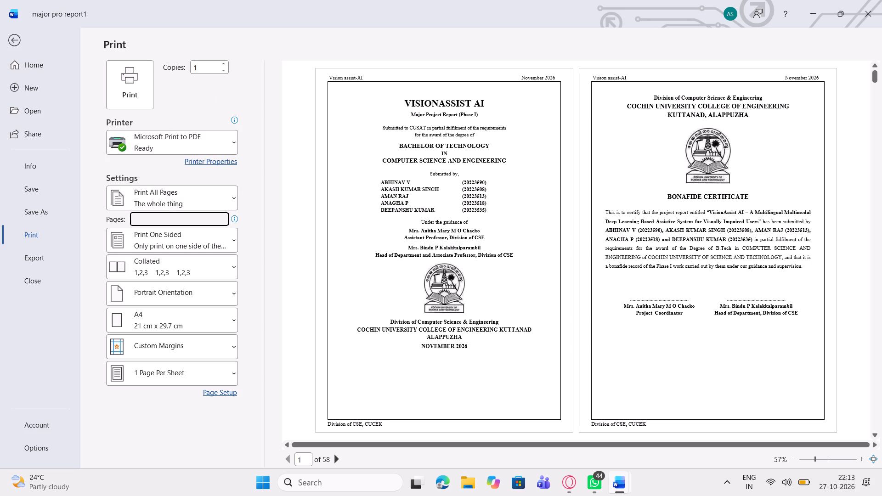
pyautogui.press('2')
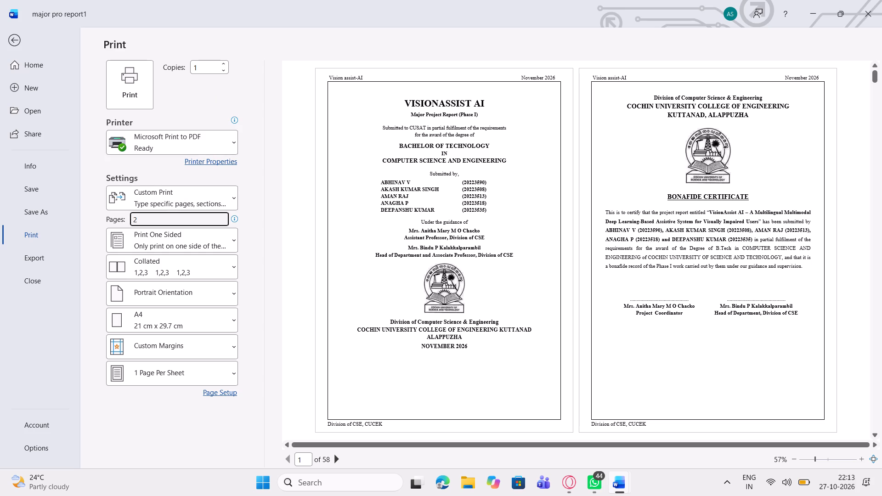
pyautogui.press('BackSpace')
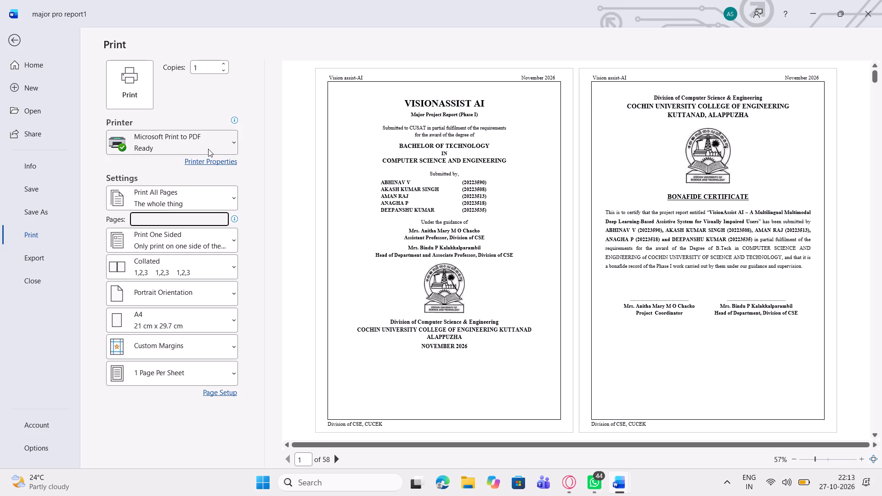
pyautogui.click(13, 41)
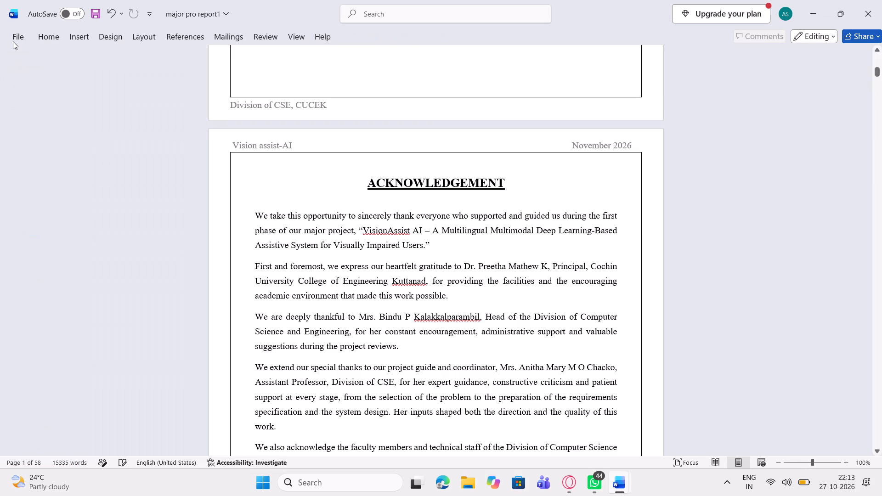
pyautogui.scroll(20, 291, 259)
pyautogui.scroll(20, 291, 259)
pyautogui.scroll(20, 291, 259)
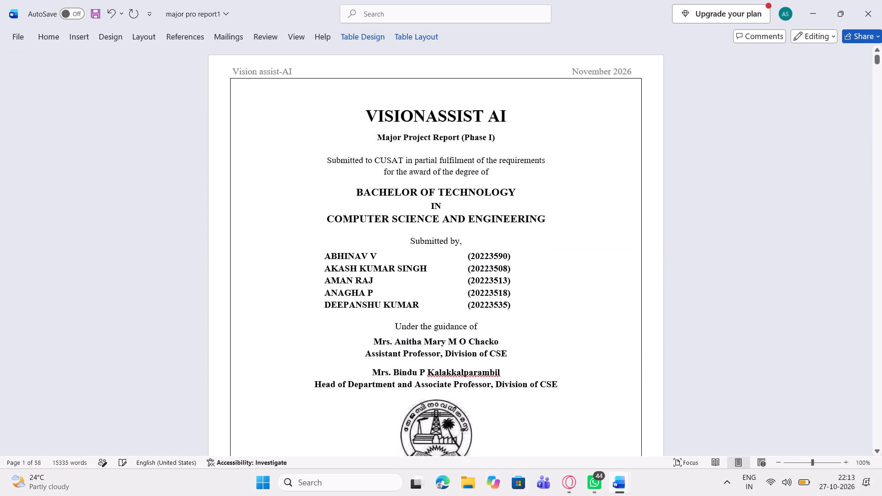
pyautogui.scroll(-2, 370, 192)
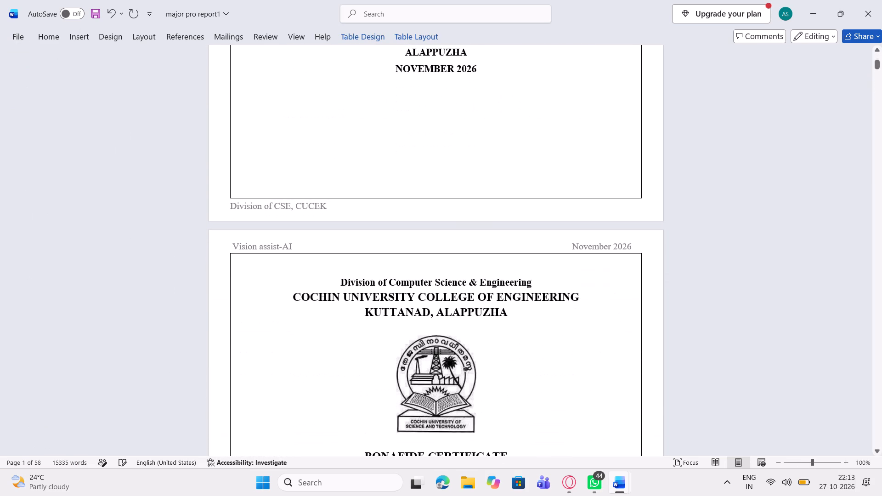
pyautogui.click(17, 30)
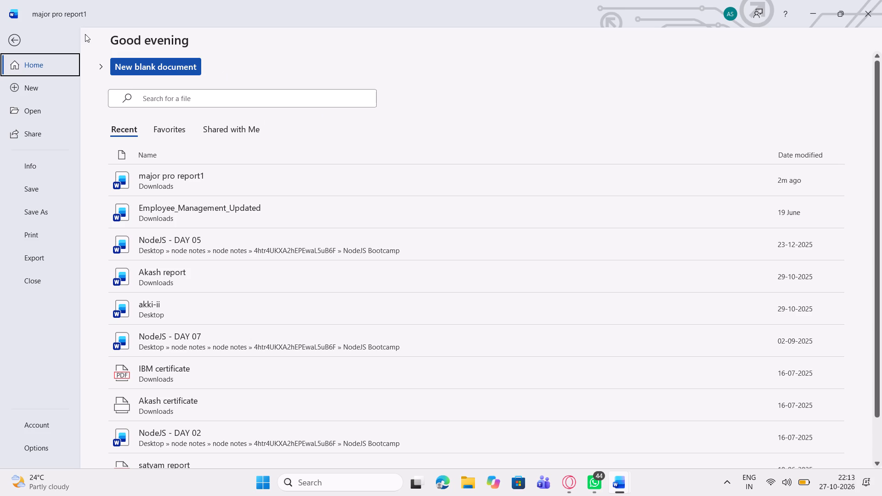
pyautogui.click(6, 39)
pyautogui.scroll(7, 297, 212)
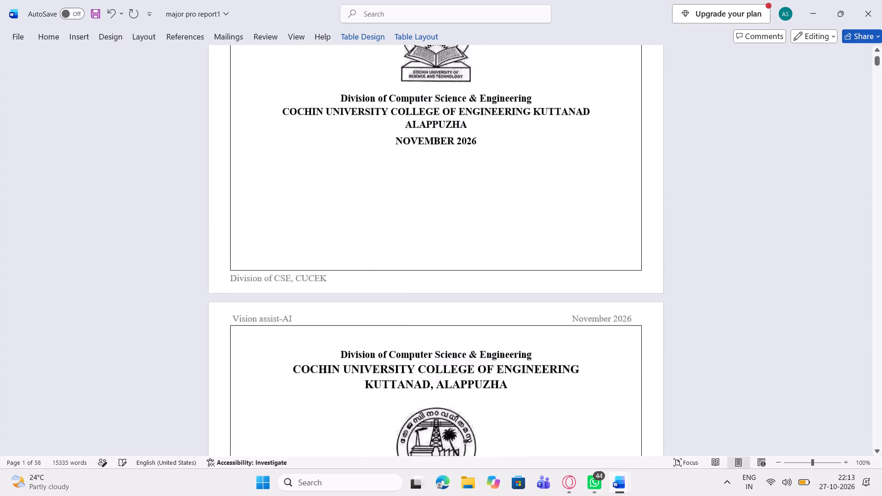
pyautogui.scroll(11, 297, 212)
# Print pages 2-58 with Microsoft Print to PDF, saving the output as presentation in the Downloads folder.
pyautogui.hotkey('ctrl', 'p')
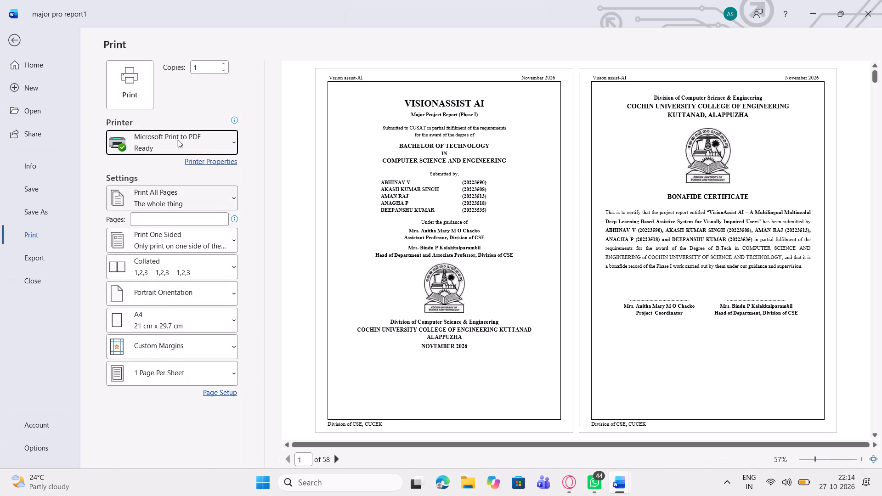
pyautogui.click(171, 218)
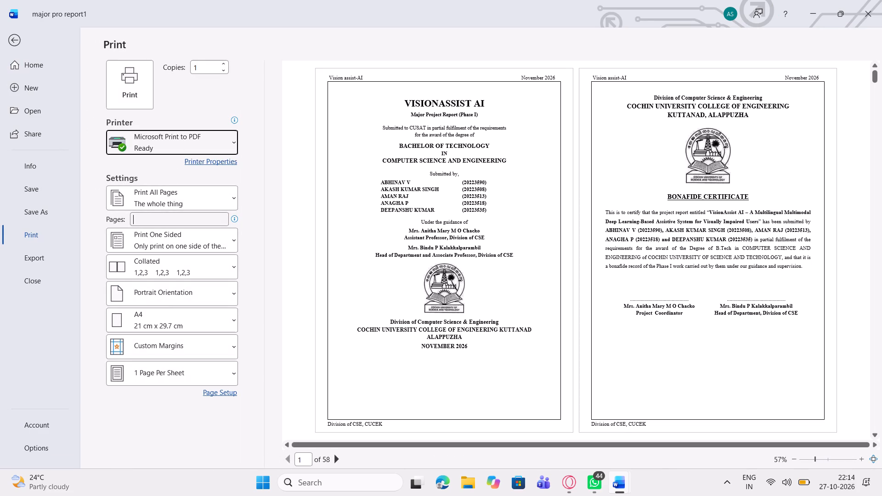
pyautogui.write('2-58')
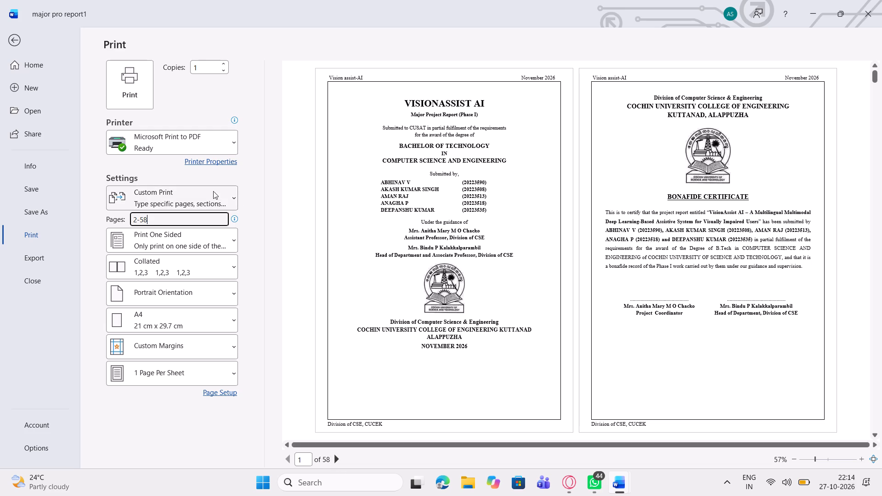
pyautogui.click(203, 222)
pyautogui.press('Return')
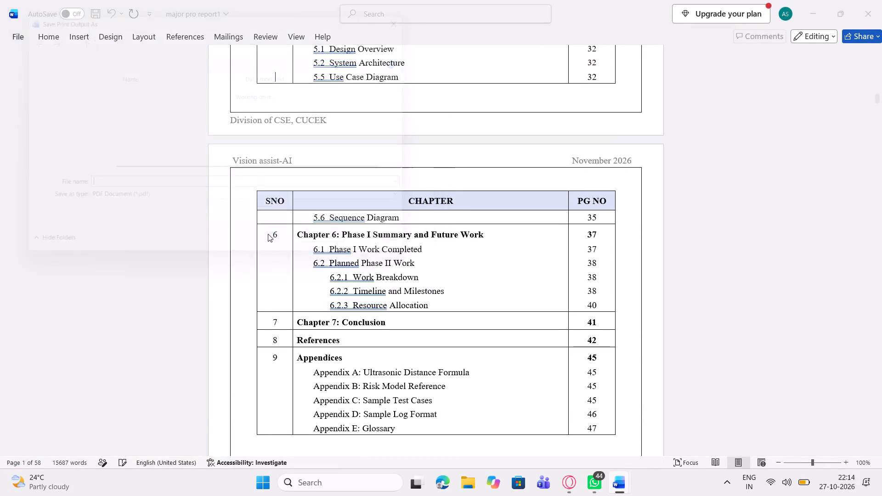
pyautogui.click(206, 188)
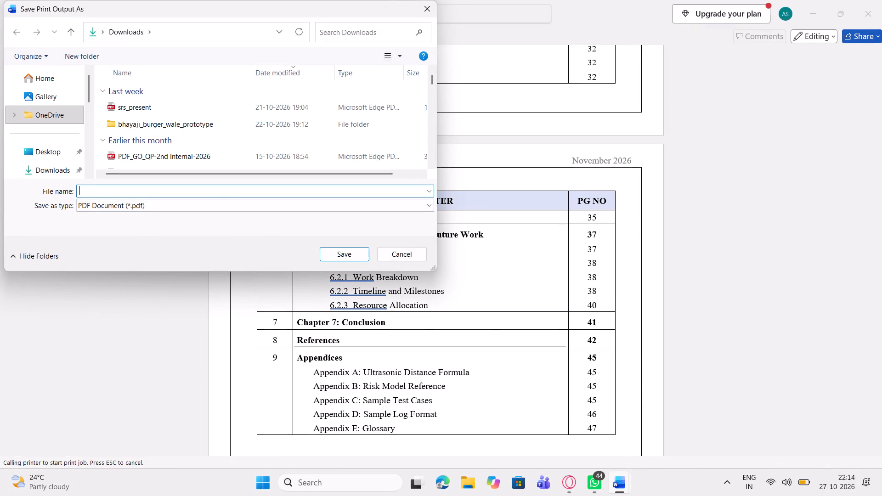
pyautogui.write('prw')
pyautogui.press('BackSpace')
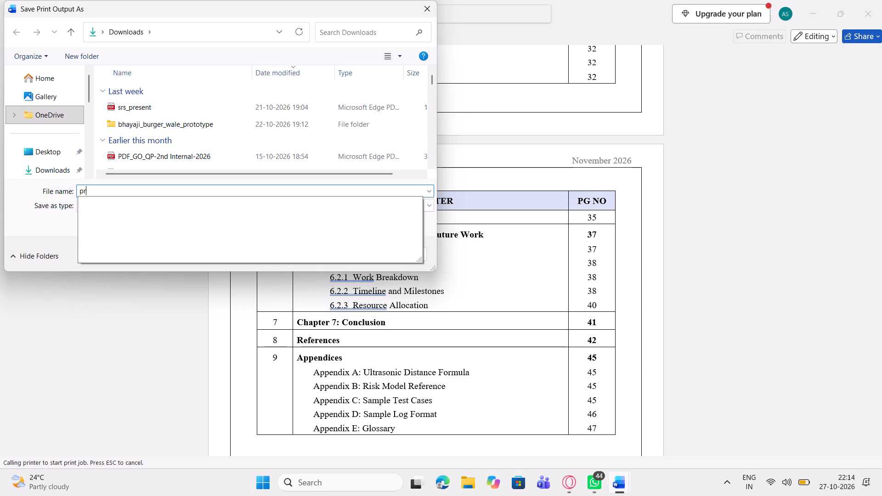
pyautogui.write('eses')
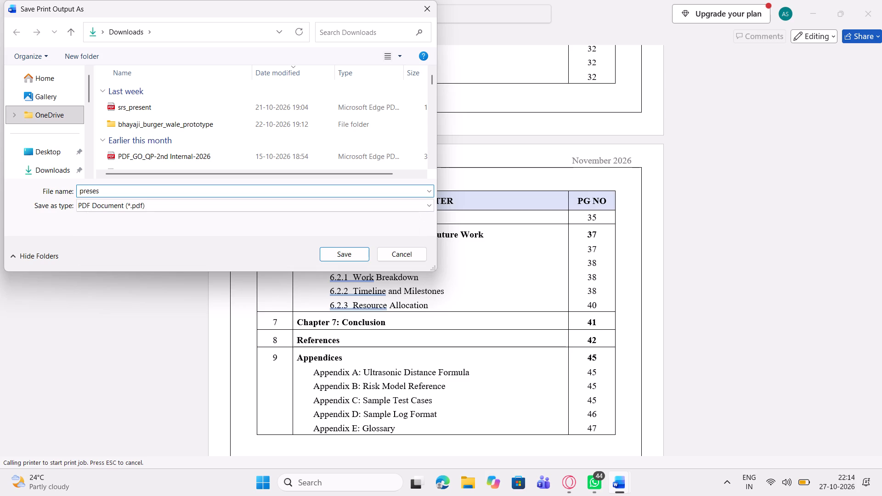
pyautogui.press('BackSpace')
pyautogui.write('ntation')
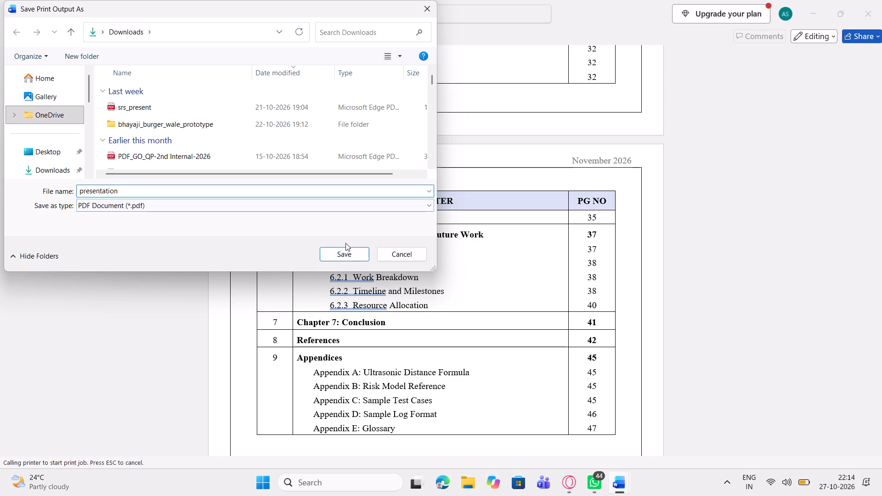
pyautogui.click(351, 256)
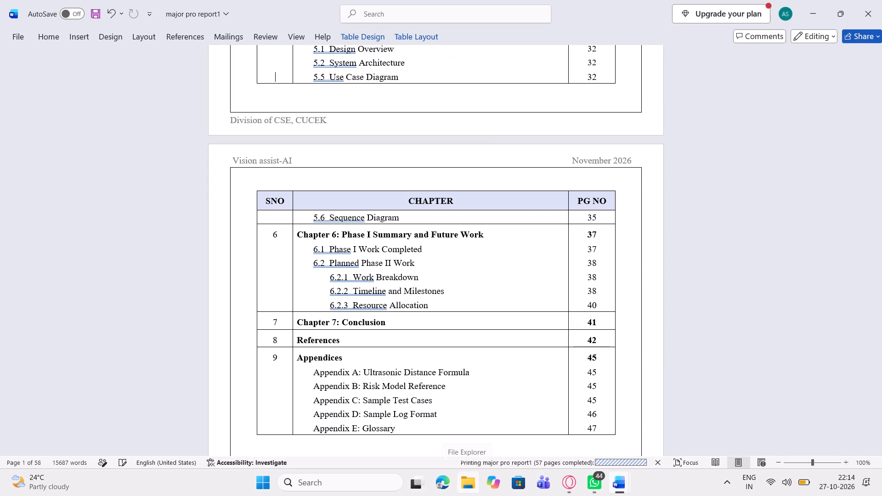
# Switch to File Explorer and open the recent presentation PDF in Google Chrome, using that app just once.
pyautogui.doubleClick(471, 487)
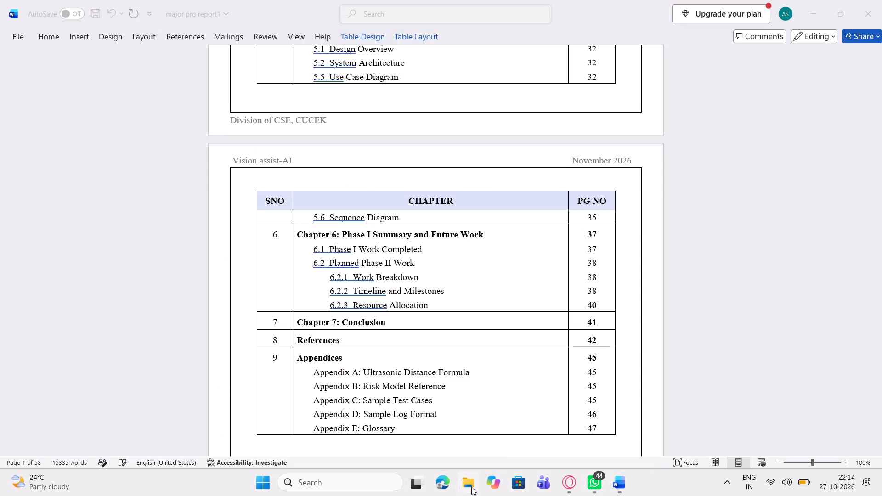
pyautogui.click(471, 487)
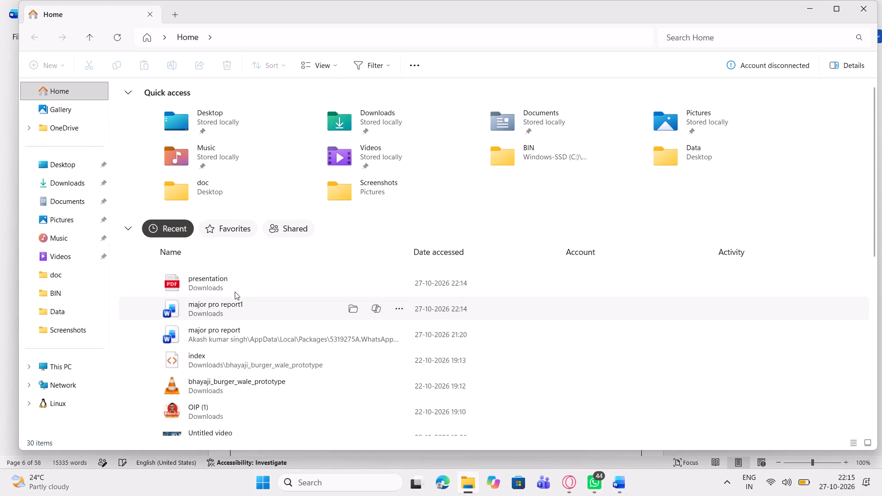
pyautogui.doubleClick(227, 289)
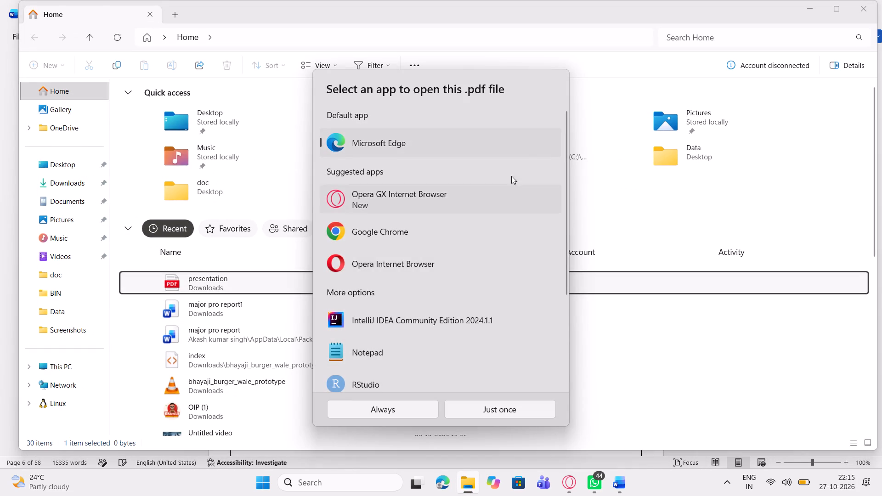
pyautogui.click(654, 358)
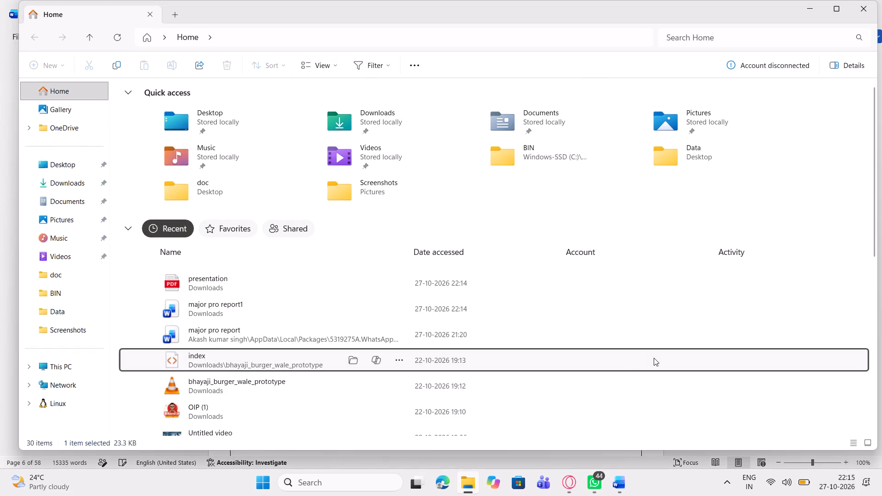
pyautogui.doubleClick(277, 282)
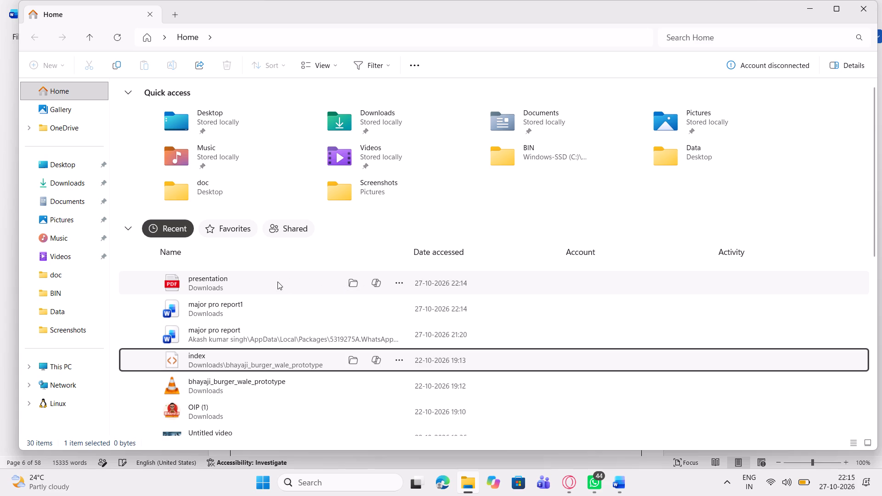
pyautogui.scroll(-2, 409, 250)
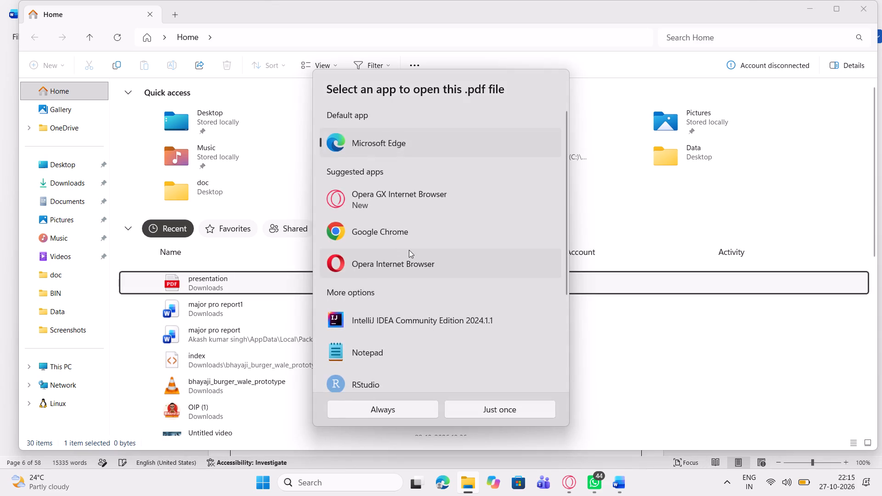
pyautogui.scroll(-1, 409, 250)
pyautogui.scroll(1, 390, 208)
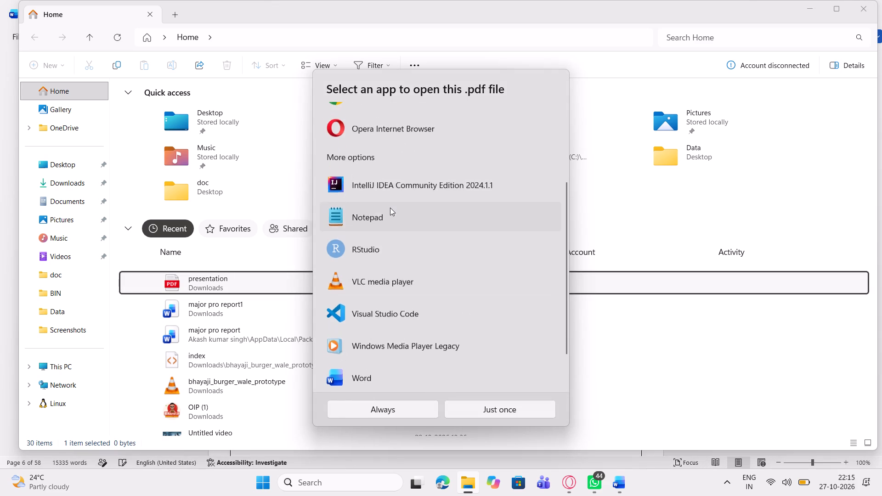
pyautogui.scroll(1, 390, 208)
pyautogui.scroll(1, 390, 245)
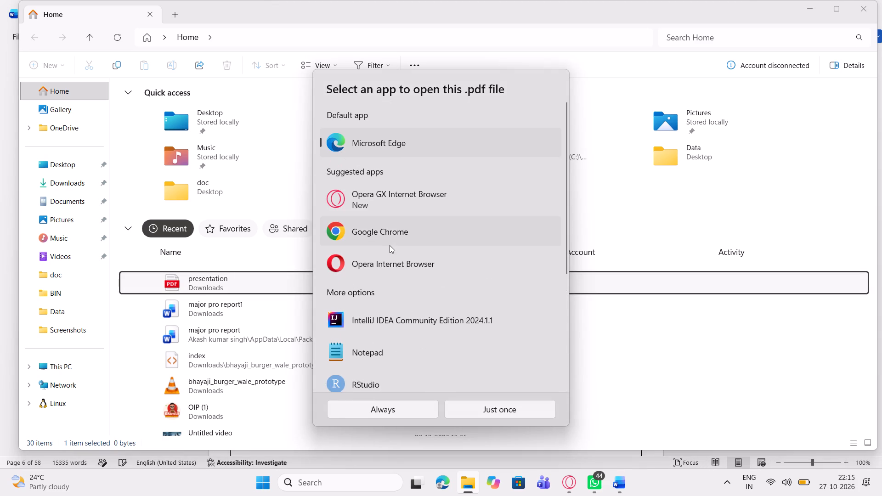
pyautogui.click(389, 243)
pyautogui.click(485, 414)
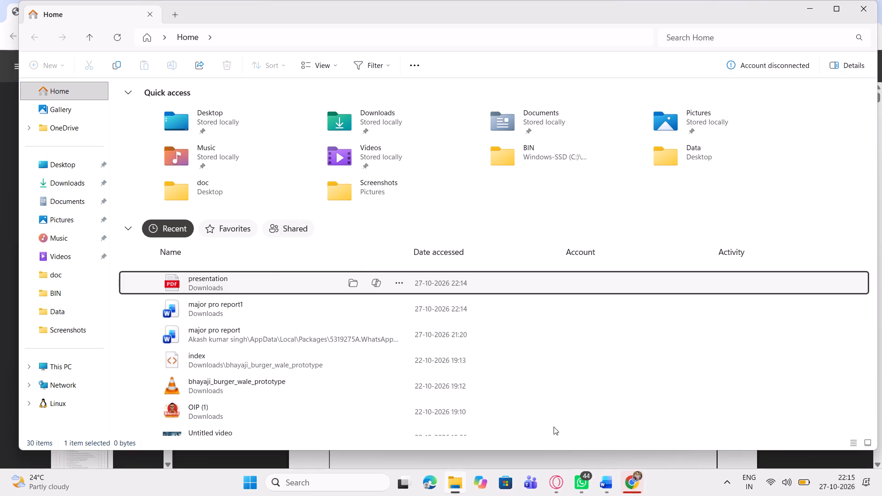
pyautogui.click(638, 479)
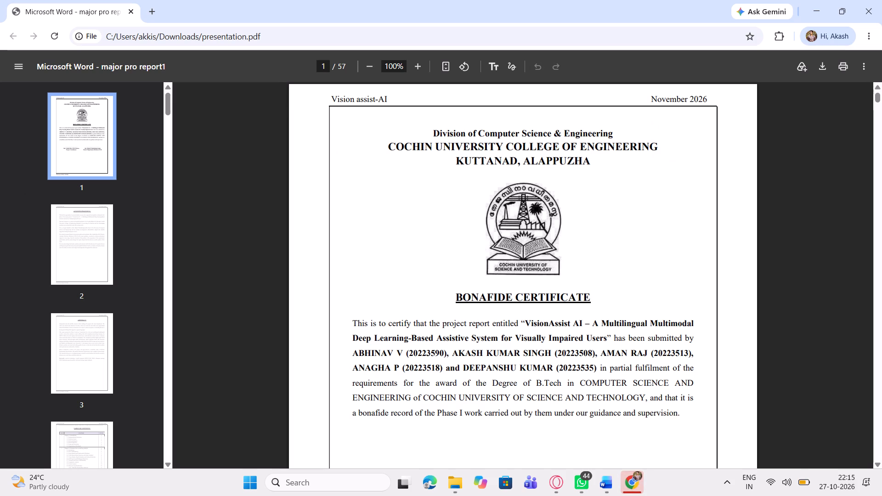
# Check the exported PDF's opening pages, from the Bonafide Certificate to the start of the Table of Contents.
pyautogui.scroll(-5, 545, 324)
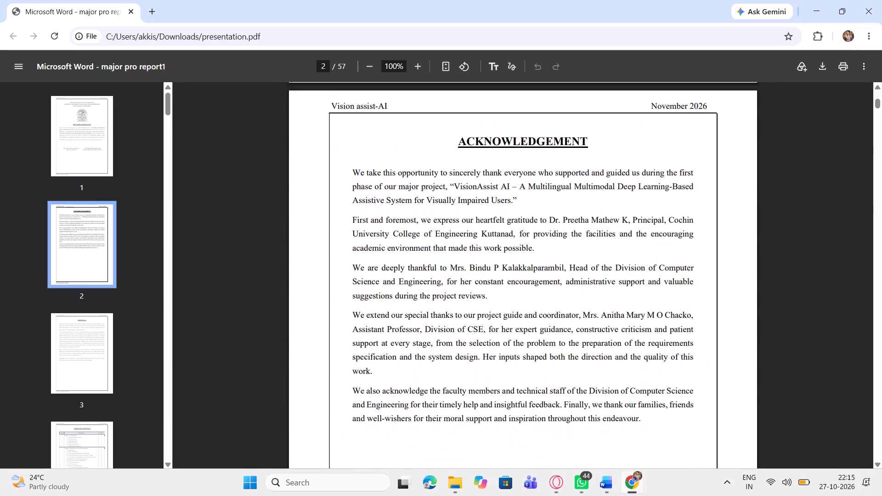
pyautogui.scroll(3, 545, 324)
pyautogui.scroll(-9, 545, 324)
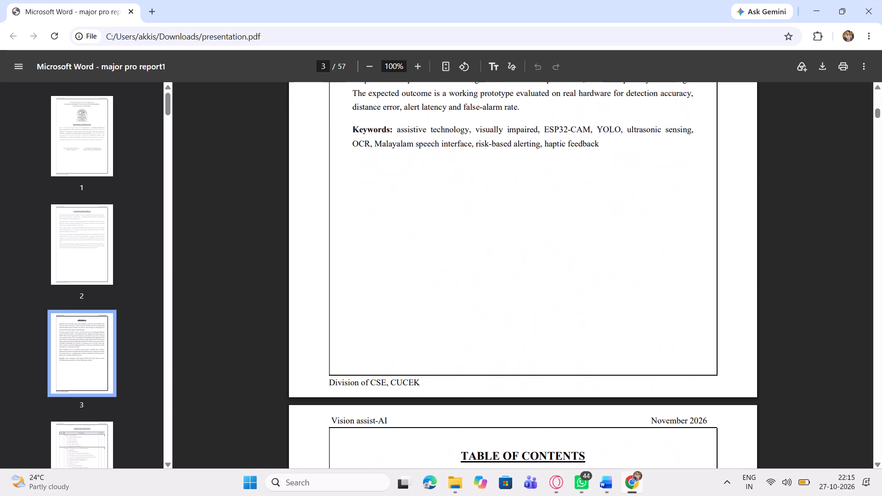
pyautogui.scroll(15, 545, 324)
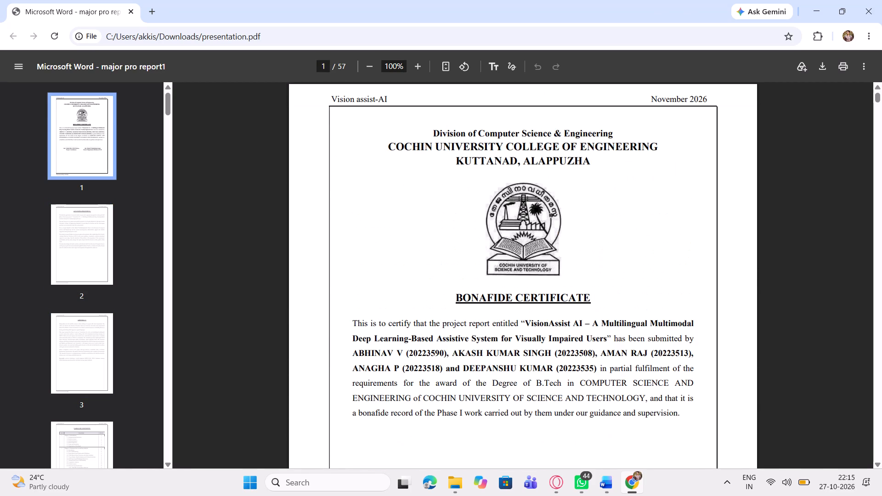
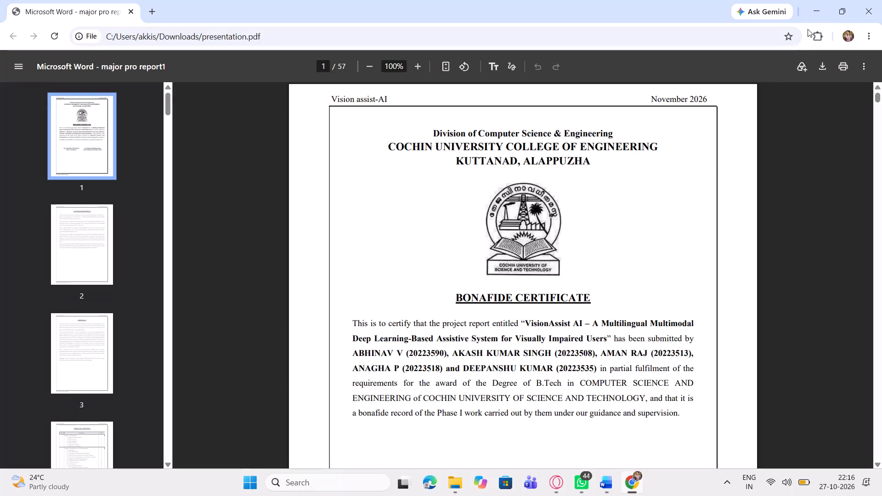
# Minimise the exported PDF, close File Explorer and return to the cover page of the report in Word.
pyautogui.click(821, 0)
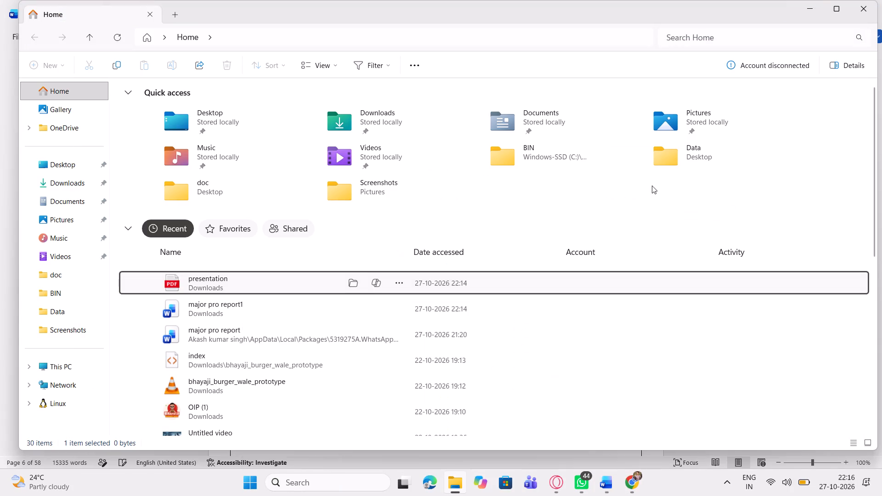
pyautogui.click(855, 6)
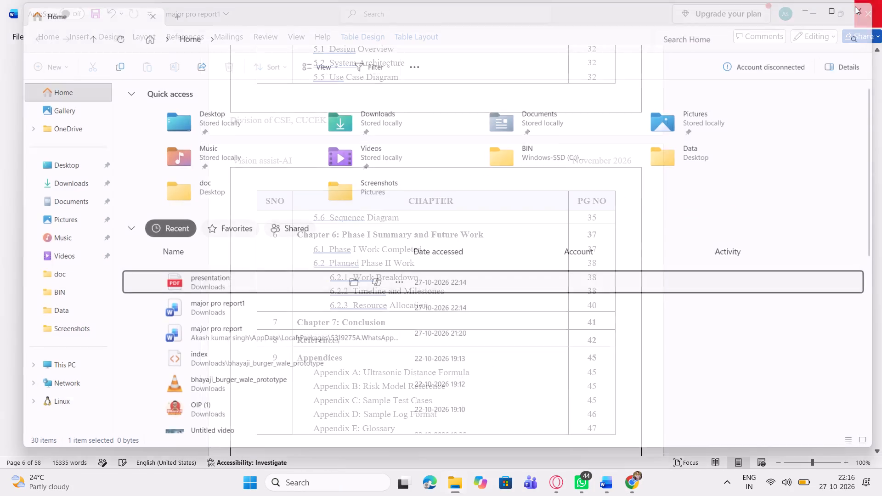
pyautogui.scroll(20, 434, 233)
pyautogui.scroll(20, 434, 233)
pyautogui.scroll(1, 434, 233)
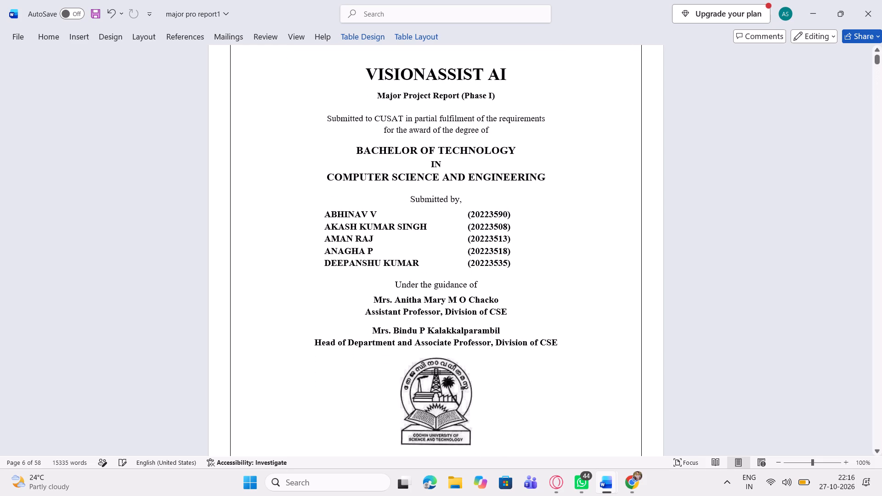
pyautogui.scroll(5, 401, 233)
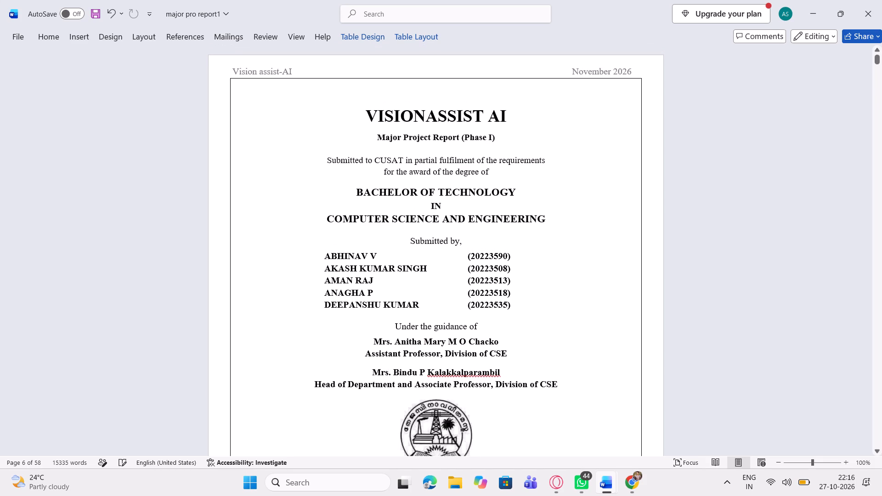
pyautogui.scroll(-1, 519, 175)
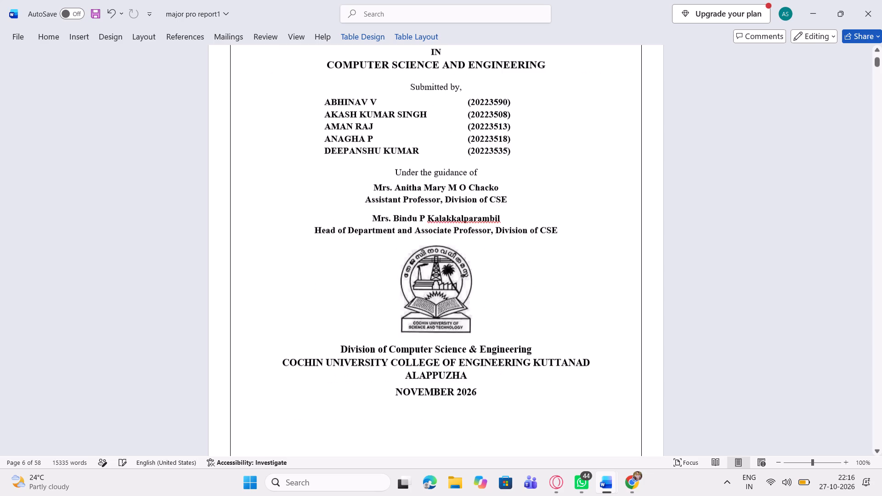
pyautogui.scroll(-5, 519, 175)
pyautogui.scroll(10, 519, 175)
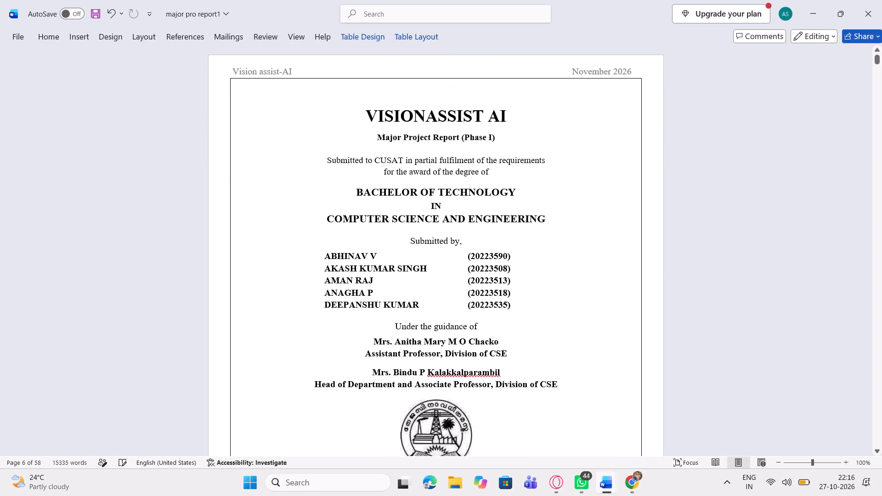
# Set the report's print range to page 1, leaving the print settings without printing.
pyautogui.hotkey('ctrl', 'p')
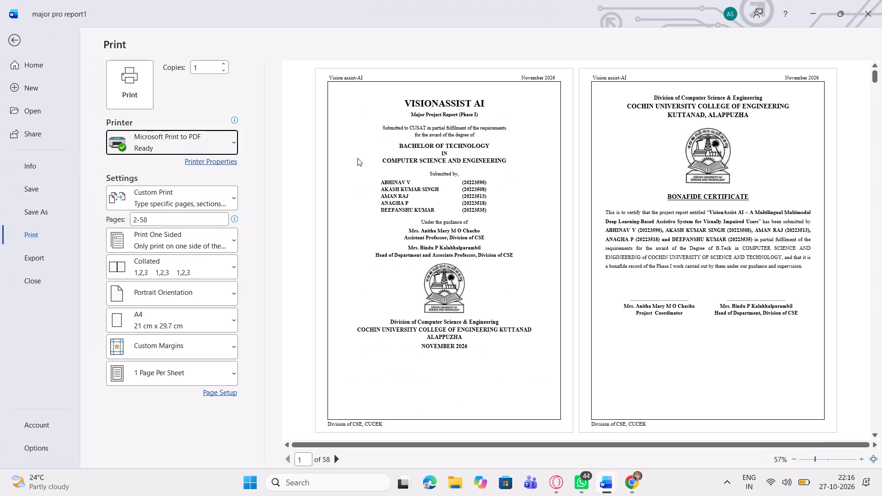
pyautogui.click(181, 219)
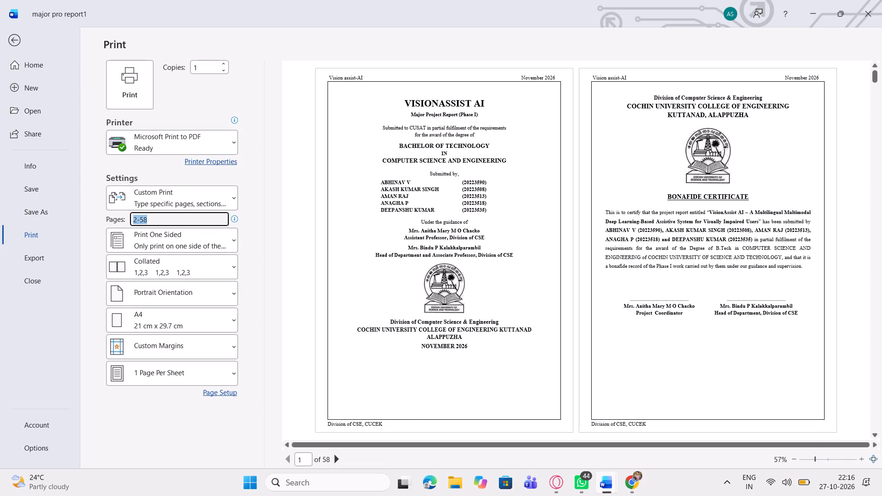
pyautogui.press('1')
pyautogui.click(7, 39)
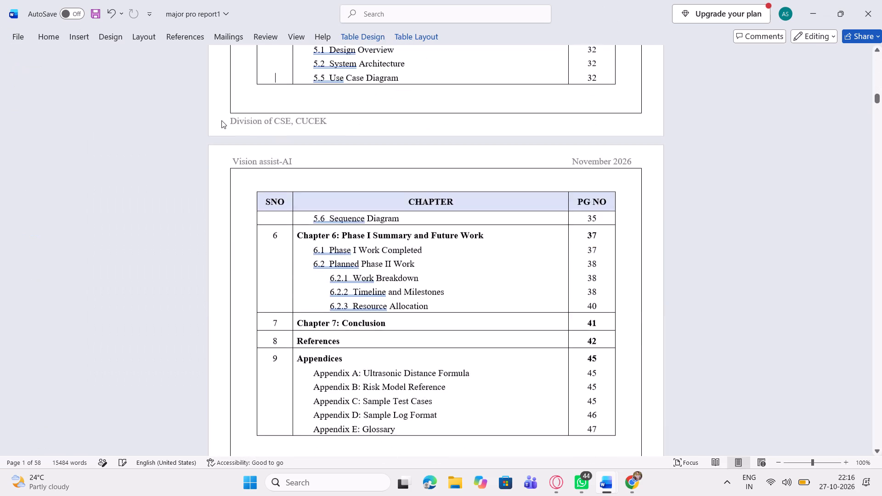
# Remove the Vision assist-AI and November 2026 header from the report's cover page section.
pyautogui.scroll(17, 221, 120)
pyautogui.scroll(11, 221, 120)
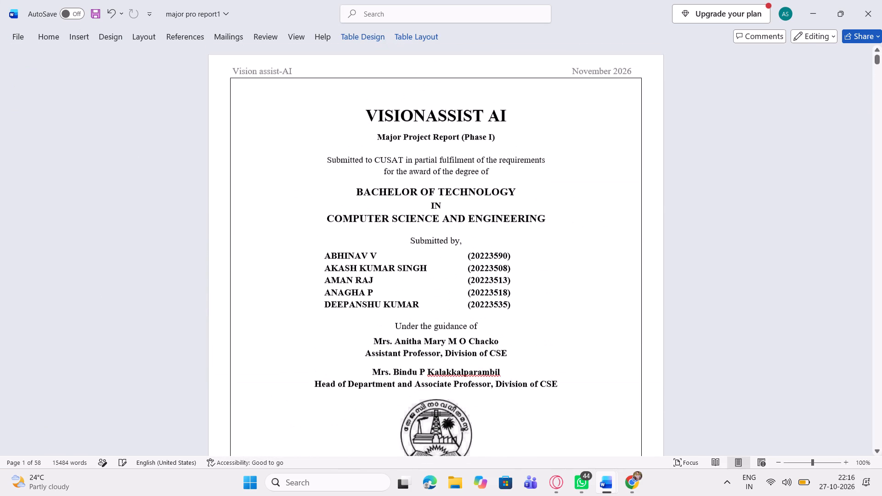
pyautogui.scroll(2, 221, 120)
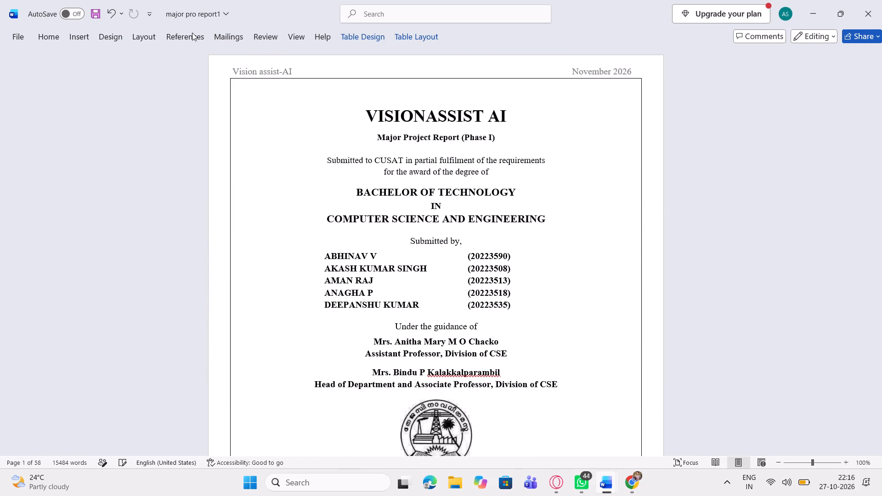
pyautogui.click(101, 36)
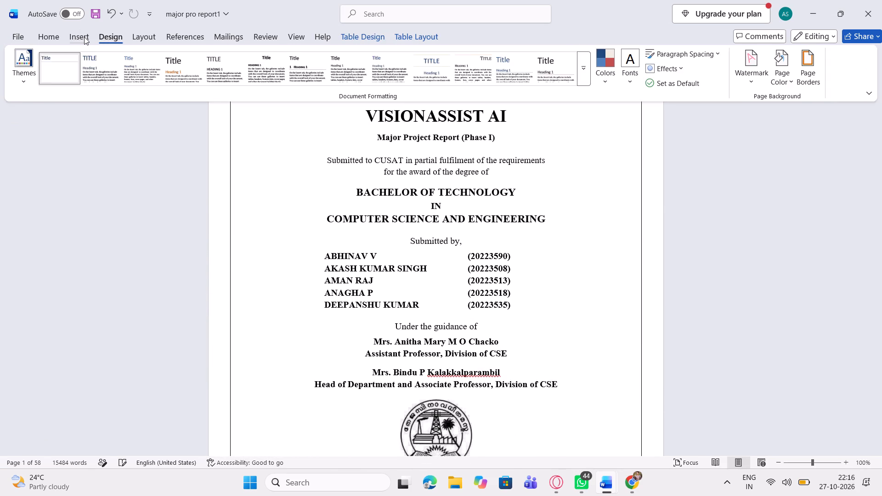
pyautogui.click(84, 37)
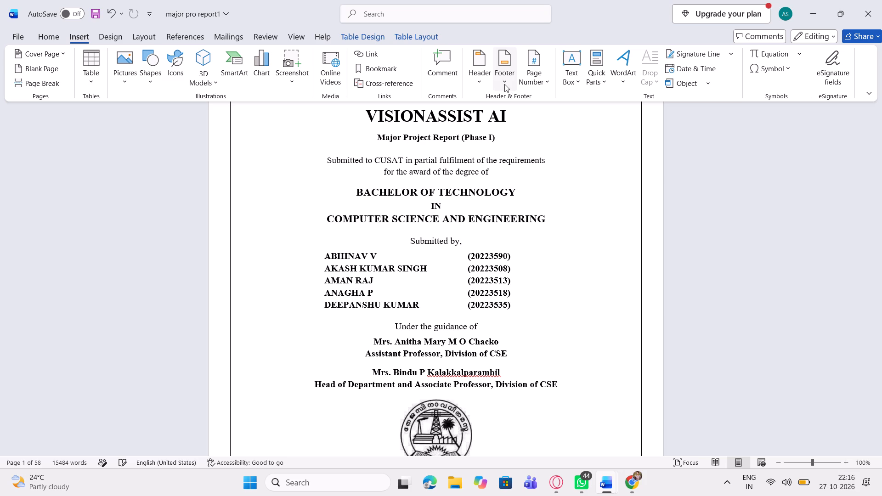
pyautogui.click(487, 84)
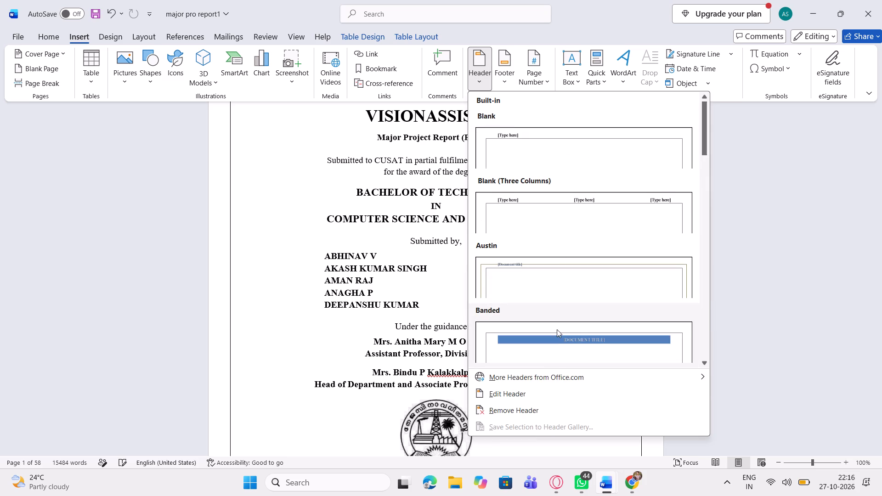
pyautogui.click(525, 409)
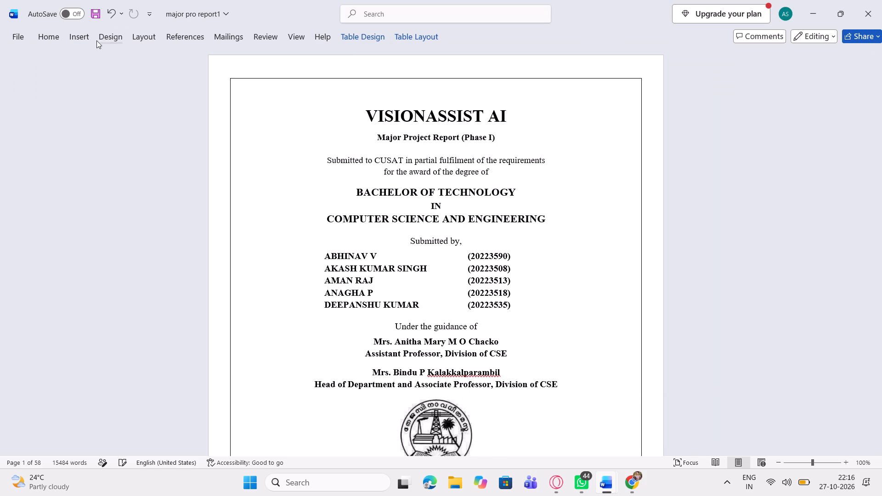
# Remove the Division of CSE, CUCEK footer from the report's cover page section.
pyautogui.click(84, 34)
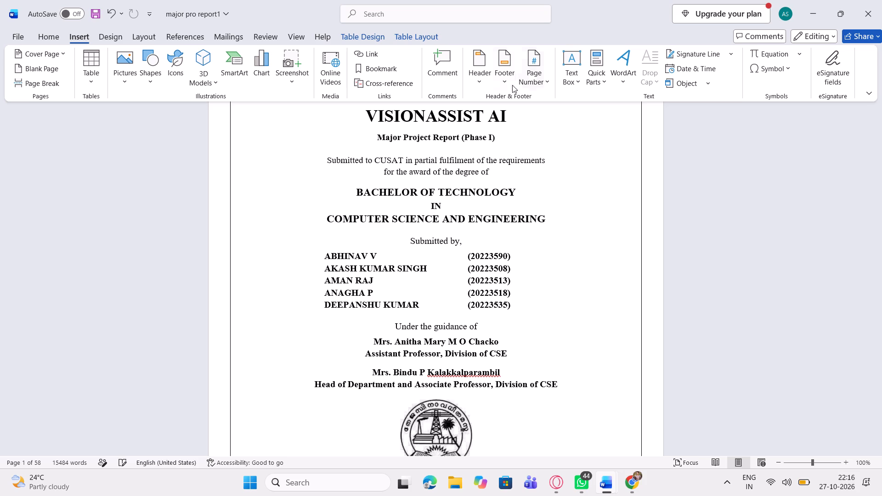
pyautogui.click(505, 81)
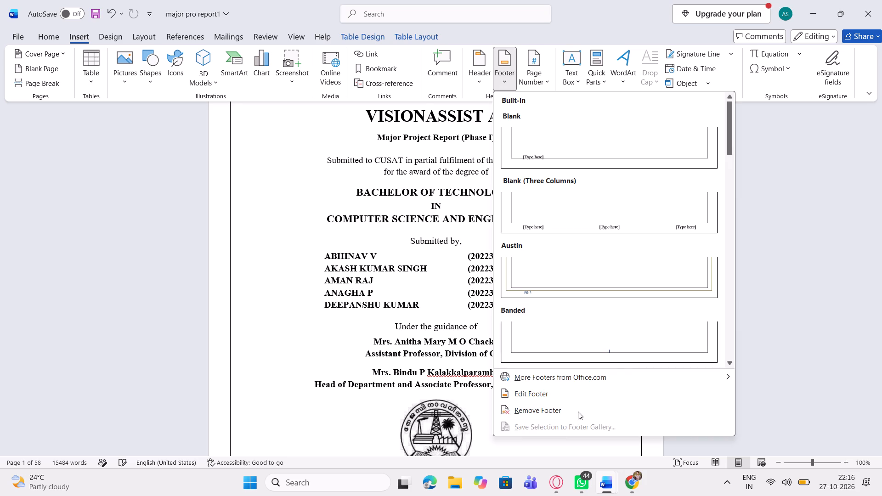
pyautogui.click(578, 411)
pyautogui.scroll(-1, 578, 411)
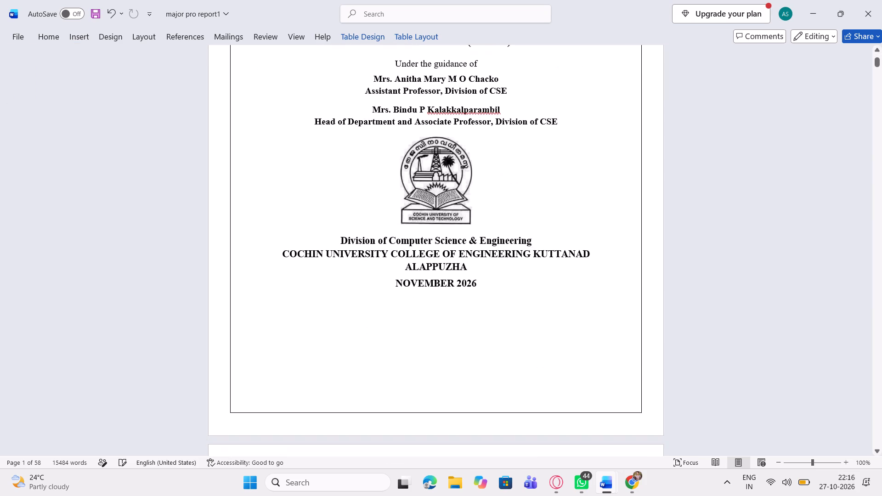
pyautogui.scroll(3, 578, 411)
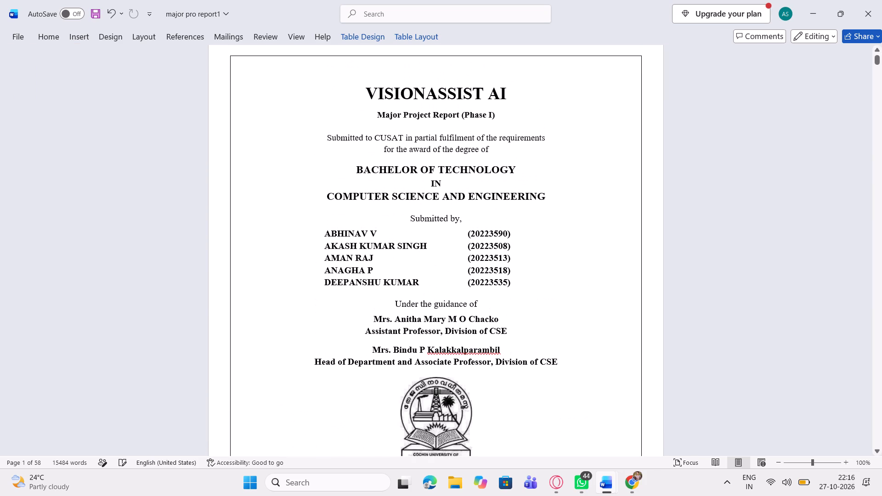
# Print page 1 with Microsoft Print to PDF, saving the output as pres1 in the Downloads folder.
pyautogui.hotkey('ctrl', 'p')
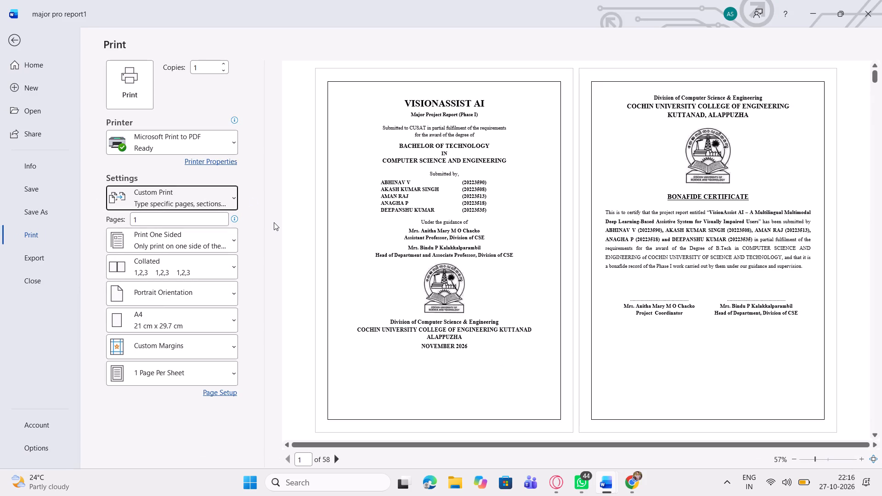
pyautogui.click(205, 219)
pyautogui.press('Return')
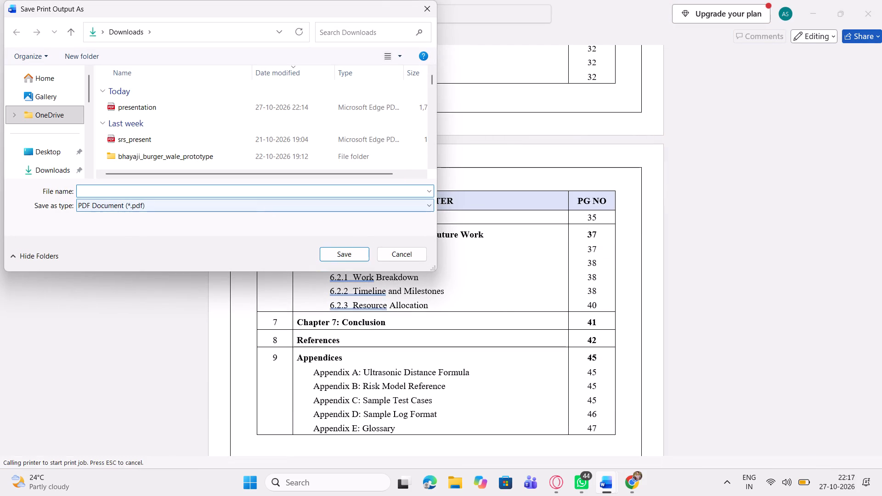
pyautogui.write('pres1')
pyautogui.click(343, 252)
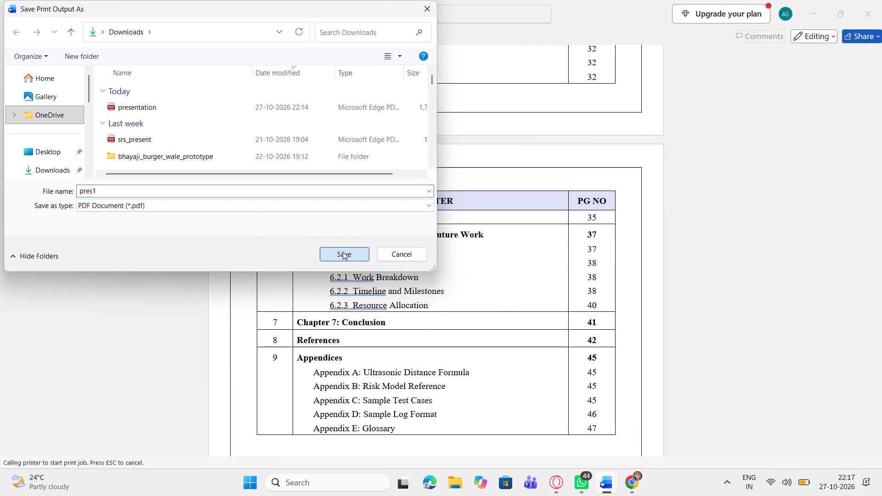
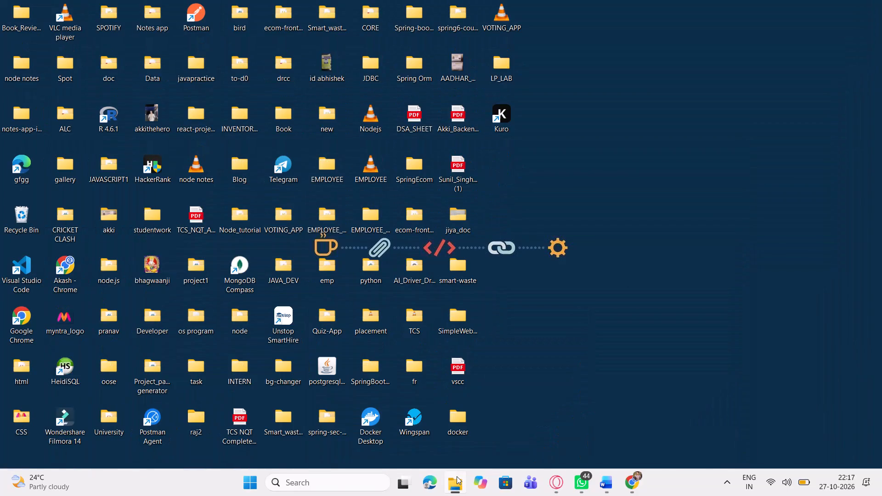
# Open the exported pres1 PDF from the recent files, check which pages it contains, and close it.
pyautogui.click(457, 476)
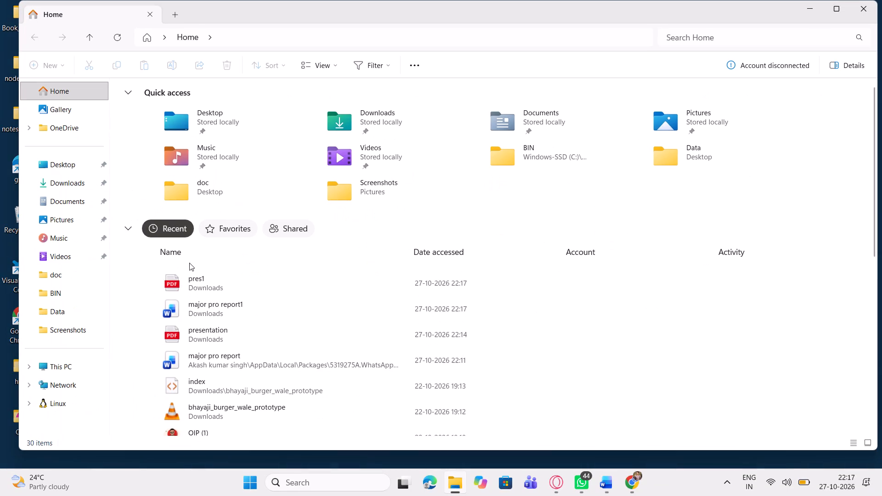
pyautogui.doubleClick(182, 283)
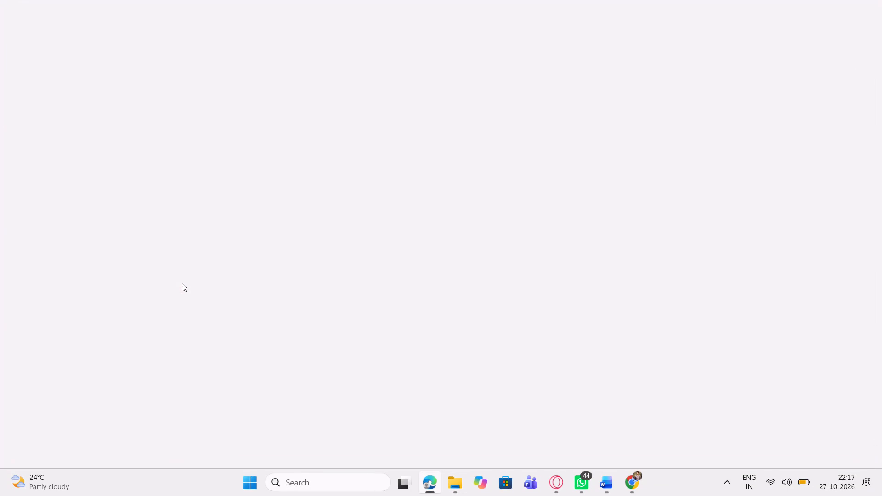
pyautogui.scroll(-1, 356, 277)
pyautogui.scroll(5, 356, 277)
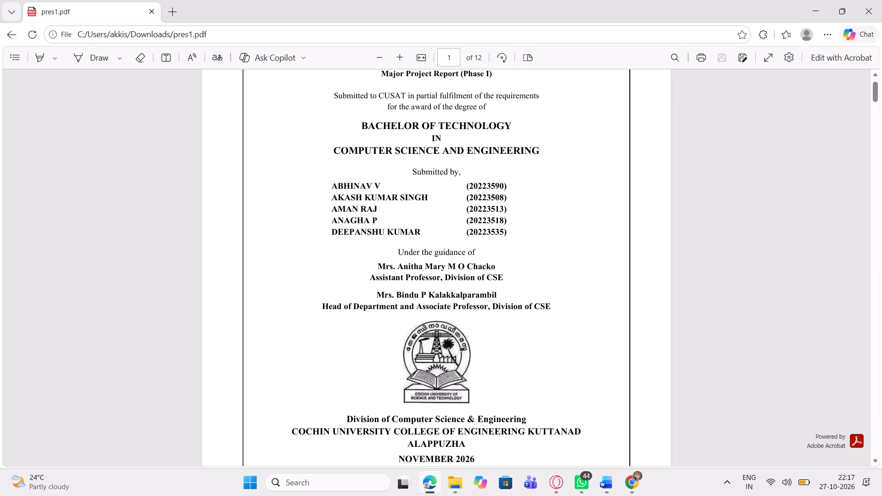
pyautogui.scroll(-6, 356, 277)
pyautogui.scroll(7, 356, 277)
pyautogui.scroll(-8, 356, 277)
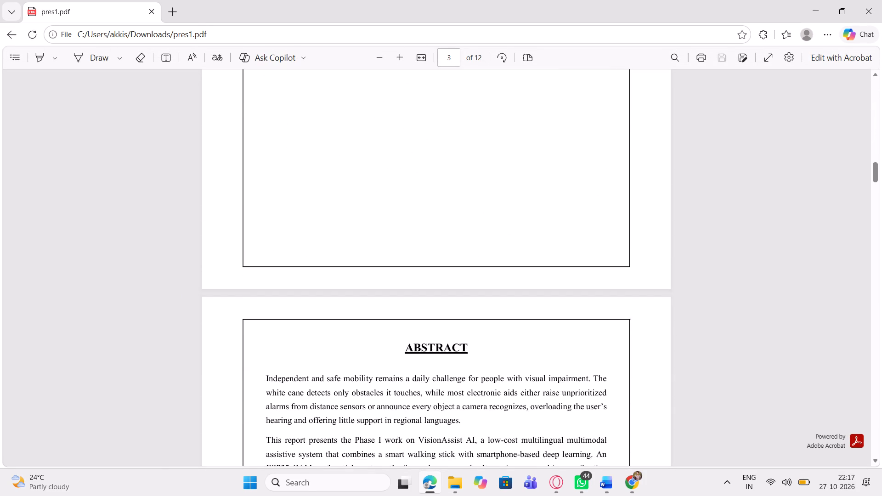
pyautogui.scroll(-2, 356, 277)
pyautogui.click(863, 11)
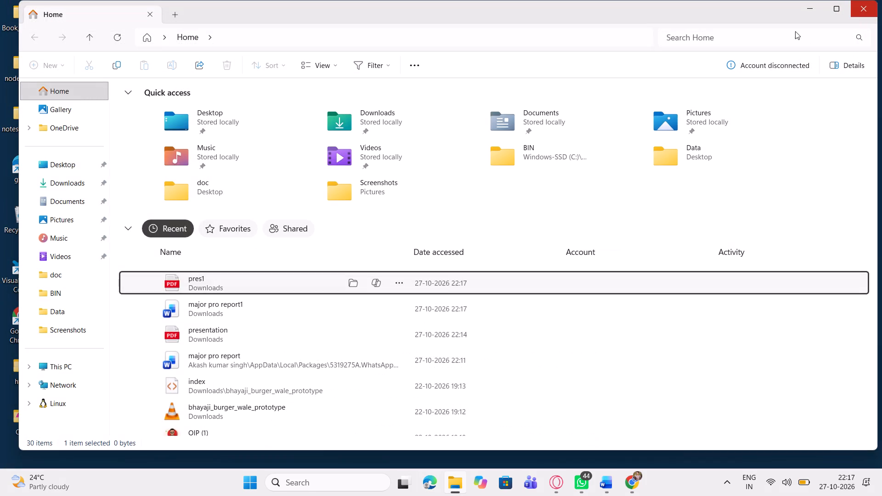
# Reopen the pres1 PDF and recheck its pages back up to the cover page, closing it when done.
pyautogui.doubleClick(241, 279)
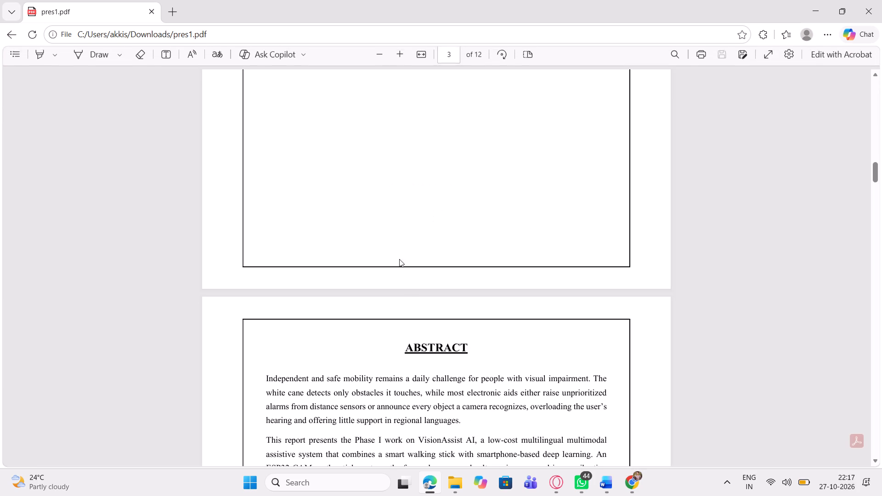
pyautogui.scroll(-17, 407, 296)
pyautogui.scroll(20, 407, 296)
pyautogui.scroll(15, 407, 296)
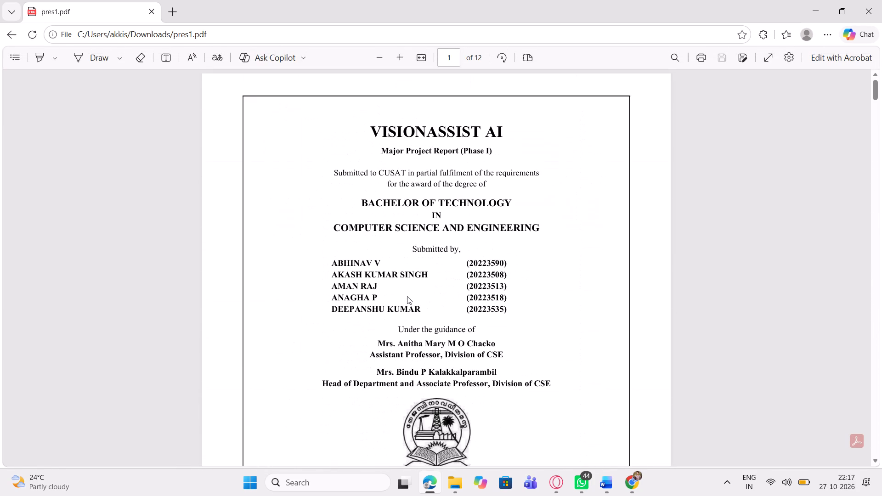
pyautogui.click(872, 1)
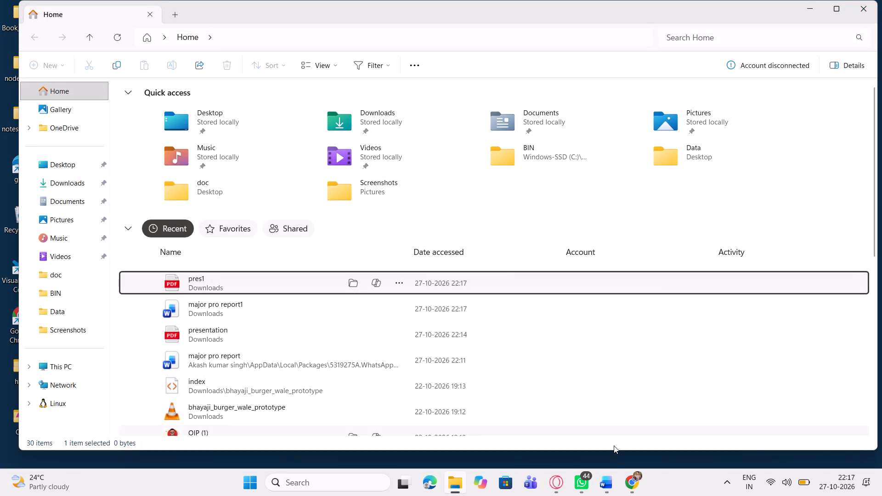
# Switch to the major pro report1 document in Word and examine its cover page.
pyautogui.click(610, 487)
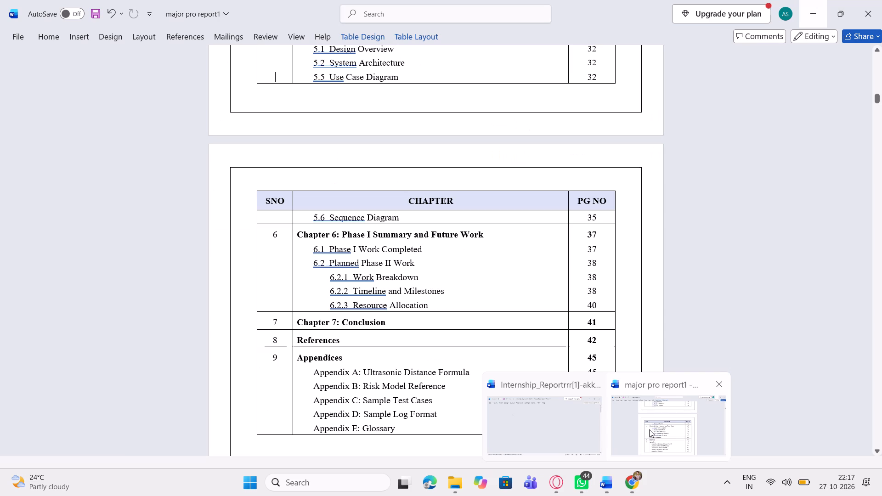
pyautogui.click(649, 429)
pyautogui.scroll(20, 480, 248)
pyautogui.scroll(13, 480, 248)
pyautogui.scroll(-4, 480, 248)
pyautogui.scroll(7, 480, 248)
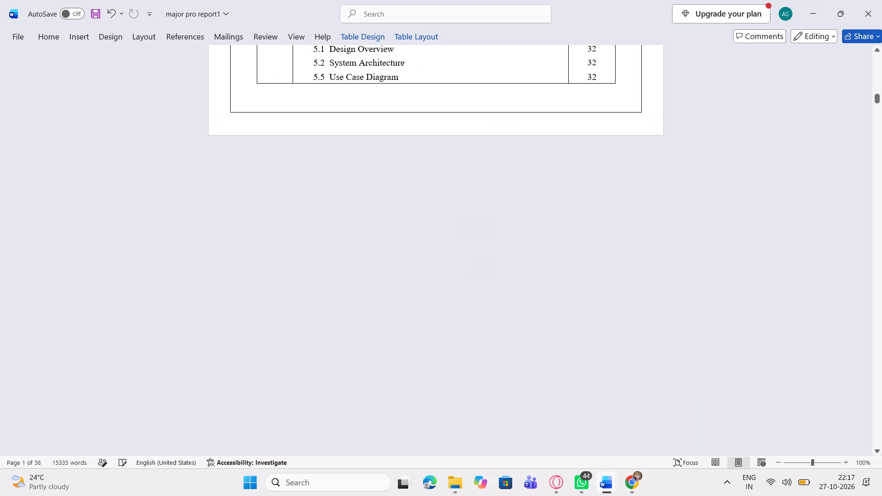
pyautogui.scroll(7, 480, 248)
pyautogui.scroll(18, 480, 248)
pyautogui.scroll(7, 480, 248)
pyautogui.scroll(-1, 480, 248)
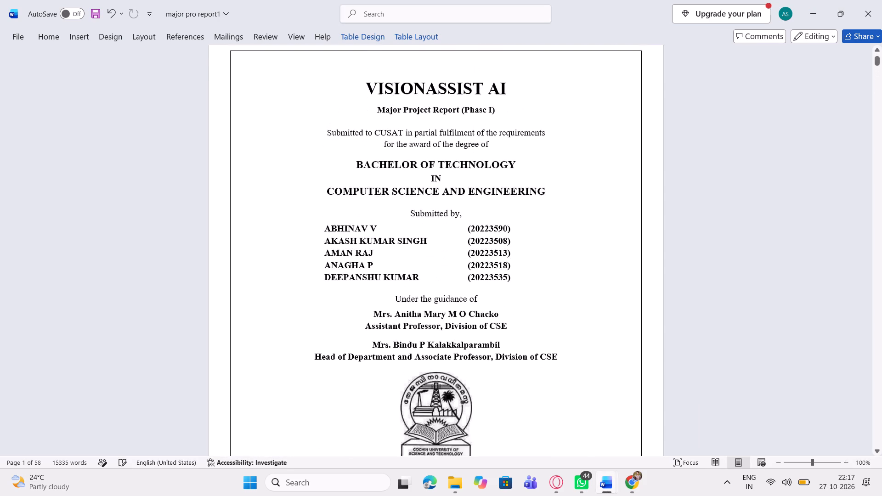
pyautogui.scroll(-1, 480, 248)
pyautogui.scroll(15, 480, 248)
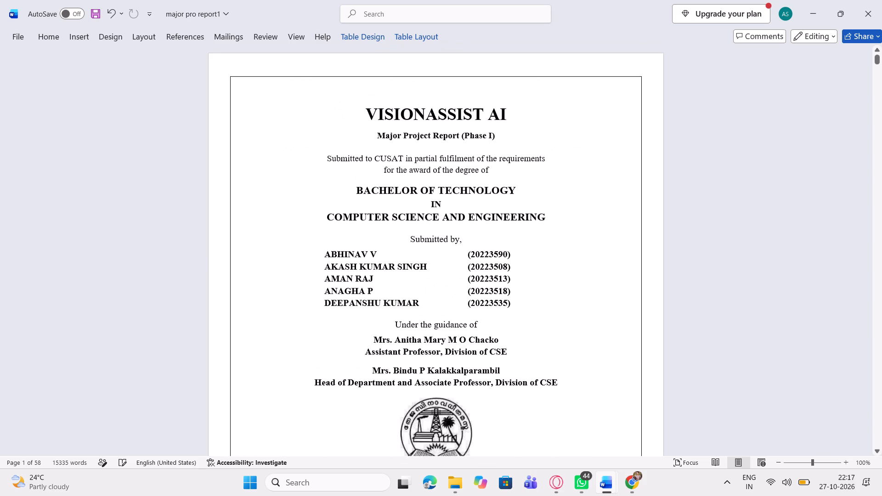
pyautogui.scroll(-3, 480, 248)
pyautogui.scroll(11, 480, 248)
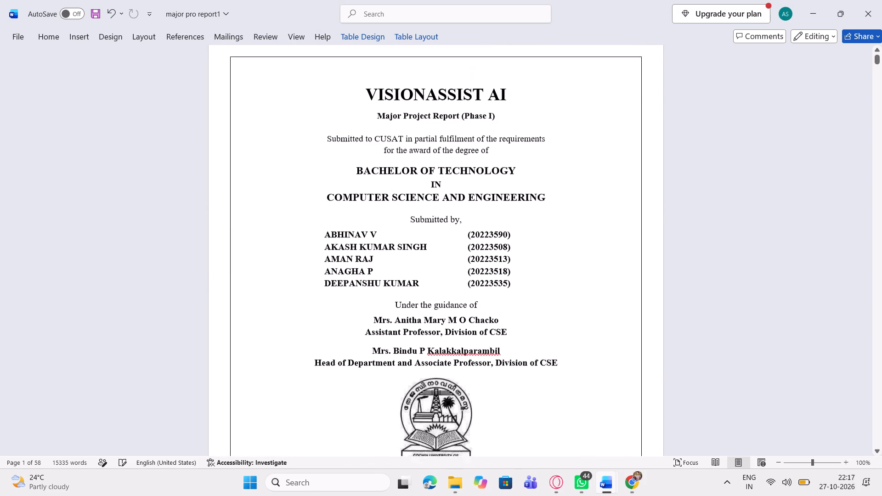
# Print the report with page range 1-1 using Microsoft Print to PDF, saving the output as p1 in Downloads.
pyautogui.hotkey('ctrl', 'p')
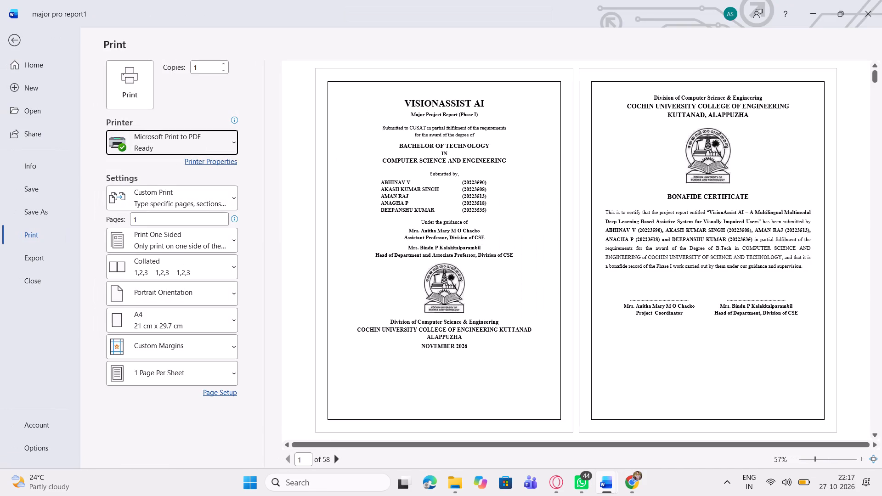
pyautogui.click(182, 219)
pyautogui.click(182, 219)
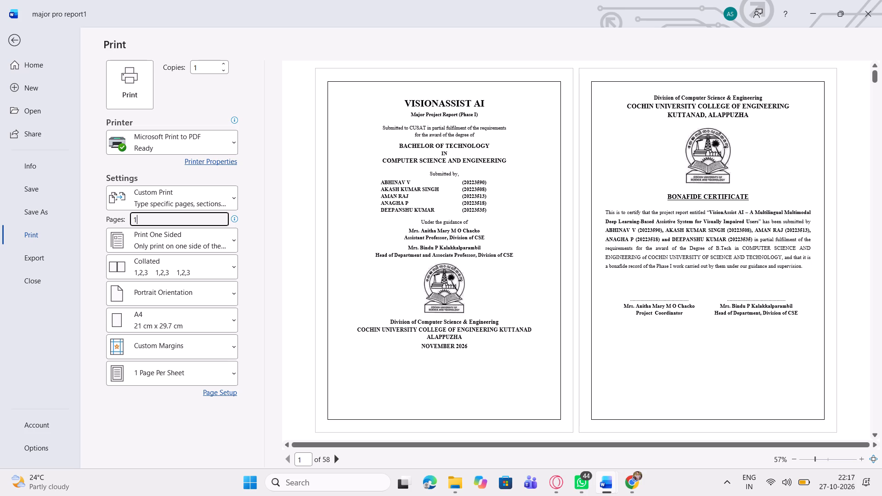
pyautogui.write('-1')
pyautogui.press('Return')
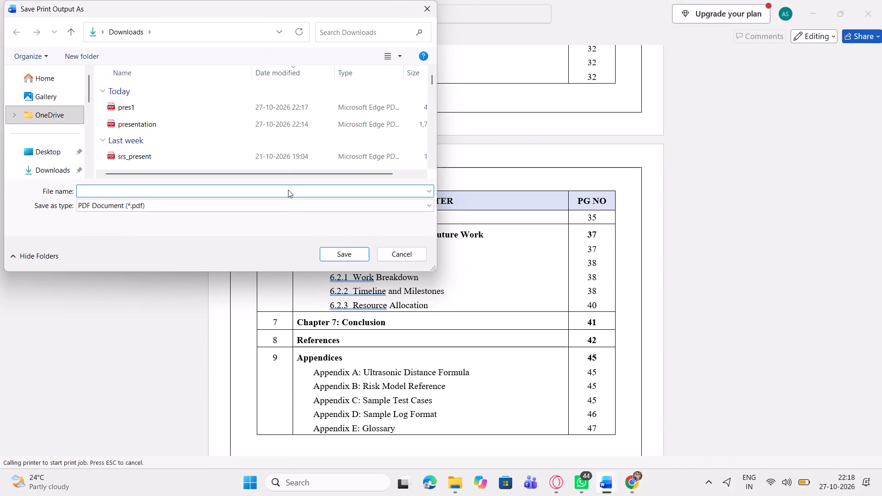
pyautogui.write('p1')
pyautogui.click(333, 254)
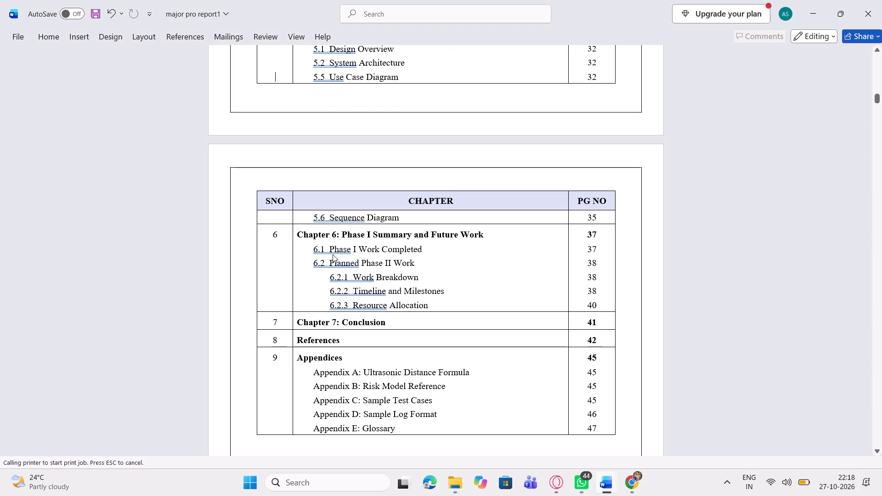
# Leave Word, open the p1 PDF from the recent files in File Explorer, and check which pages it contains.
pyautogui.click(815, 19)
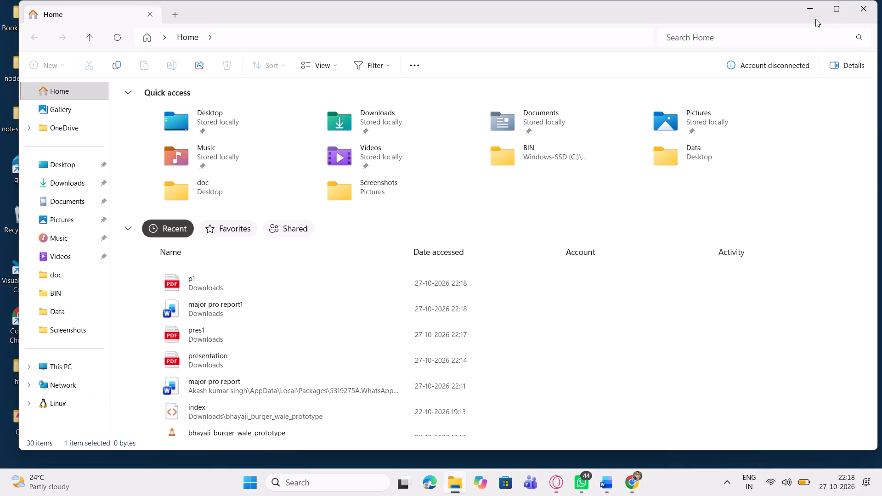
pyautogui.click(814, 13)
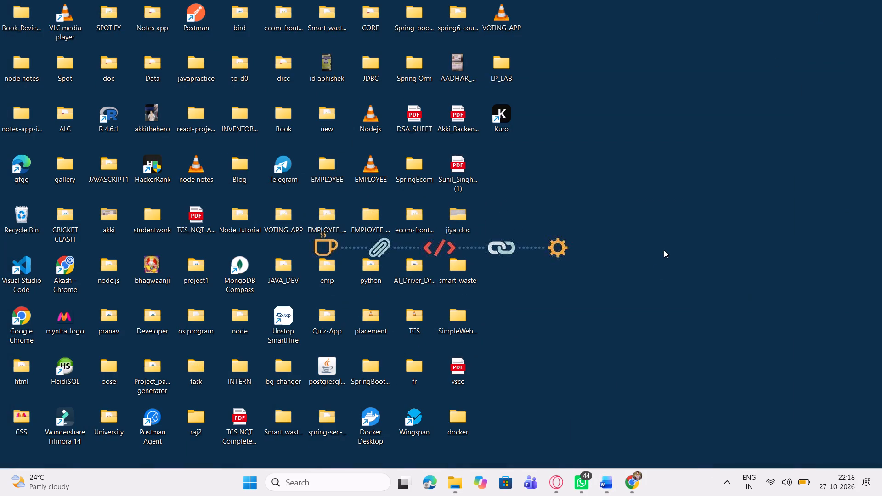
pyautogui.click(457, 477)
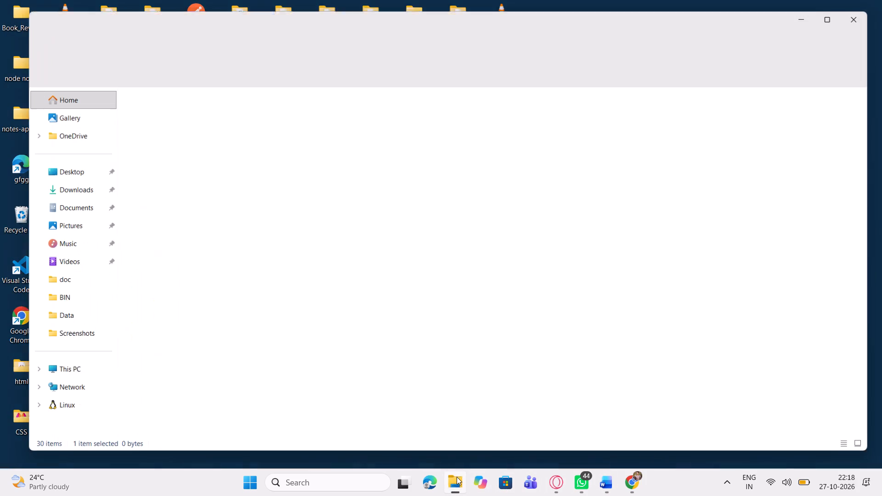
pyautogui.doubleClick(190, 284)
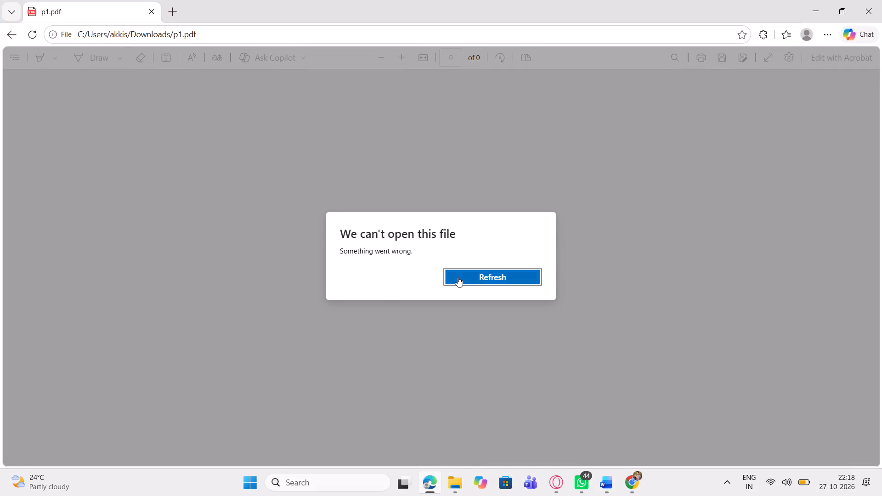
pyautogui.click(458, 277)
pyautogui.scroll(-3, 458, 277)
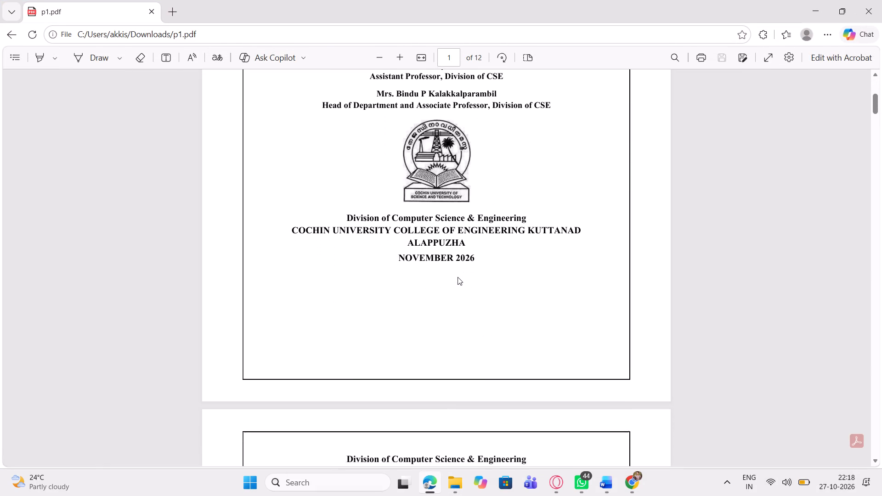
pyautogui.scroll(-1, 458, 277)
pyautogui.scroll(4, 458, 277)
pyautogui.scroll(-2, 458, 277)
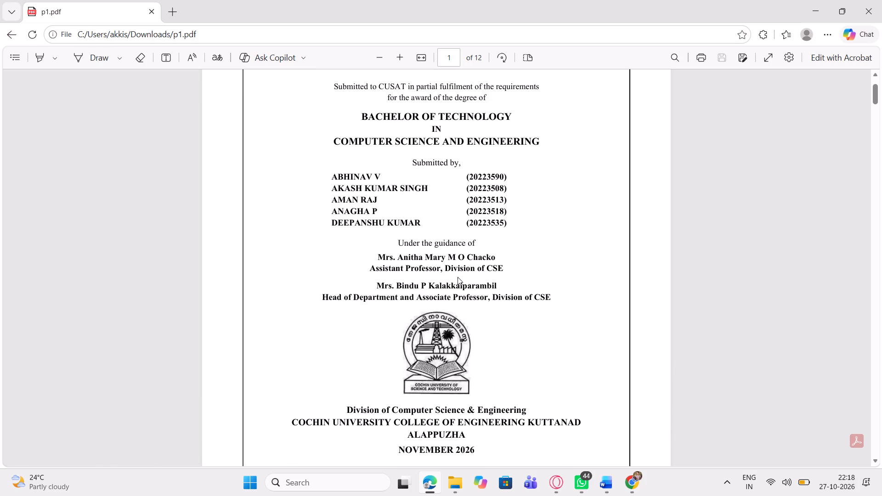
pyautogui.scroll(-3, 458, 277)
pyautogui.scroll(1, 458, 277)
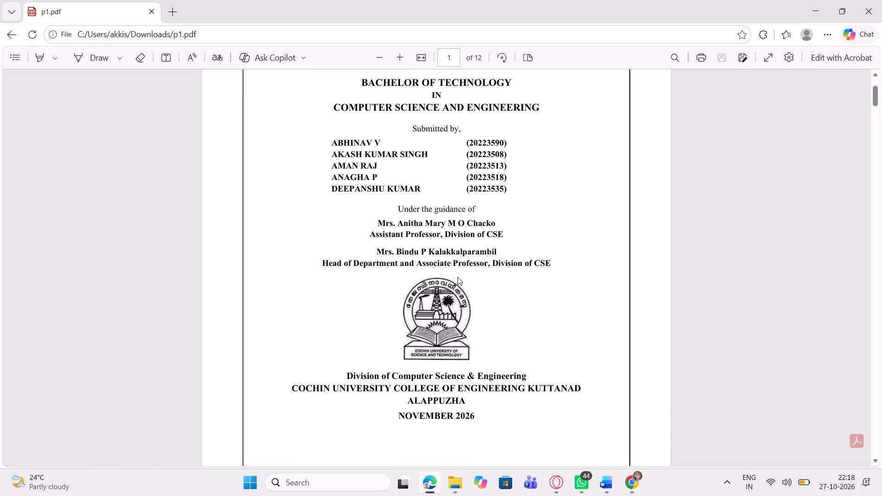
pyautogui.scroll(1, 458, 277)
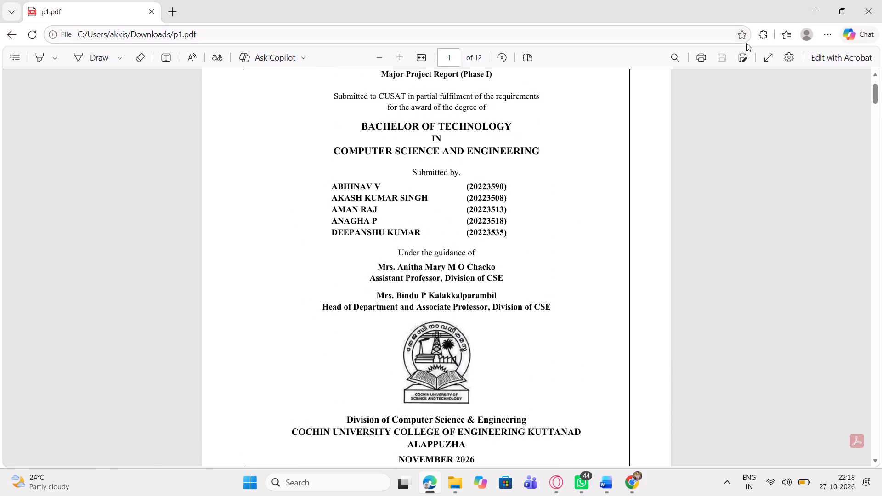
# Save only page 1 of the opened PDF as p1 in Downloads through Save as PDF printing, replacing the existing file.
pyautogui.click(701, 54)
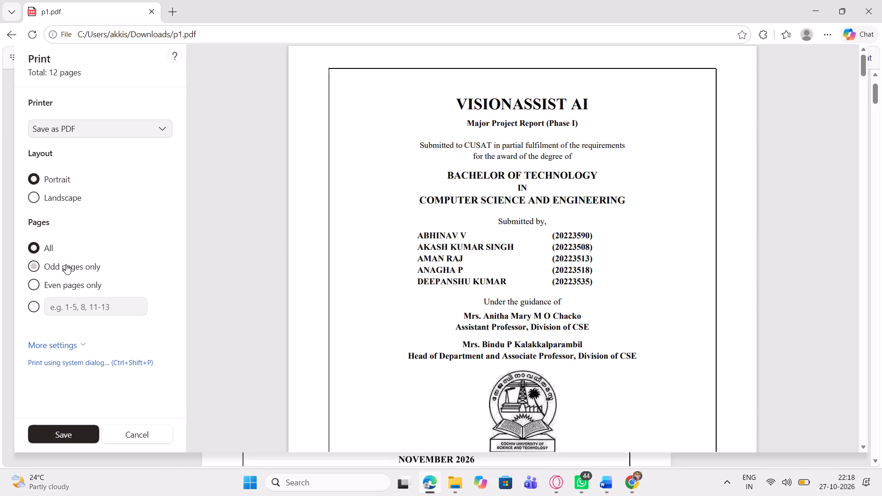
pyautogui.click(64, 304)
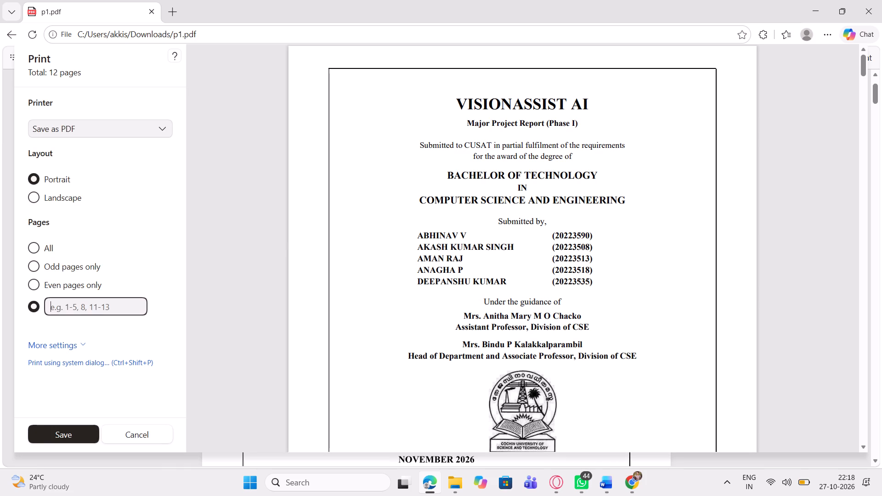
pyautogui.press('1')
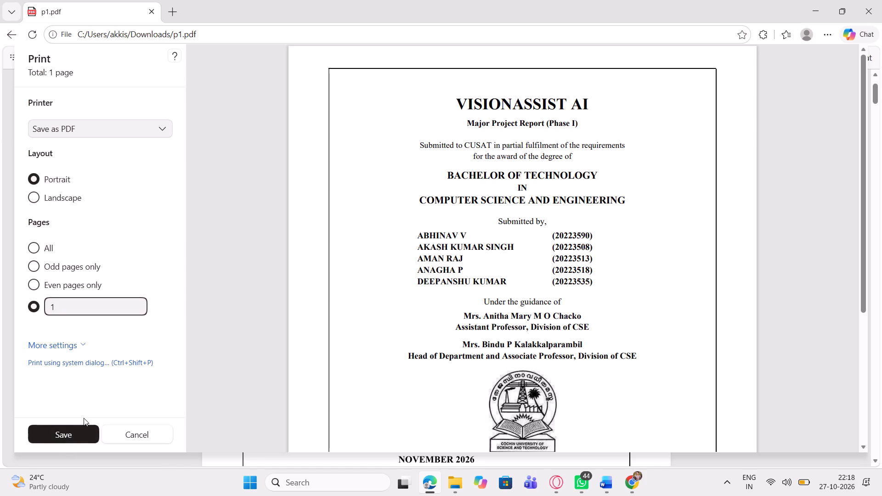
pyautogui.click(77, 434)
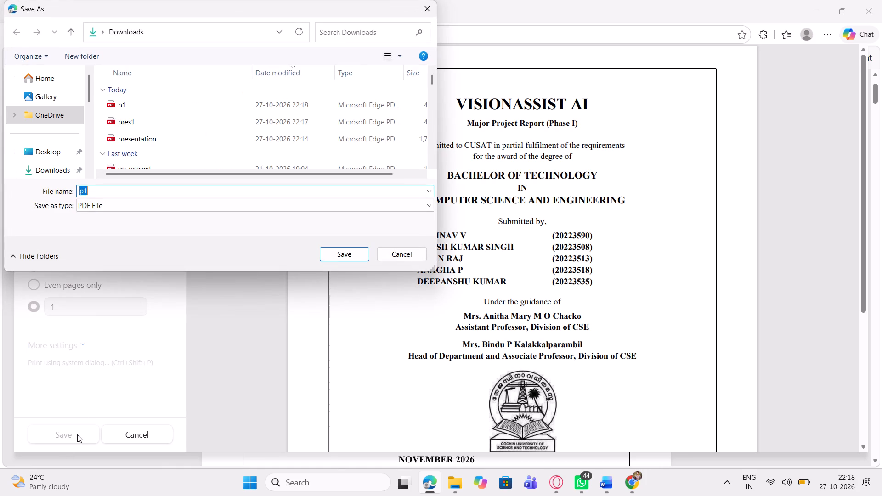
pyautogui.click(357, 257)
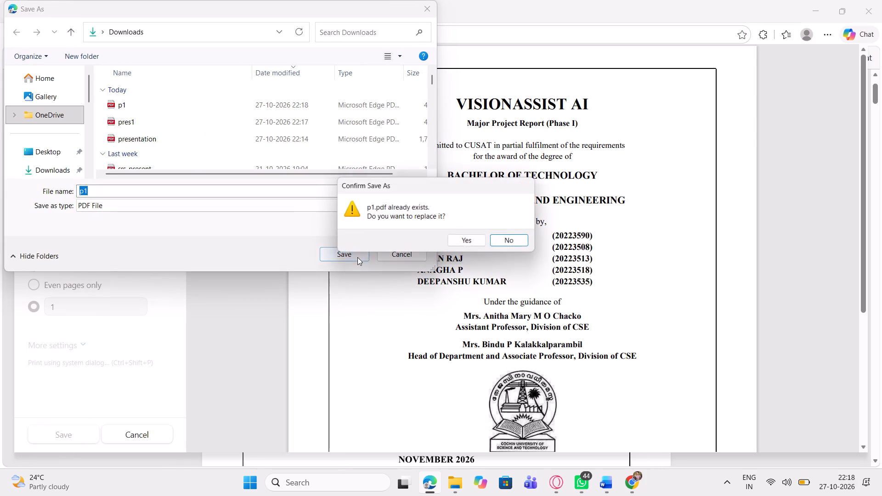
pyautogui.click(484, 241)
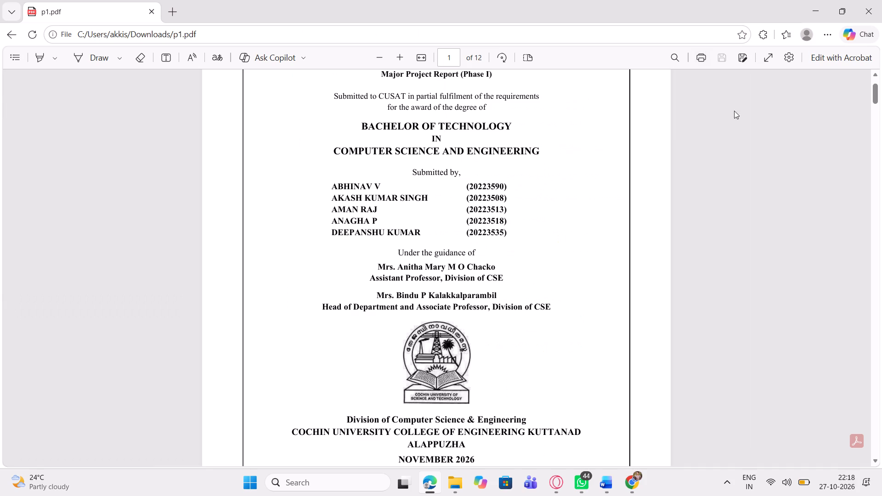
# Close the PDF viewer, reopen the p1 PDF from File Explorer's recent files to check it, and leave the viewer.
pyautogui.click(858, 6)
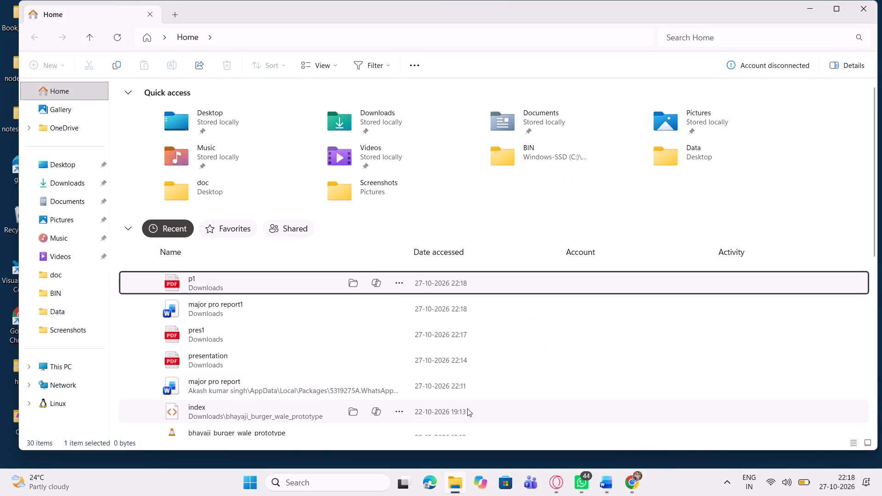
pyautogui.doubleClick(221, 284)
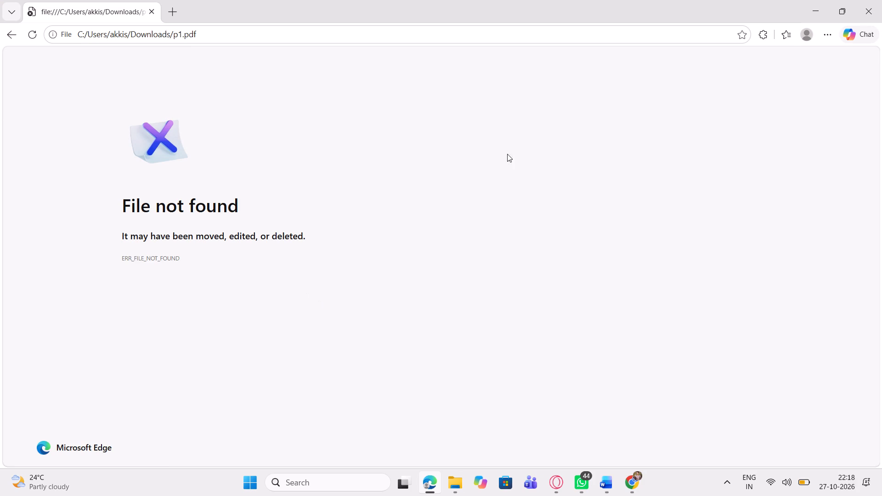
pyautogui.click(881, 1)
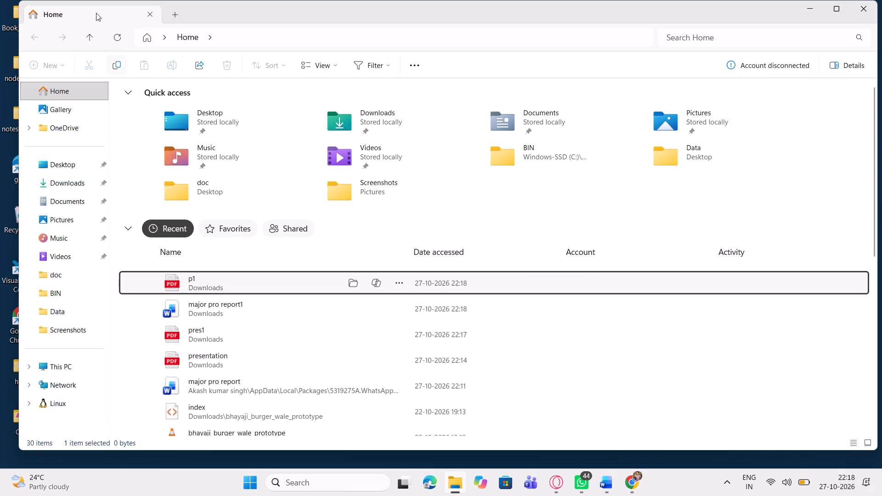
# Refresh the file listing and search the Downloads folder for p1.
pyautogui.click(121, 38)
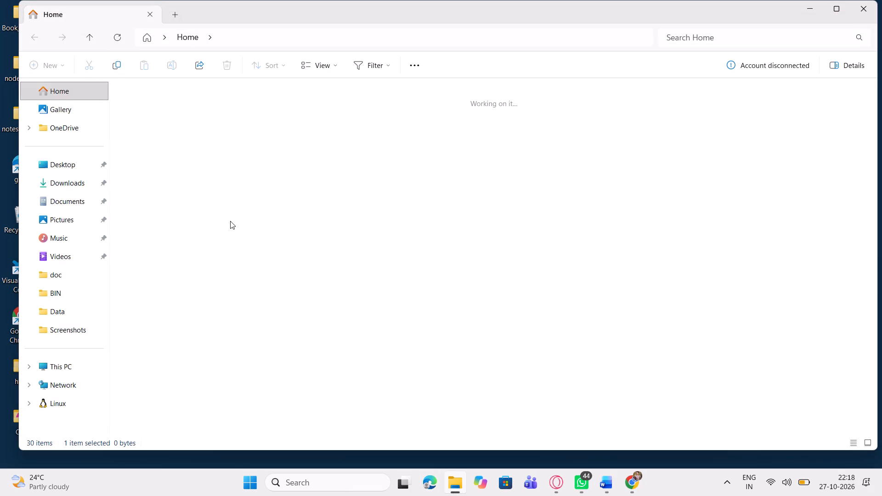
pyautogui.click(72, 182)
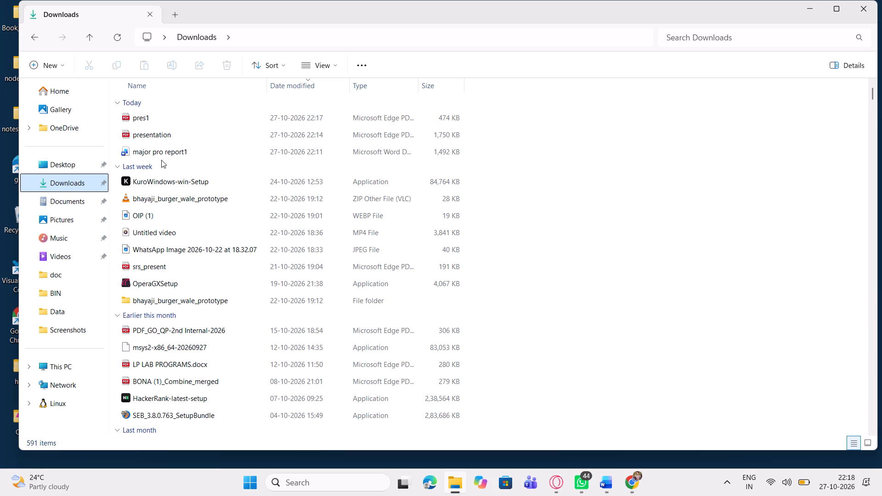
pyautogui.scroll(4, 160, 203)
pyautogui.click(800, 40)
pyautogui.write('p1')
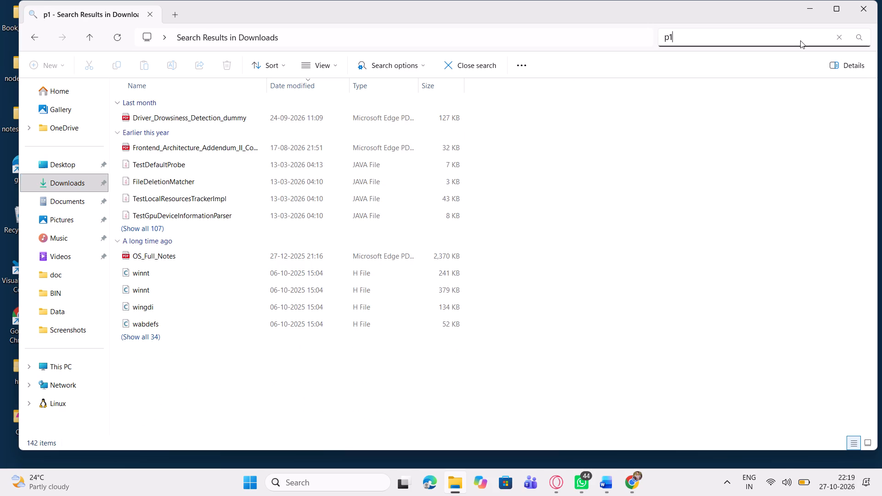
# Search the Desktop folder for p1.
pyautogui.click(73, 168)
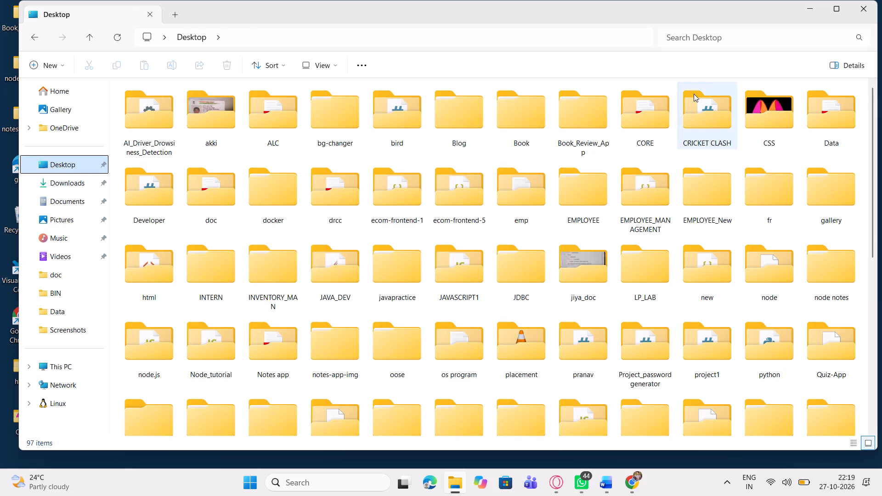
pyautogui.click(807, 42)
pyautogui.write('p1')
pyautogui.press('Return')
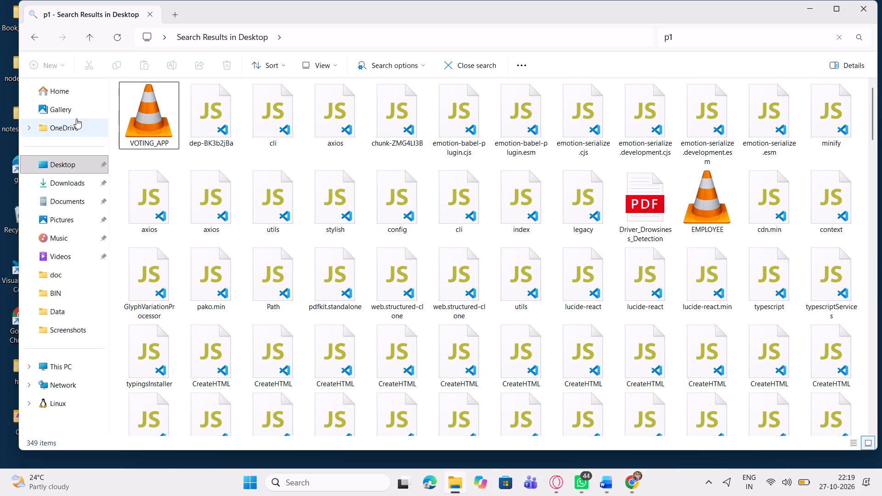
# Go to File Explorer's Home and open the p1 PDF from the recent files to check it.
pyautogui.click(75, 96)
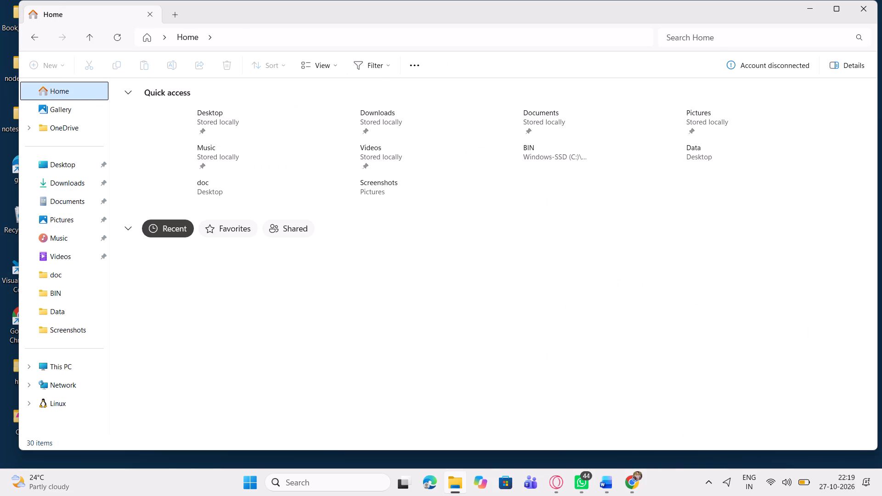
pyautogui.click(729, 36)
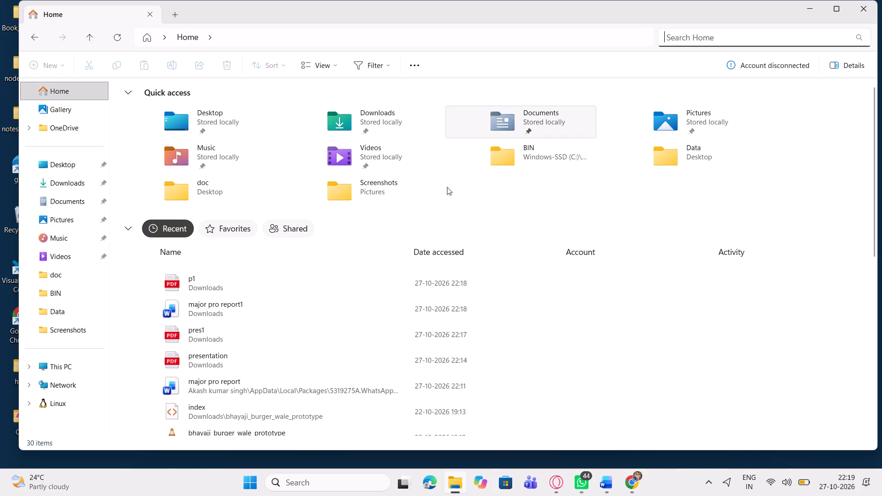
pyautogui.doubleClick(233, 280)
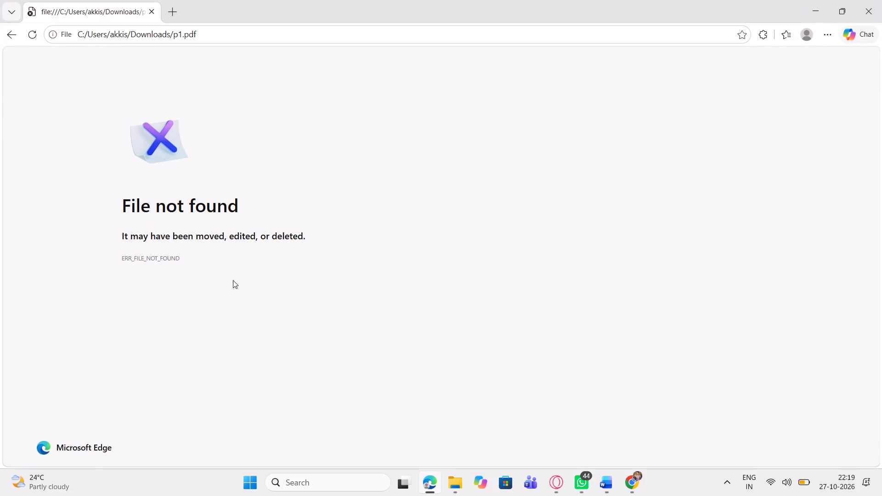
pyautogui.click(876, 17)
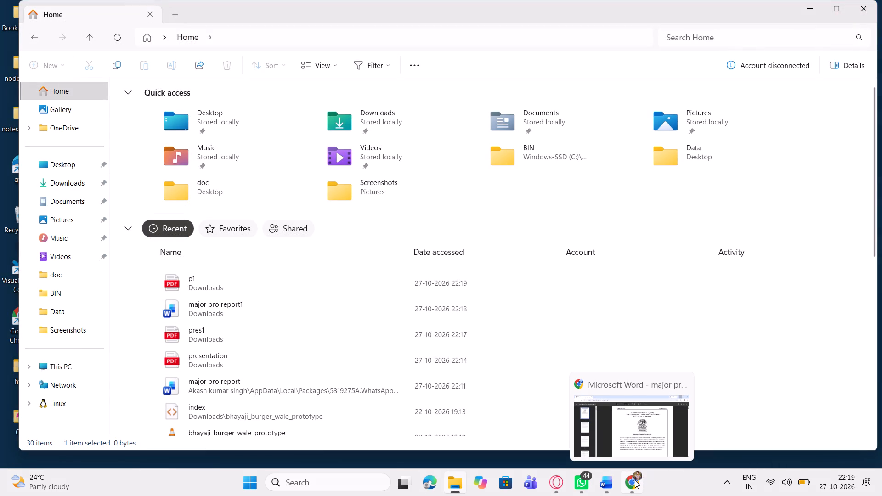
# Open the pres1 PDF from the recent files and check its first pages.
pyautogui.doubleClick(249, 336)
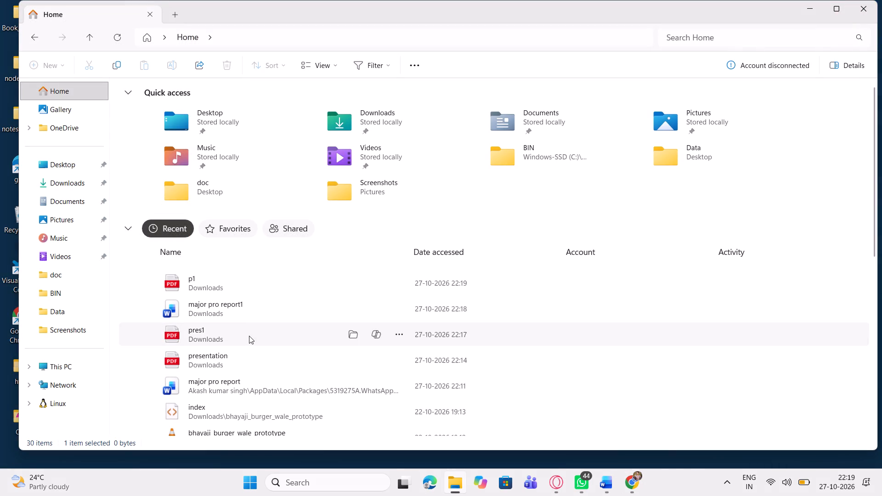
pyautogui.scroll(-4, 400, 275)
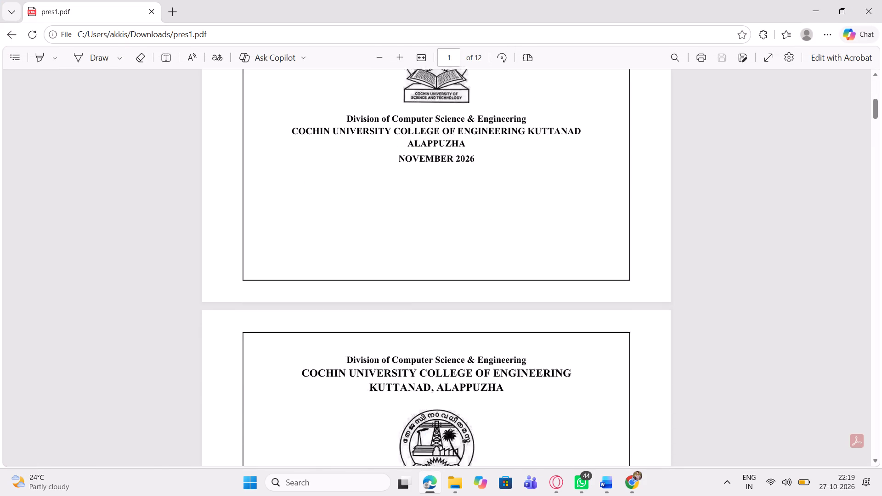
pyautogui.scroll(-1, 400, 275)
pyautogui.click(881, 12)
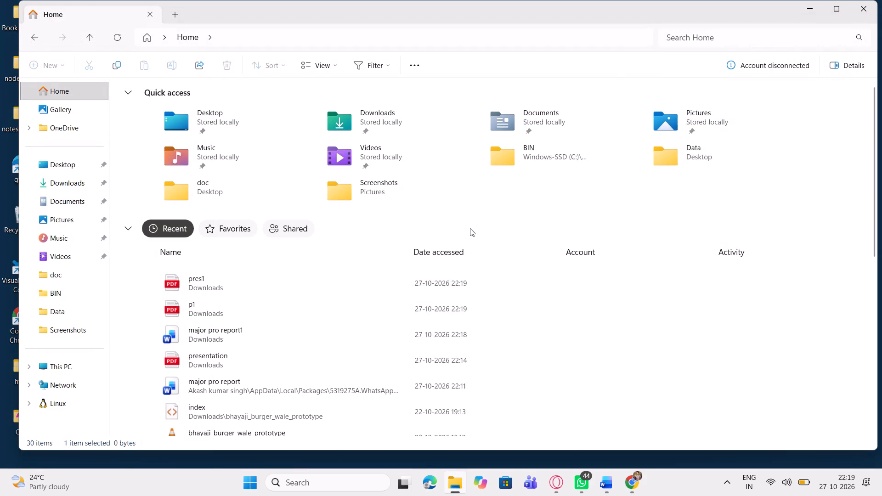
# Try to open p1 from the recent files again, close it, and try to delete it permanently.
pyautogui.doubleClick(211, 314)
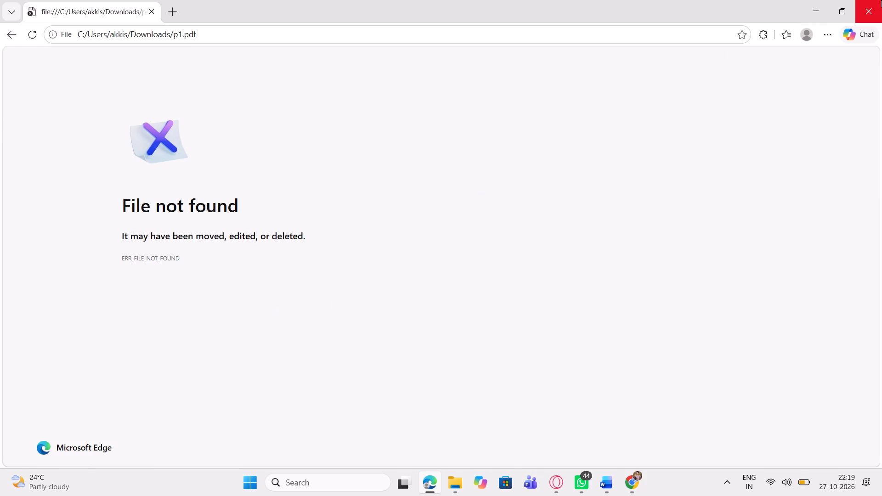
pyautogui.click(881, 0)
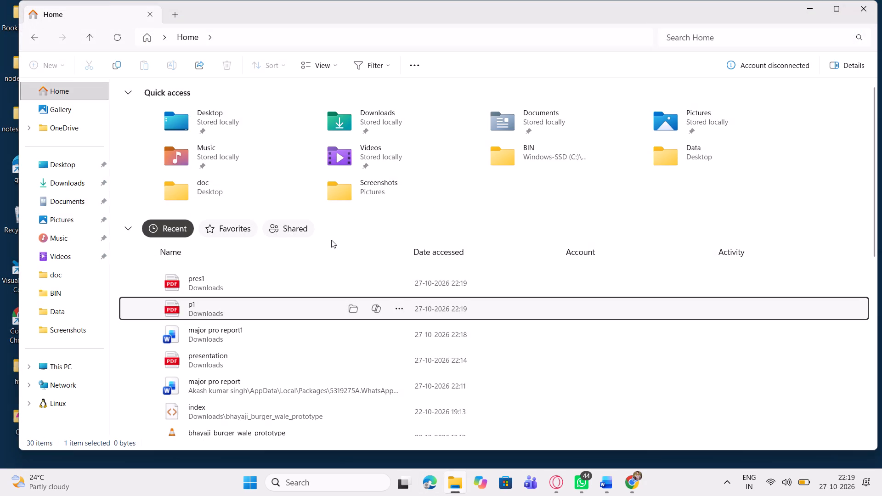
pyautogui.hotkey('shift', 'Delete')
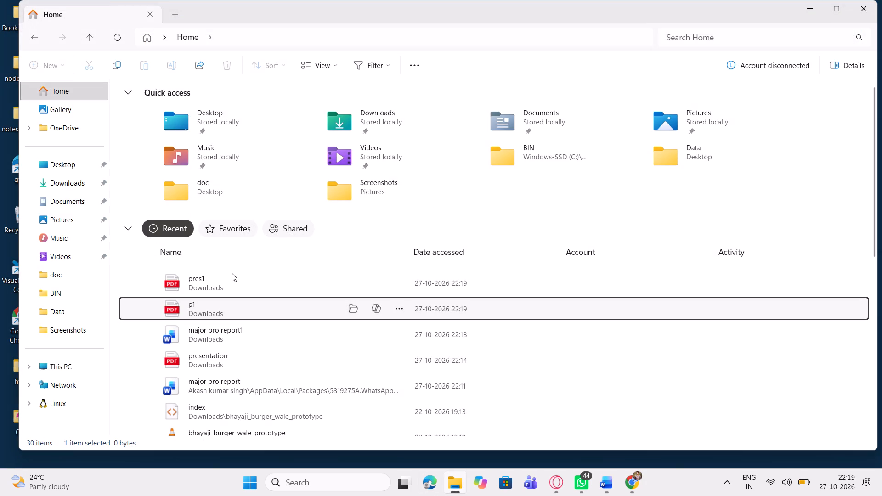
# Open pres1 from the recent files and save only its page 1 as page1 in Downloads through Save as PDF printing.
pyautogui.doubleClick(226, 277)
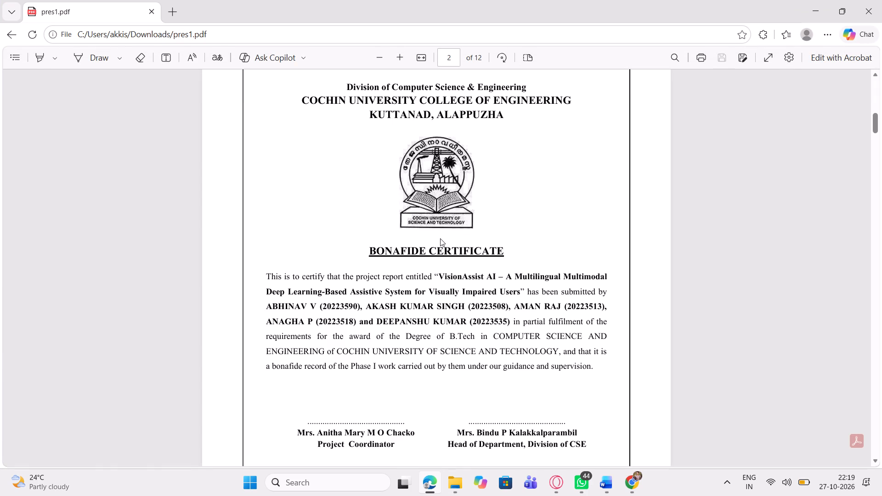
pyautogui.scroll(15, 440, 238)
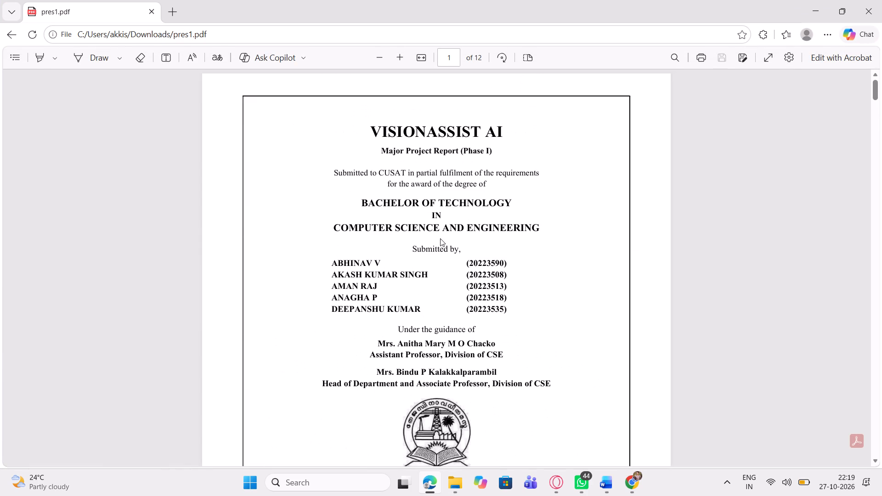
pyautogui.click(701, 51)
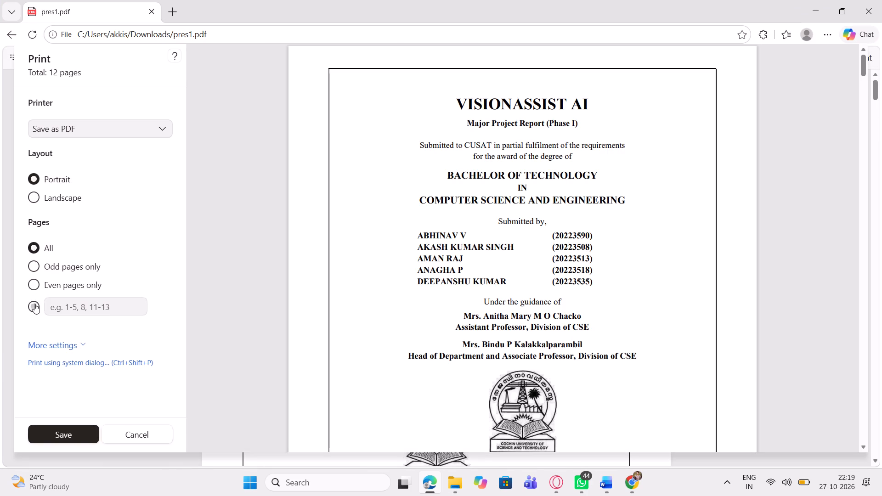
pyautogui.click(34, 304)
pyautogui.click(72, 308)
pyautogui.press('1')
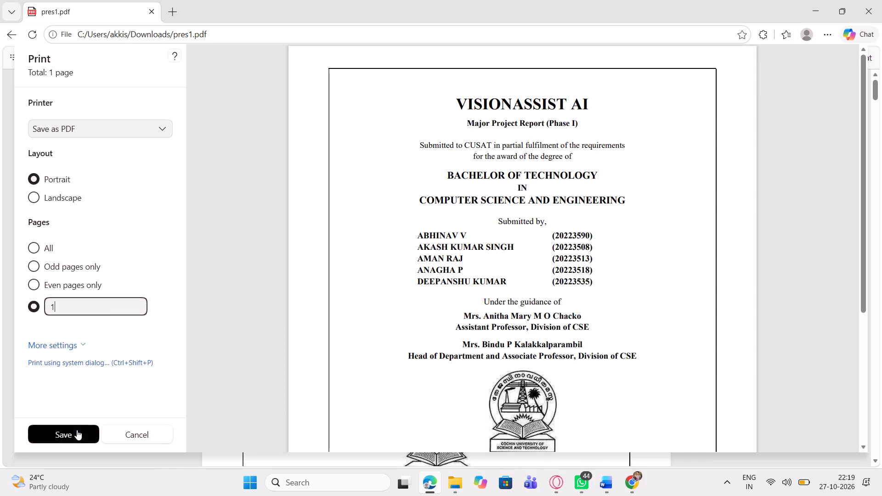
pyautogui.click(77, 430)
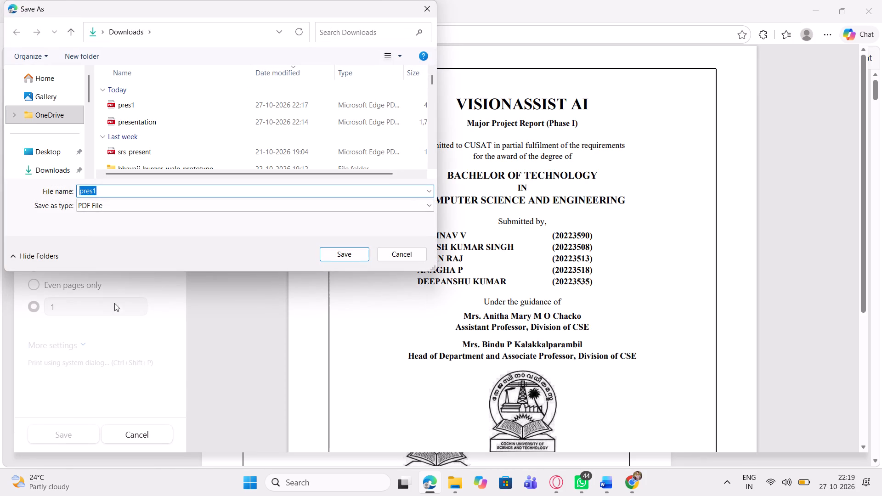
pyautogui.click(53, 168)
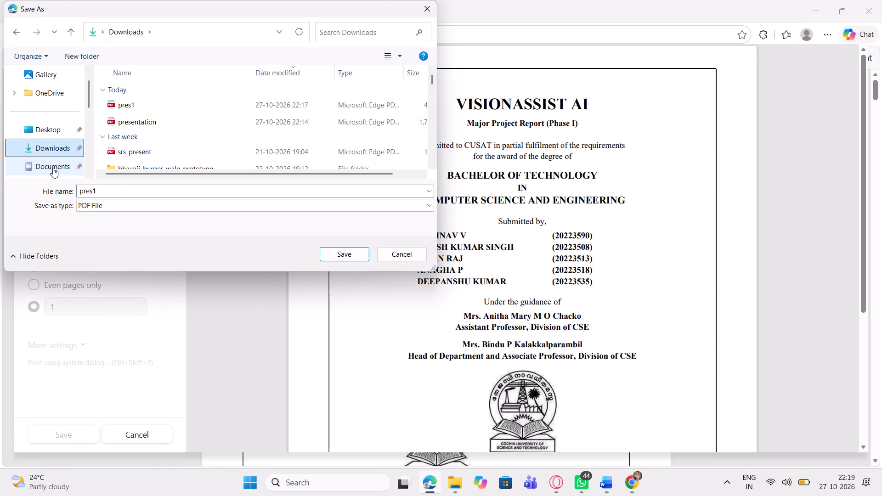
pyautogui.click(125, 192)
pyautogui.click(125, 192)
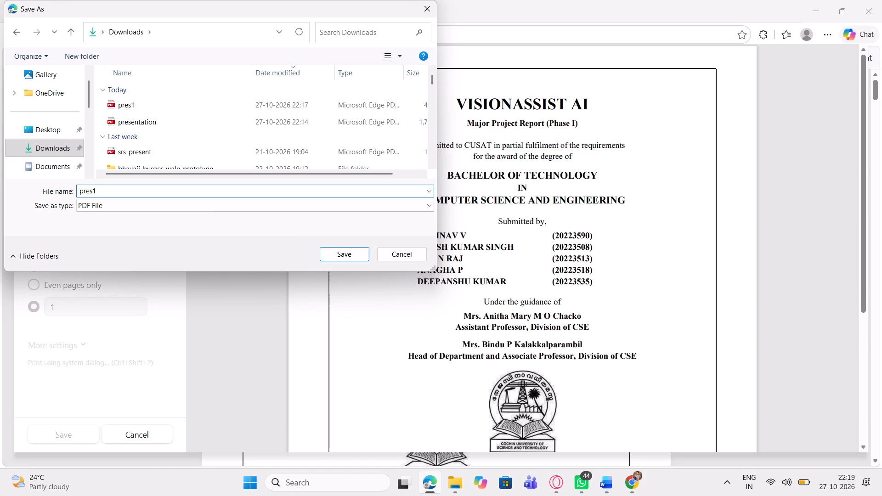
pyautogui.click(233, 191)
pyautogui.press('BackSpace')
pyautogui.press('BackSpace')
pyautogui.press('BackSpace')
pyautogui.press('BackSpace')
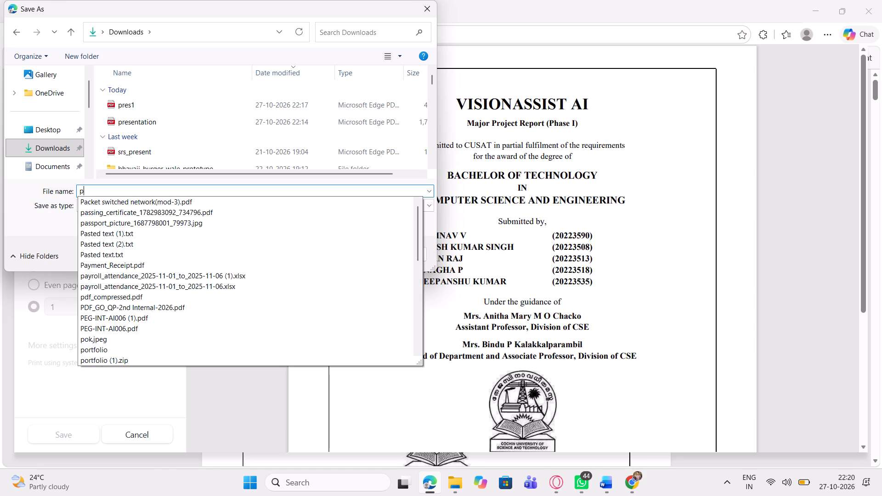
pyautogui.write('age1')
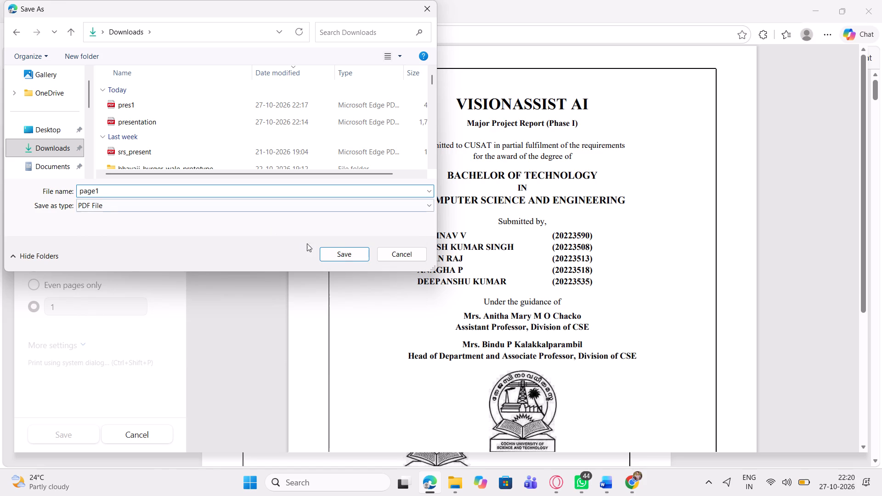
pyautogui.click(343, 254)
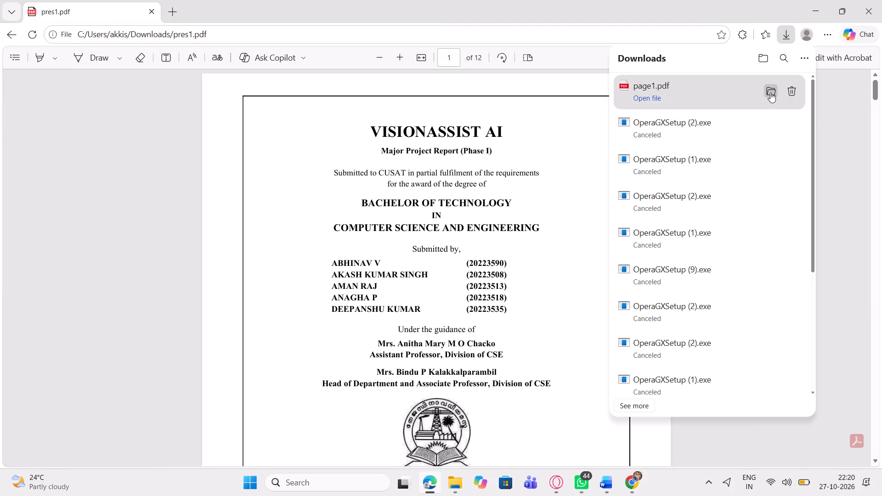
# Show the saved page1 PDF in its folder, open it, and check its content.
pyautogui.click(770, 92)
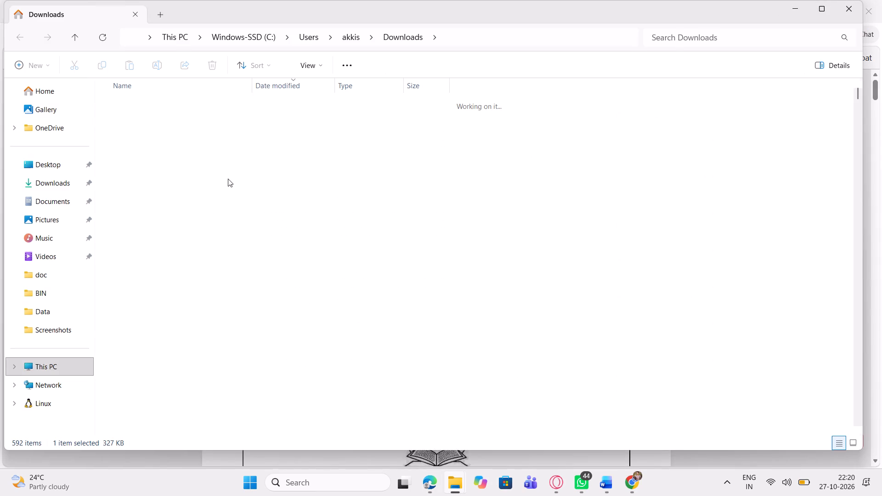
pyautogui.doubleClick(146, 117)
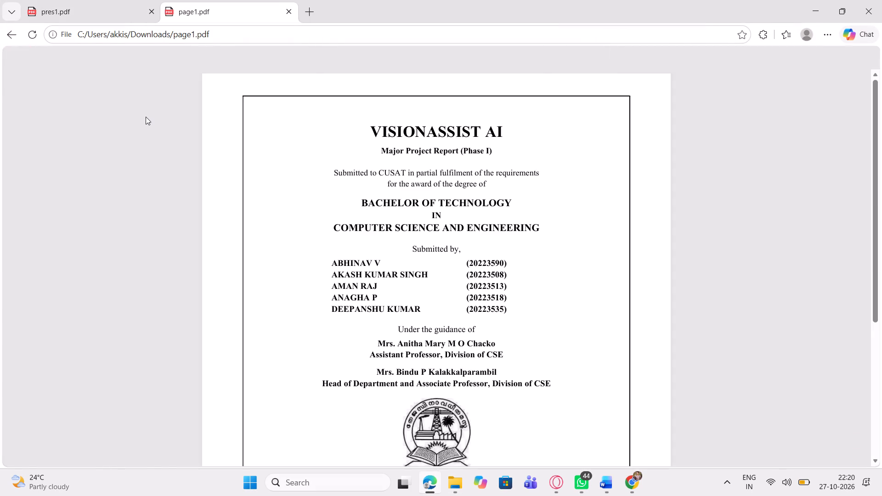
pyautogui.scroll(-6, 347, 227)
pyautogui.scroll(5, 347, 227)
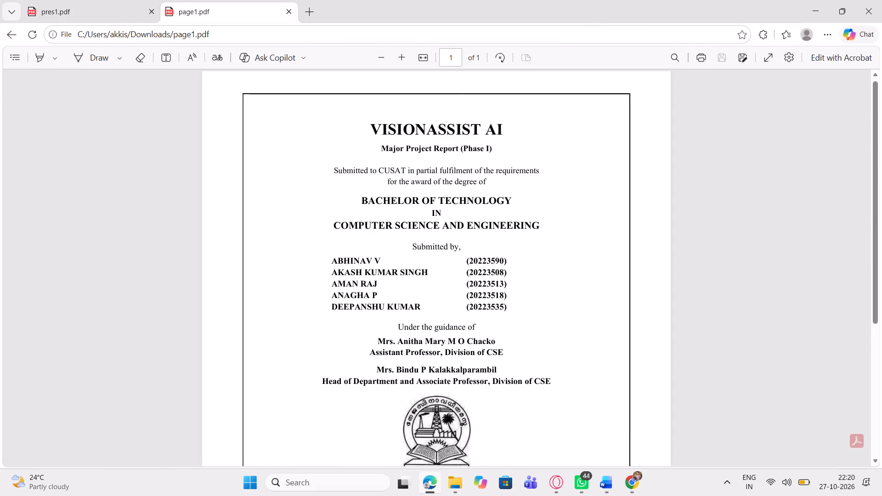
pyautogui.scroll(-4, 347, 227)
pyautogui.click(819, 3)
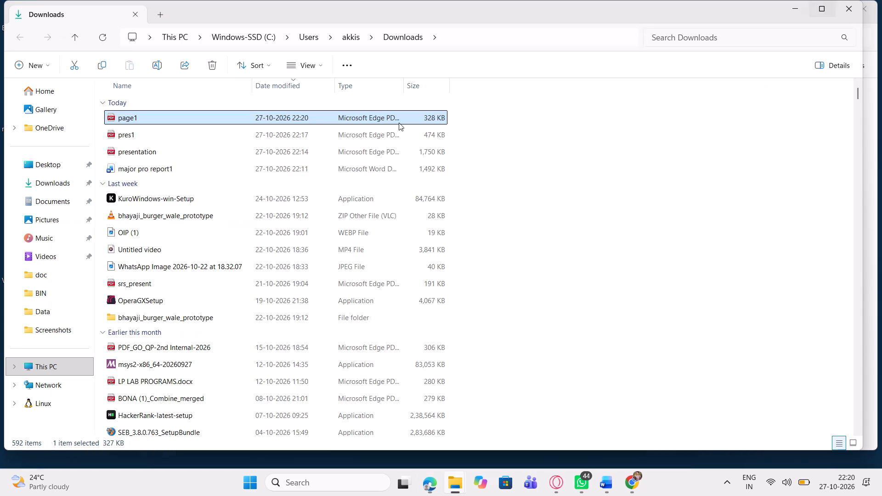
# Open the presentation PDF from Downloads, look through its pages up to the appendices, and return to the folder.
pyautogui.doubleClick(178, 152)
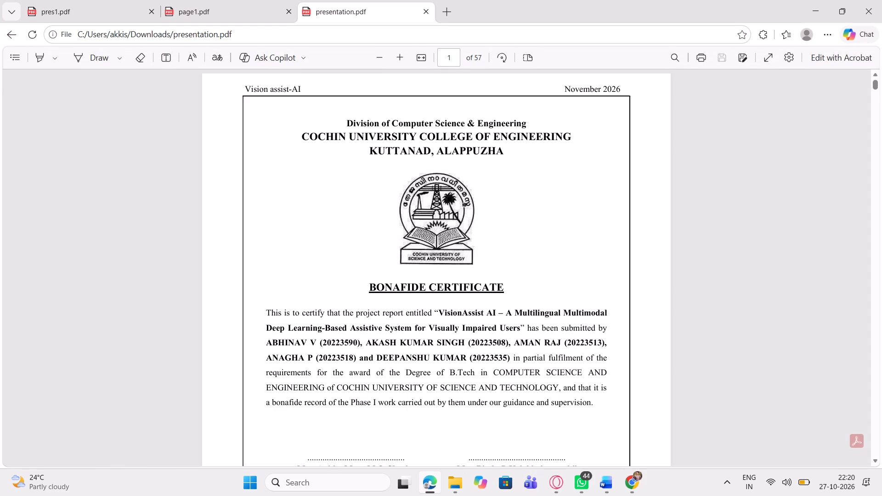
pyautogui.scroll(-20, 282, 355)
pyautogui.scroll(-2, 282, 355)
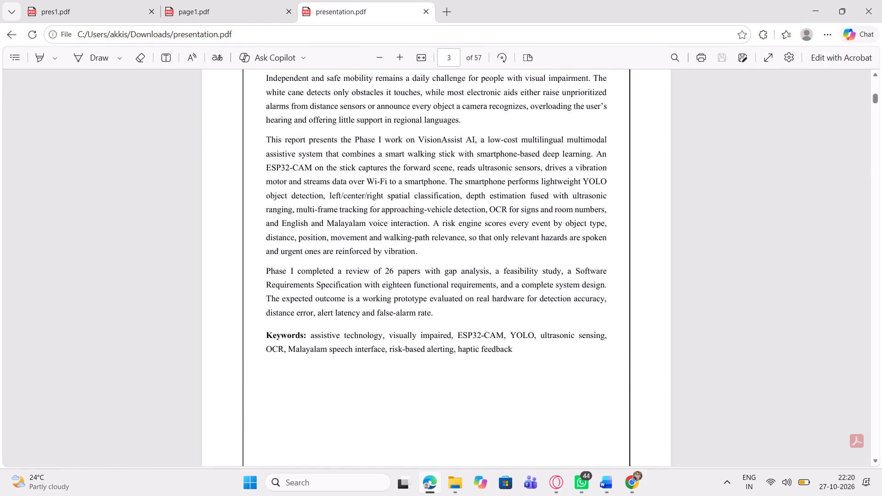
pyautogui.scroll(-20, 282, 355)
pyautogui.scroll(-7, 282, 355)
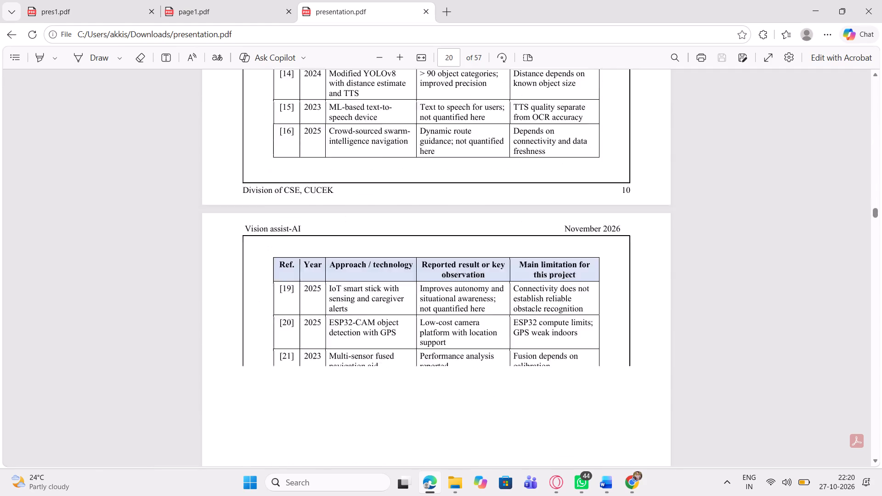
pyautogui.scroll(-20, 282, 355)
pyautogui.scroll(-3, 282, 355)
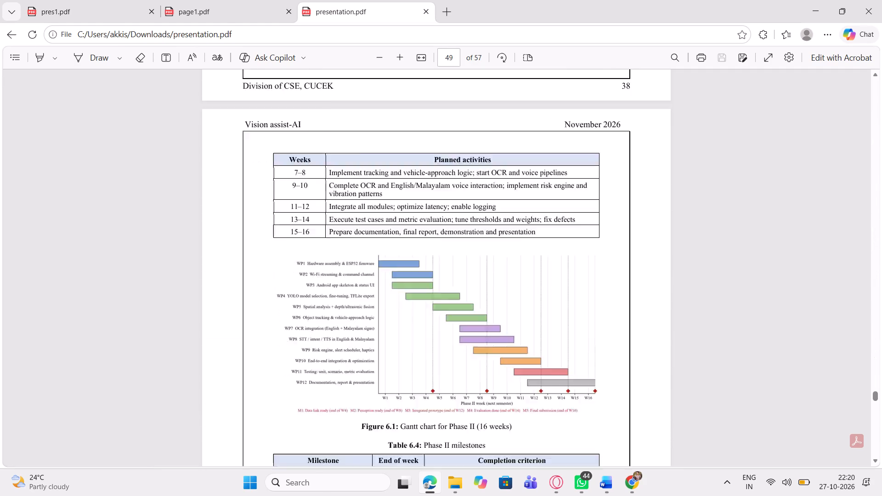
pyautogui.scroll(17, 282, 355)
pyautogui.scroll(-20, 282, 355)
pyautogui.scroll(-8, 282, 355)
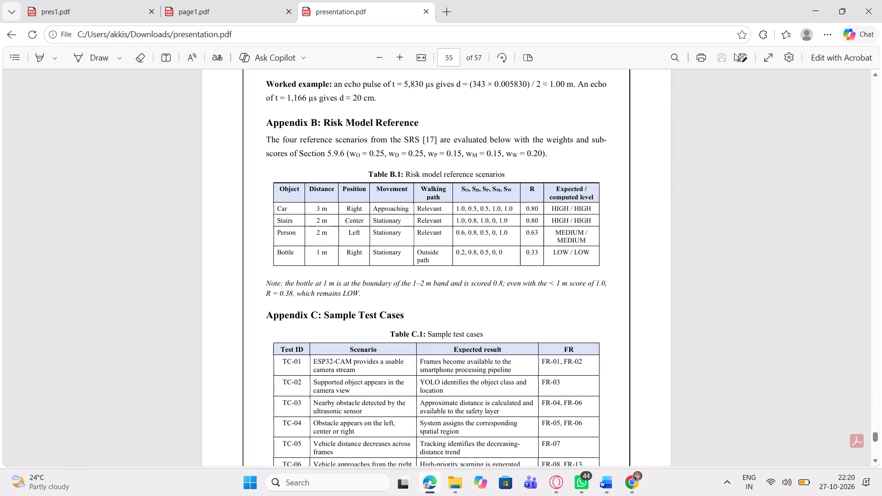
pyautogui.click(816, 5)
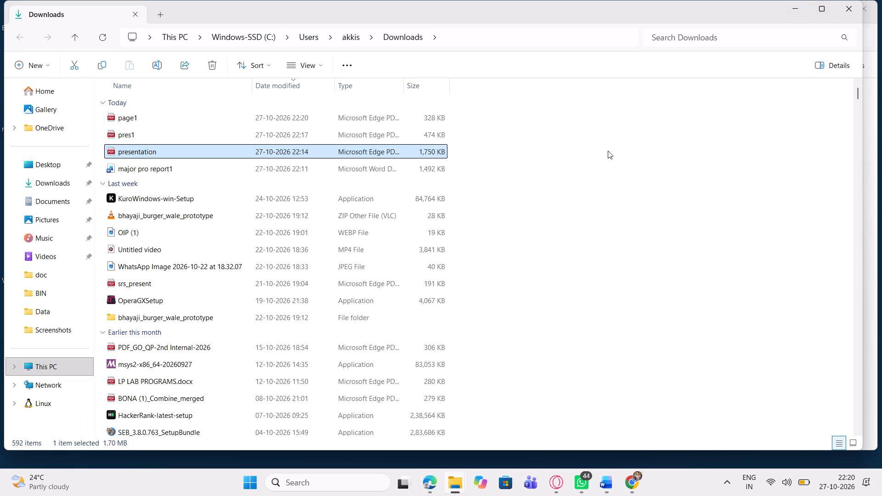
# Open the presentation PDF from Downloads again and review it from the appendices back to its first page.
pyautogui.doubleClick(219, 144)
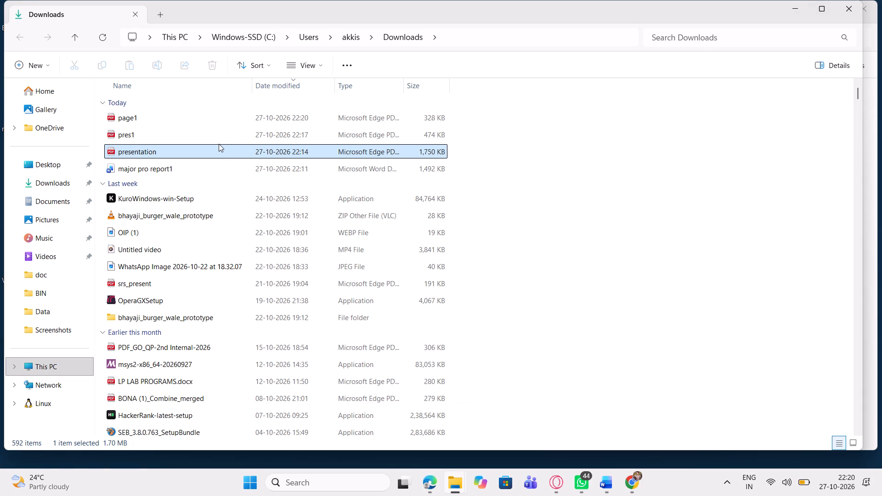
pyautogui.doubleClick(216, 152)
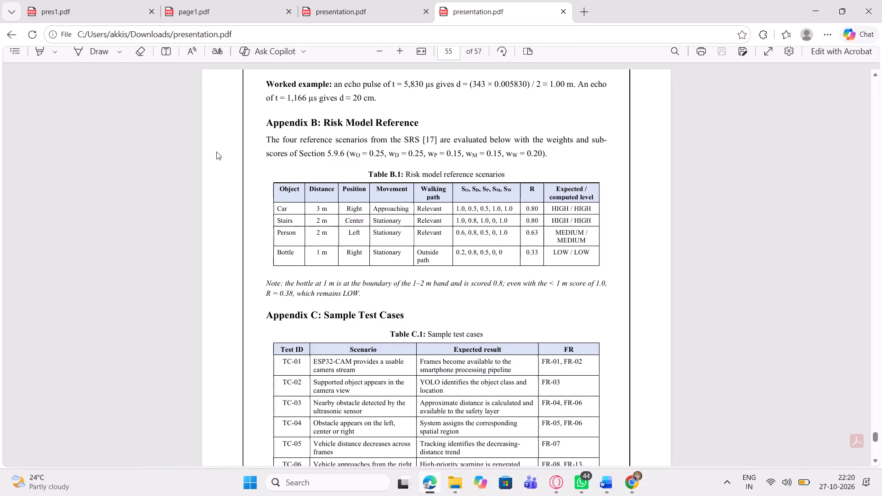
pyautogui.scroll(11, 447, 265)
pyautogui.scroll(15, 447, 265)
pyautogui.scroll(20, 447, 265)
pyautogui.scroll(6, 447, 265)
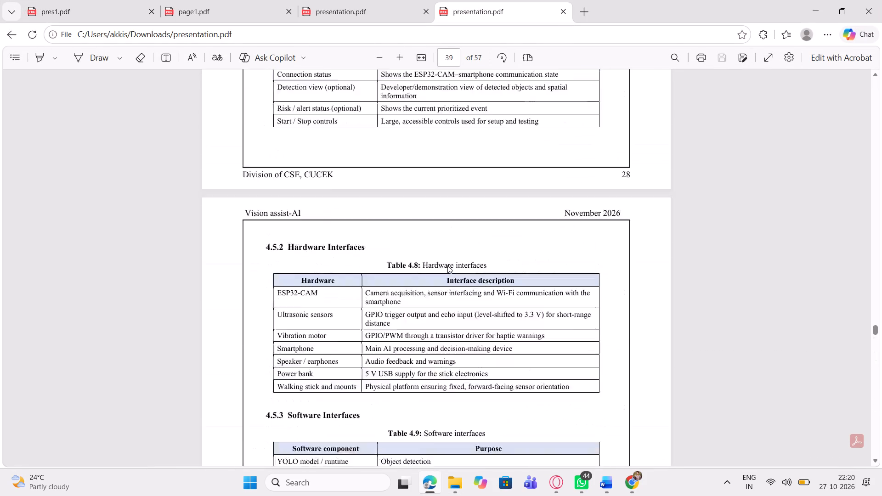
pyautogui.scroll(8, 447, 265)
pyautogui.scroll(20, 447, 265)
pyautogui.scroll(20, 447, 265)
pyautogui.scroll(5, 447, 265)
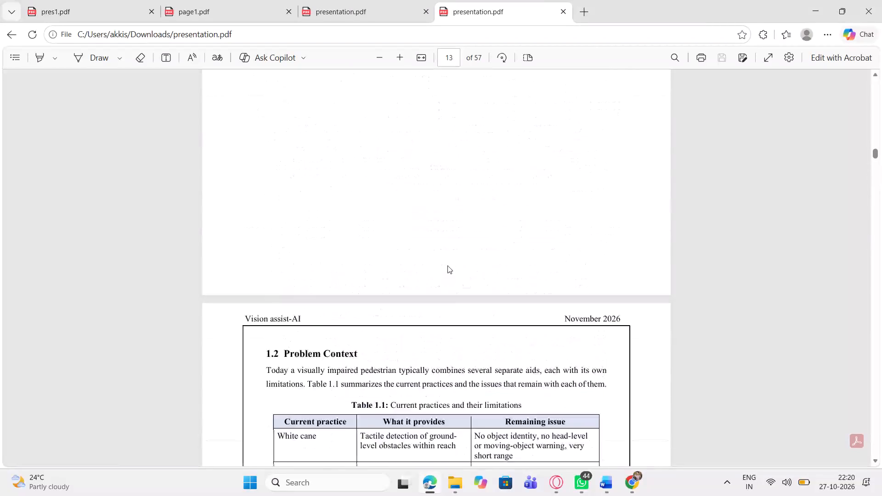
pyautogui.scroll(19, 447, 265)
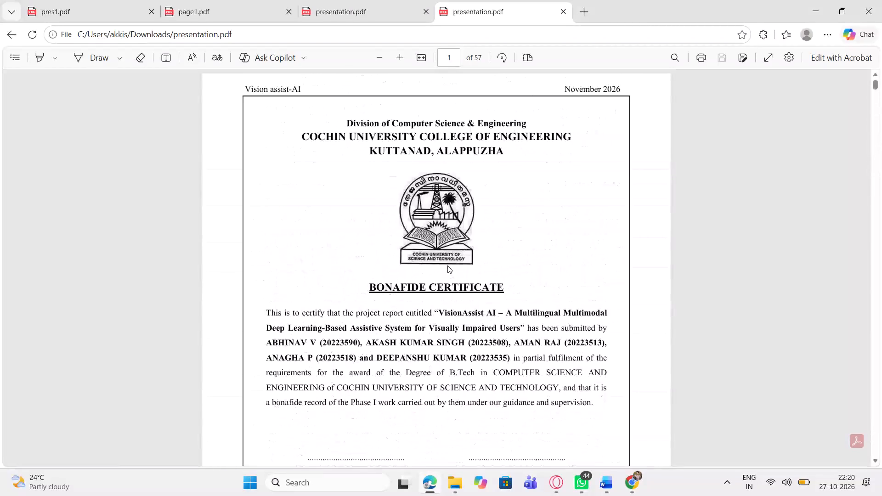
# Review the presentation PDF from the bonafide certificate through the end of its table of contents.
pyautogui.scroll(-2, 447, 265)
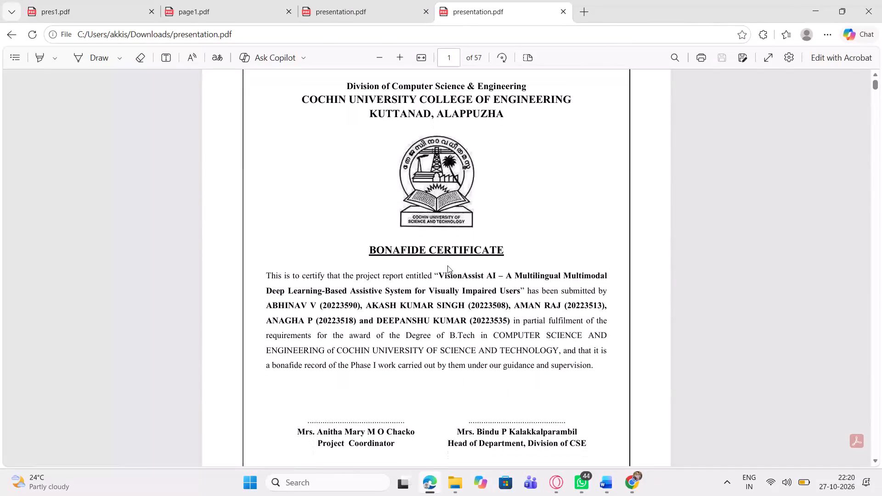
pyautogui.scroll(-1, 447, 265)
pyautogui.scroll(1, 447, 265)
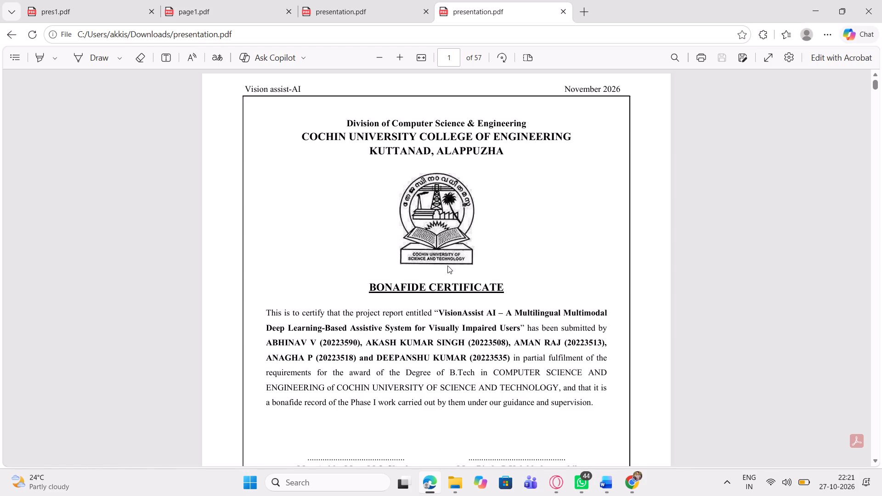
pyautogui.scroll(3, 447, 265)
pyautogui.scroll(-13, 447, 265)
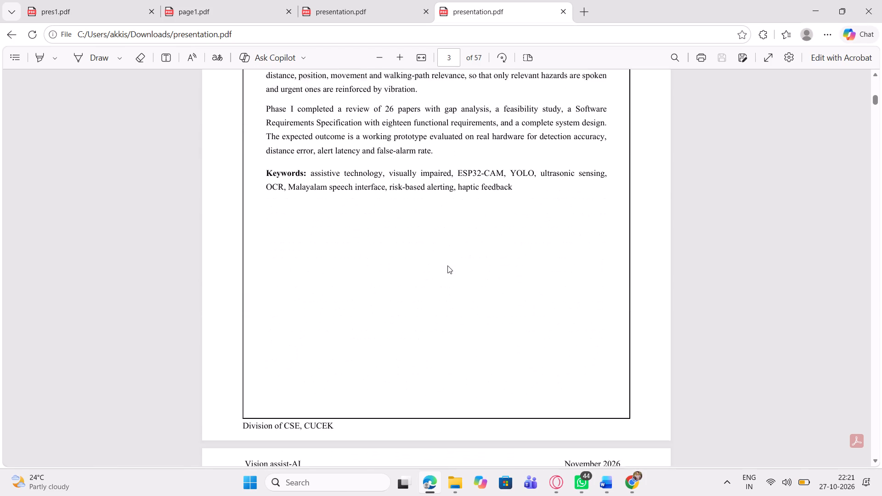
pyautogui.scroll(-3, 447, 265)
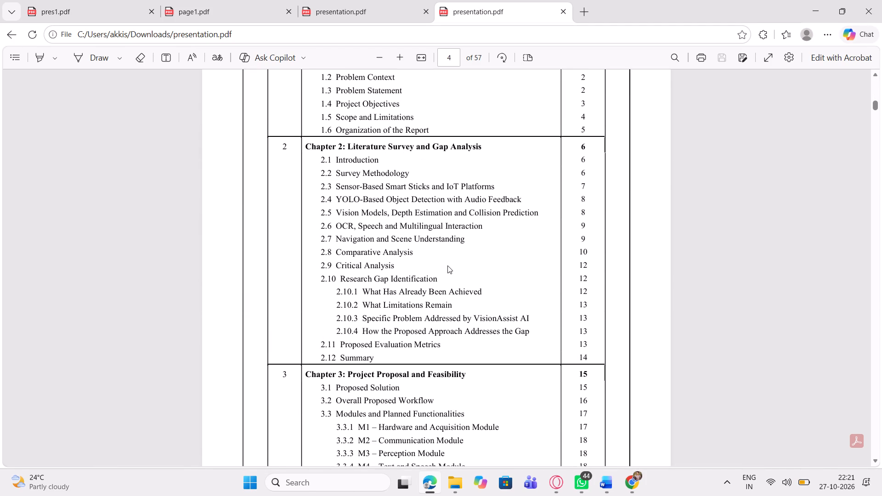
pyautogui.scroll(-3, 447, 265)
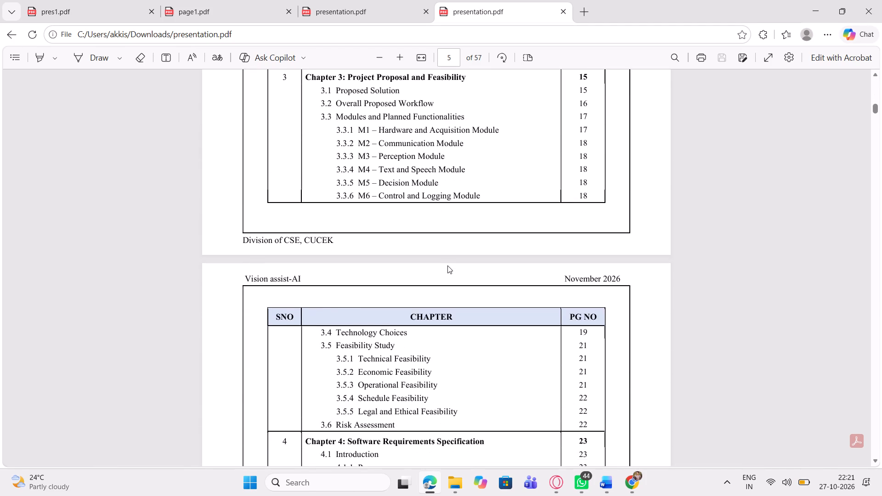
pyautogui.scroll(-4, 447, 265)
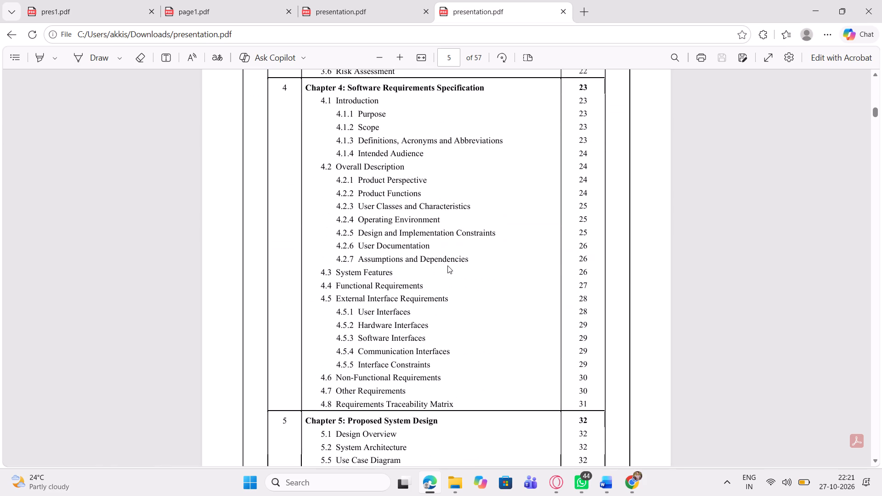
pyautogui.scroll(-3, 447, 265)
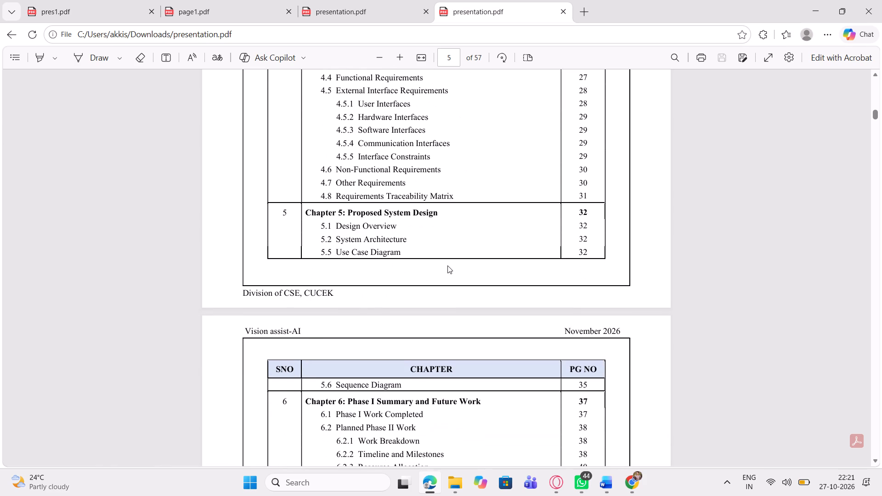
pyautogui.scroll(-3, 447, 265)
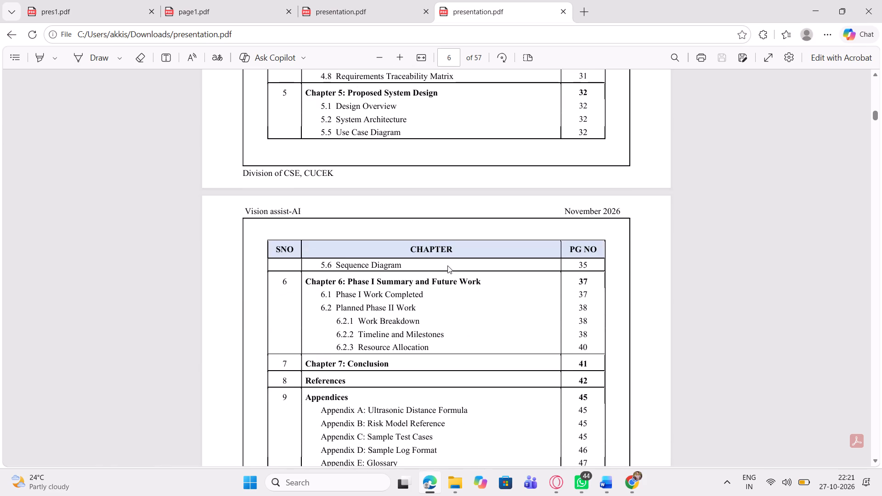
pyautogui.scroll(-1, 447, 265)
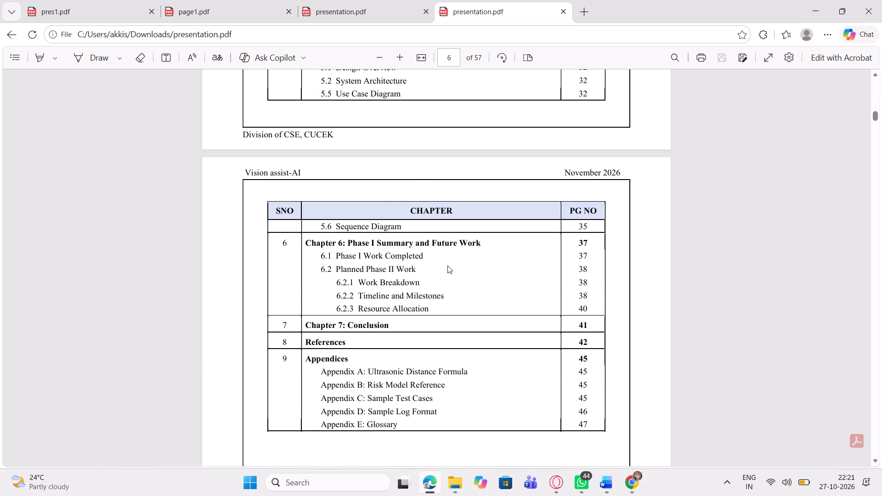
pyautogui.scroll(-1, 447, 265)
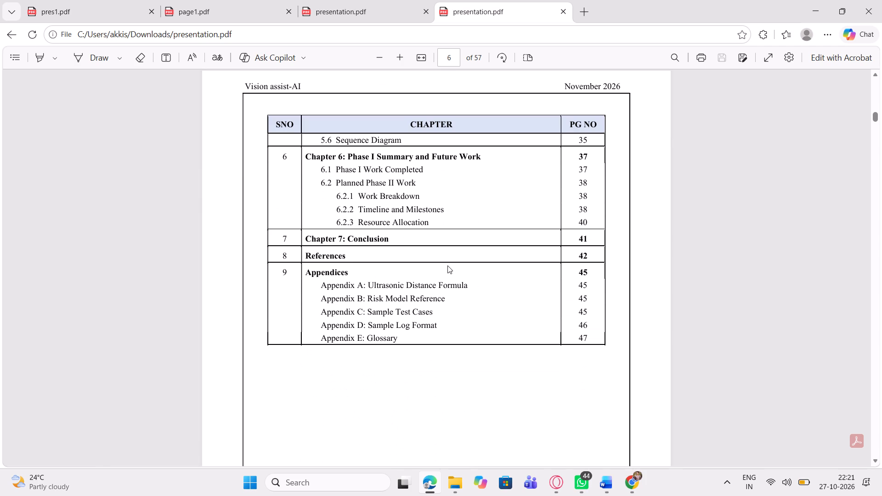
pyautogui.scroll(-5, 447, 265)
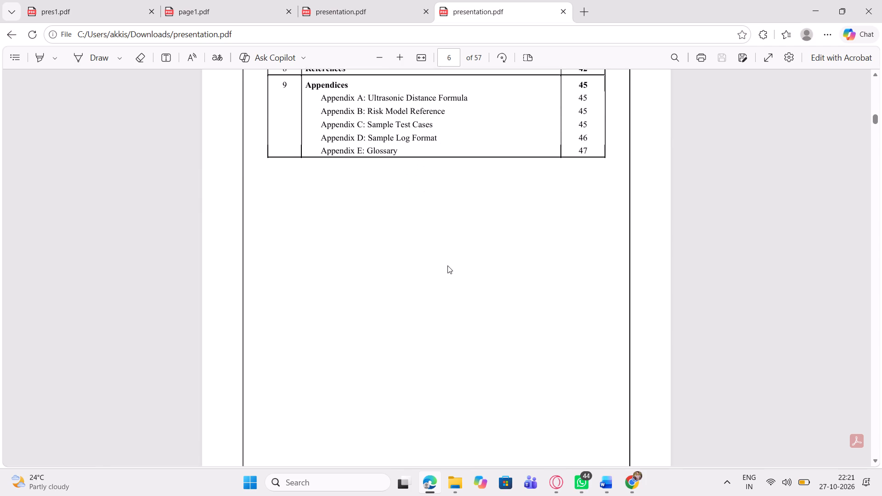
# Check the list of figures, list of tables and abbreviations pages in the presentation PDF.
pyautogui.scroll(-2, 447, 265)
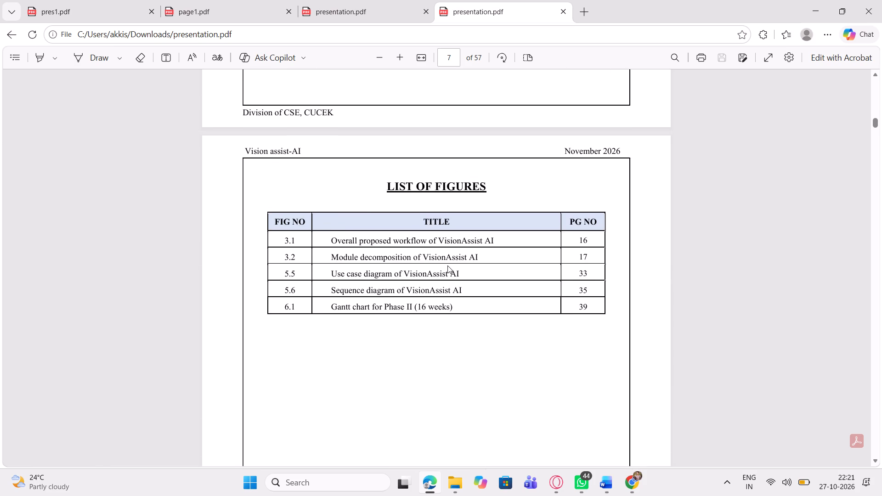
pyautogui.scroll(-10, 447, 265)
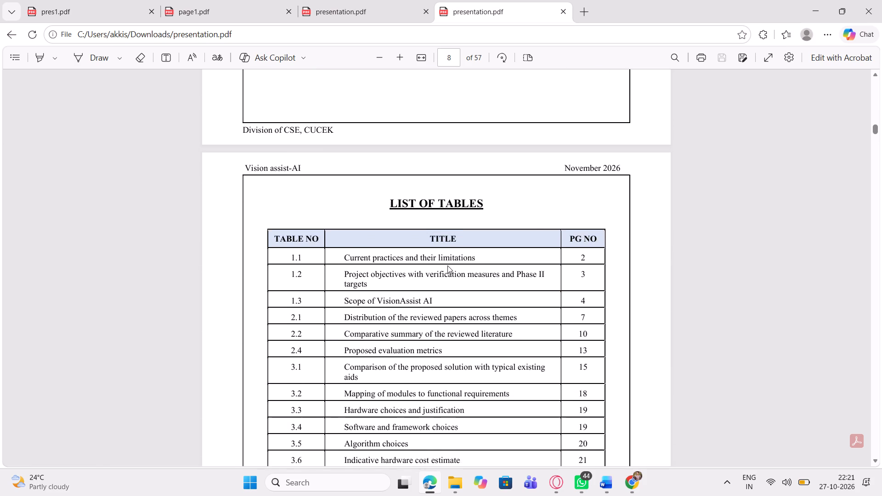
pyautogui.scroll(-2, 447, 265)
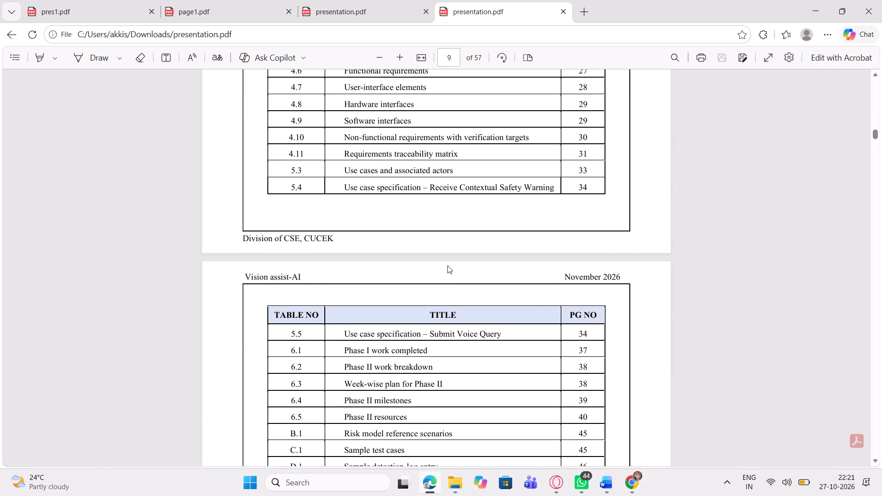
pyautogui.scroll(4, 447, 265)
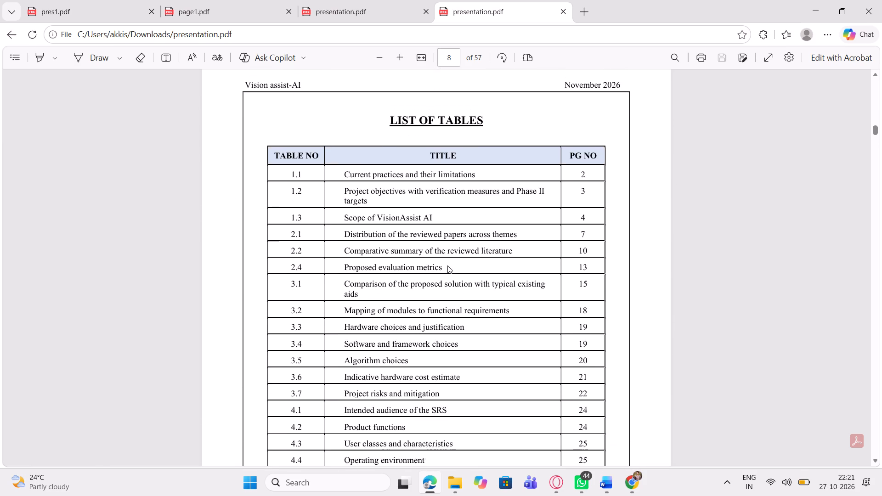
pyautogui.scroll(1, 447, 265)
pyautogui.scroll(-8, 447, 265)
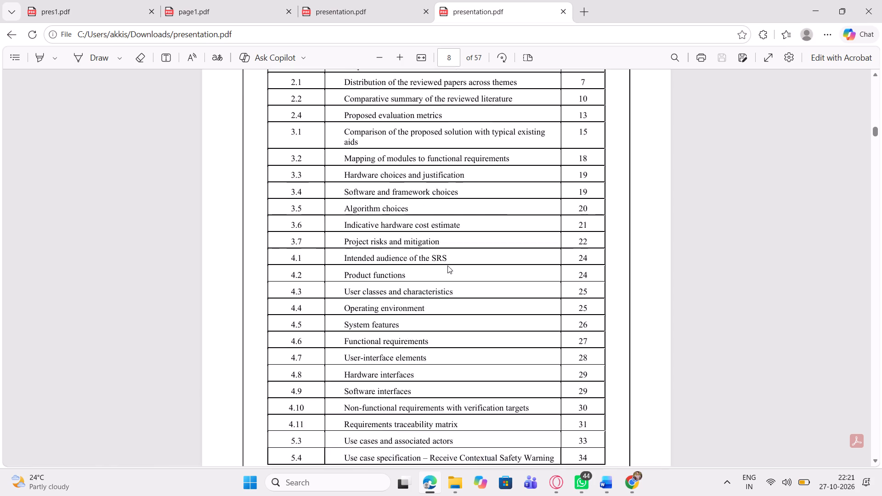
pyautogui.scroll(-9, 447, 265)
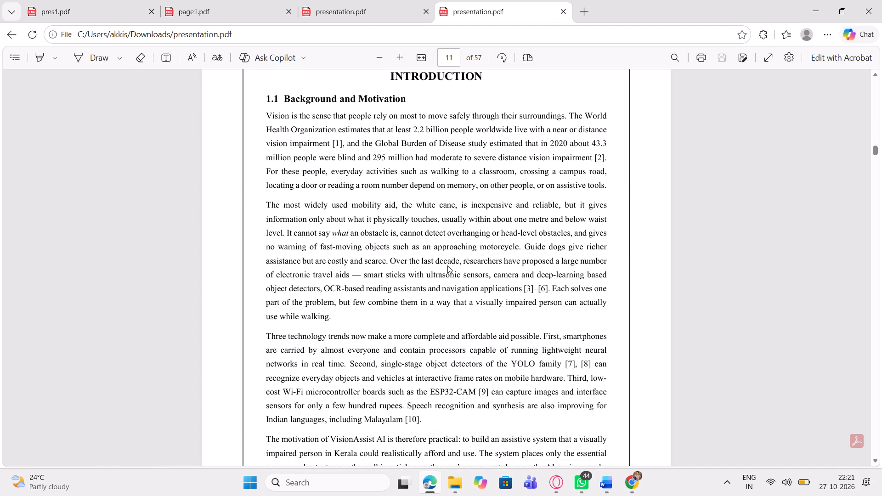
pyautogui.scroll(9, 447, 265)
pyautogui.scroll(-4, 447, 265)
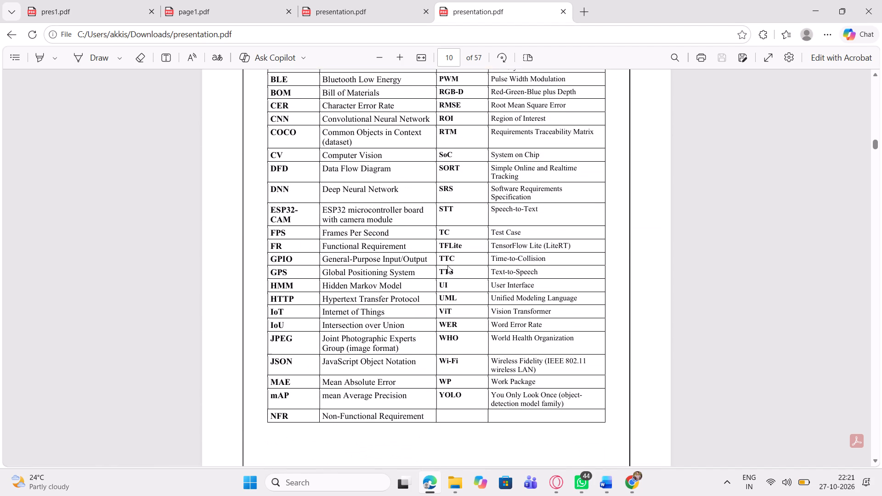
pyautogui.scroll(-1, 447, 265)
# Arrange the presentation PDF side by side with the major pro report1 Word document.
pyautogui.press('super+Left')
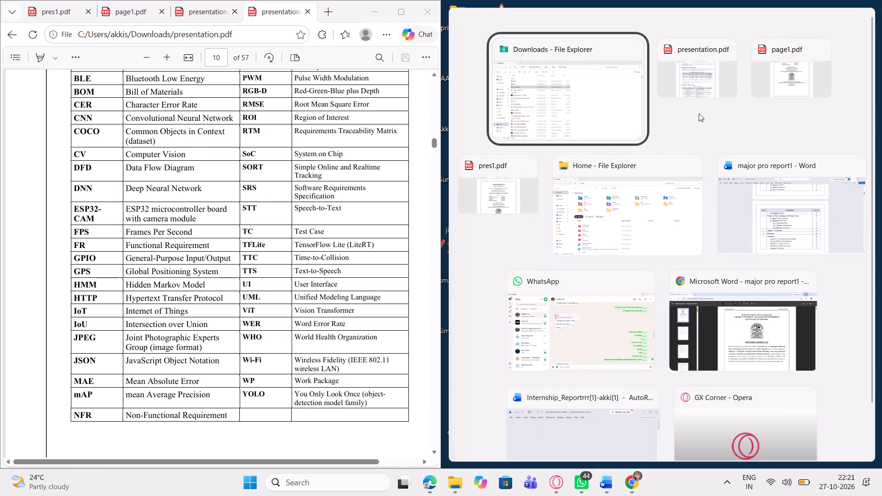
pyautogui.click(772, 237)
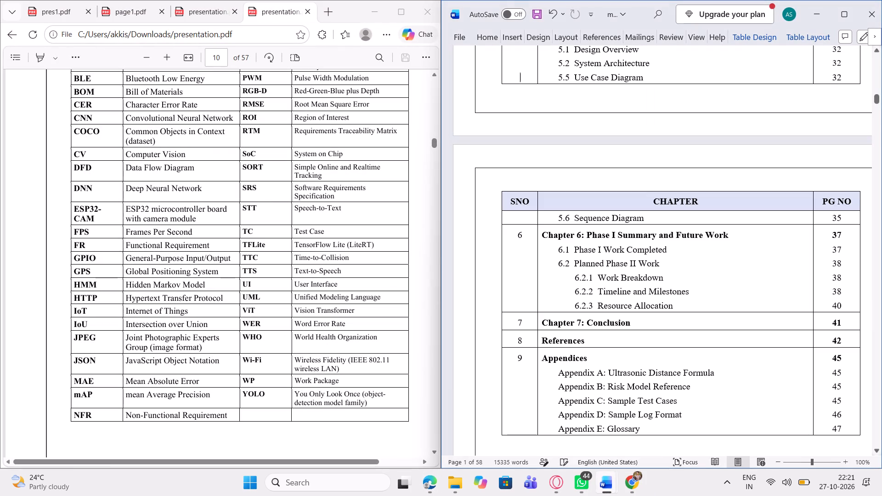
# Bring both documents back to their opening pages and compare the bonafide certificate in the PDF with the Word report.
pyautogui.scroll(7, 712, 259)
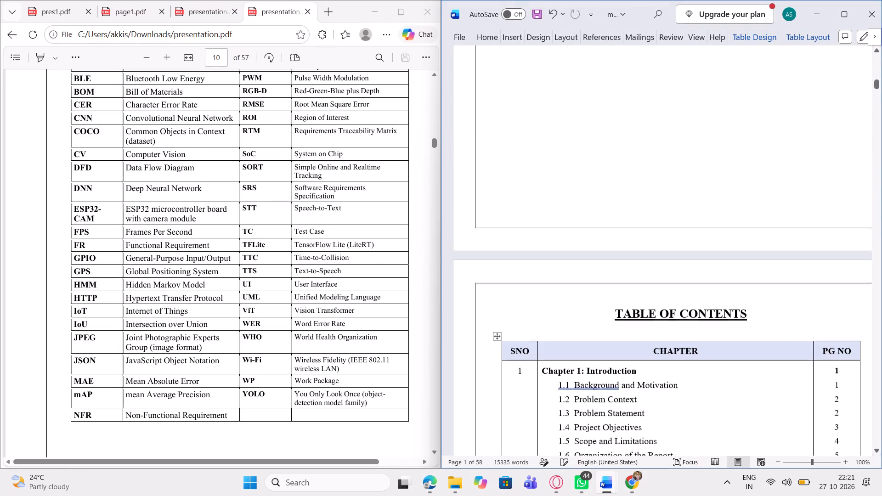
pyautogui.scroll(1, 712, 259)
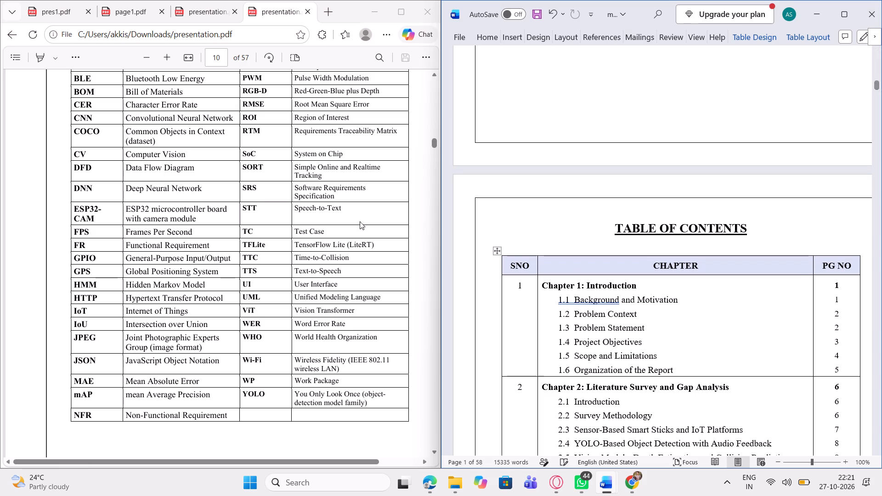
pyautogui.scroll(20, 316, 236)
pyautogui.scroll(9, 316, 236)
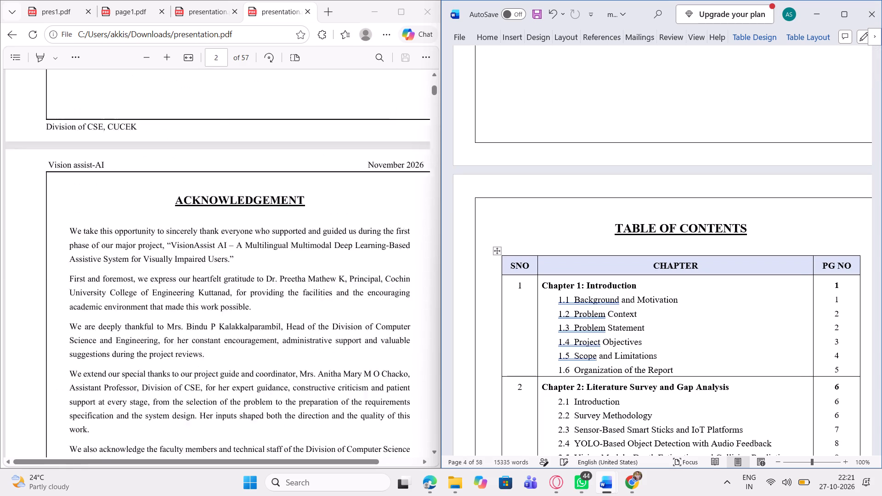
pyautogui.scroll(10, 316, 236)
pyautogui.scroll(-1, 316, 236)
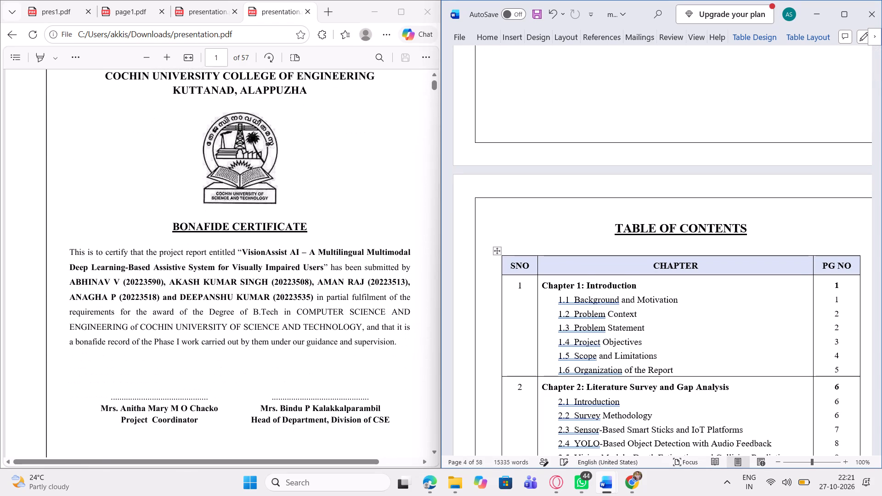
pyautogui.scroll(-1, 316, 236)
pyautogui.scroll(13, 596, 288)
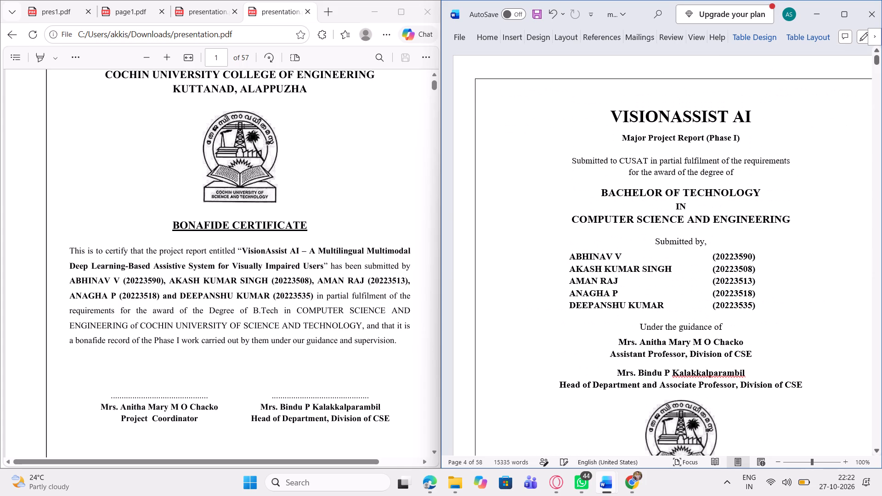
pyautogui.scroll(-1, 596, 288)
pyautogui.scroll(-5, 655, 296)
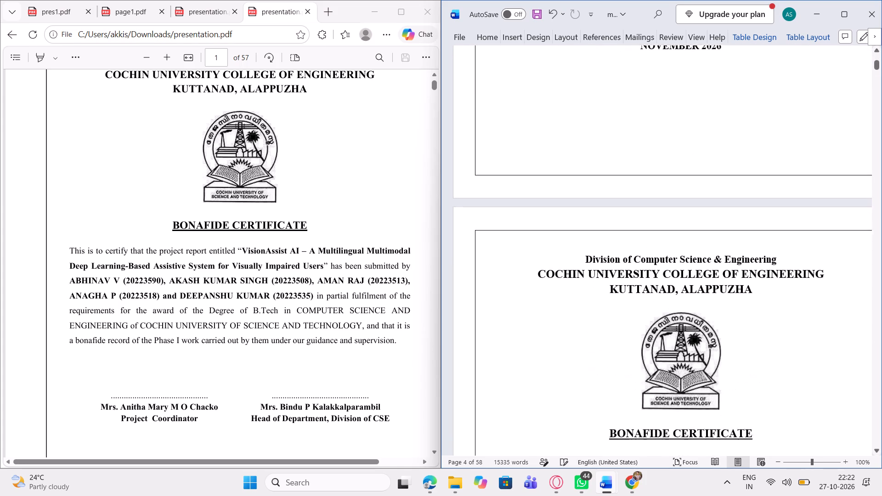
pyautogui.scroll(-4, 655, 296)
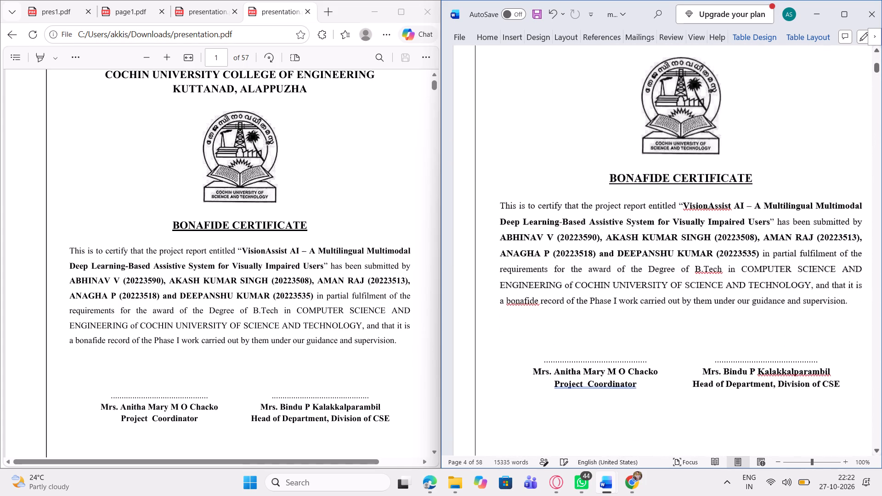
pyautogui.scroll(-2, 655, 296)
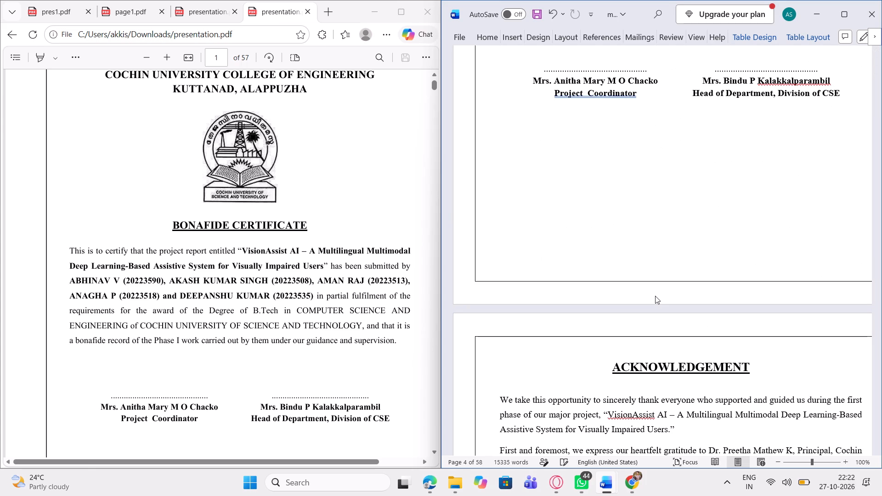
# Move the Word report on past the acknowledgement and examine the chapter 1 to 3 entries in its table of contents.
pyautogui.click(655, 296)
pyautogui.scroll(-5, 655, 296)
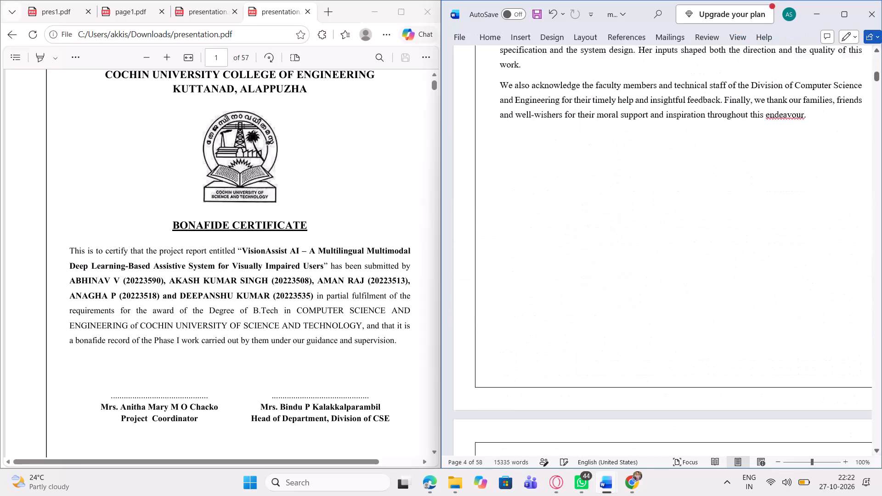
pyautogui.scroll(-5, 655, 296)
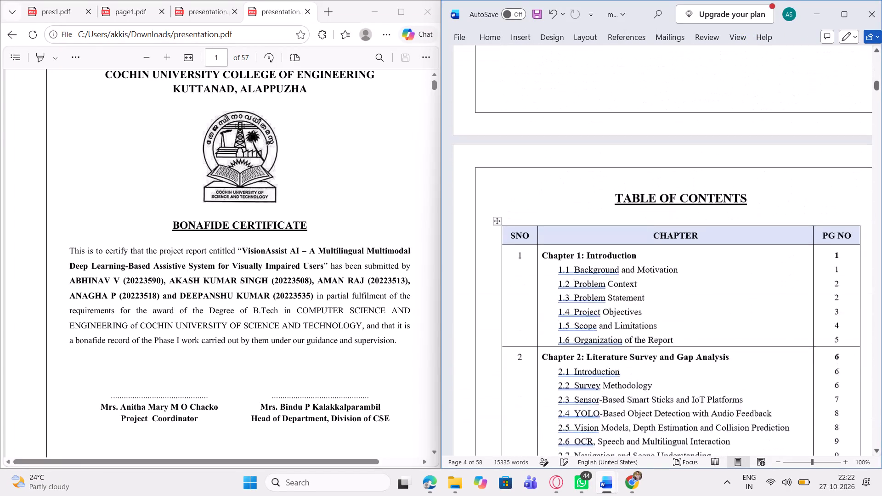
pyautogui.scroll(-1, 655, 296)
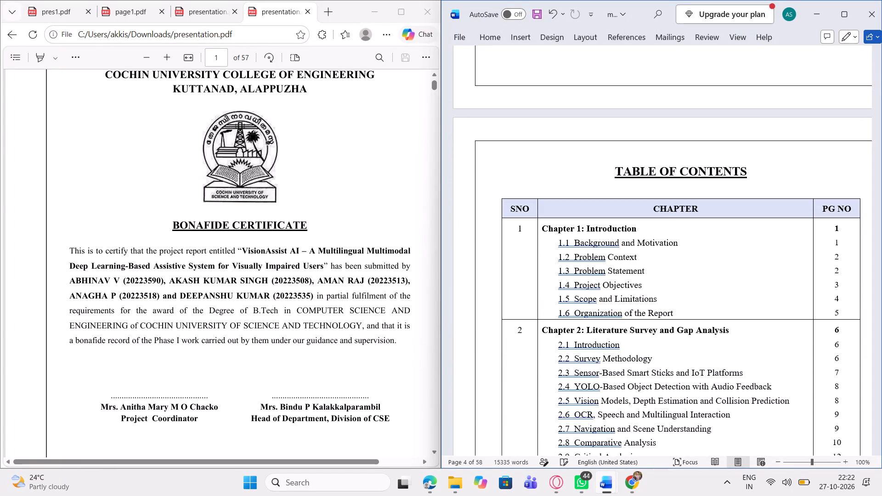
pyautogui.scroll(-2, 384, 313)
pyautogui.scroll(-1, 688, 259)
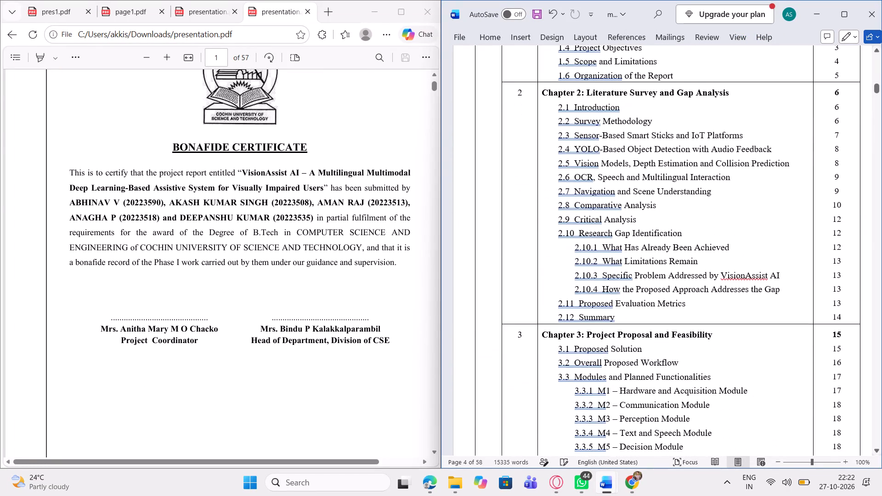
pyautogui.scroll(-2, 688, 259)
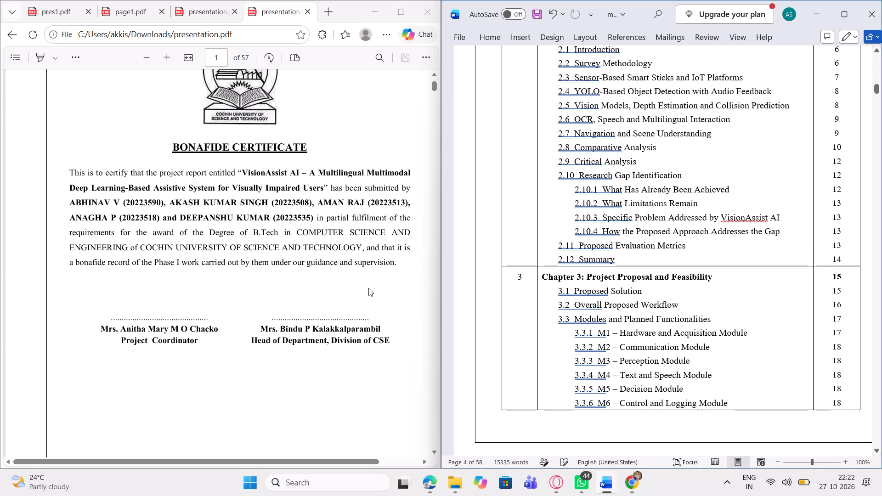
# Look through the presentation PDF's front matter from the acknowledgement to the list of figures and list of tables.
pyautogui.scroll(-7, 321, 299)
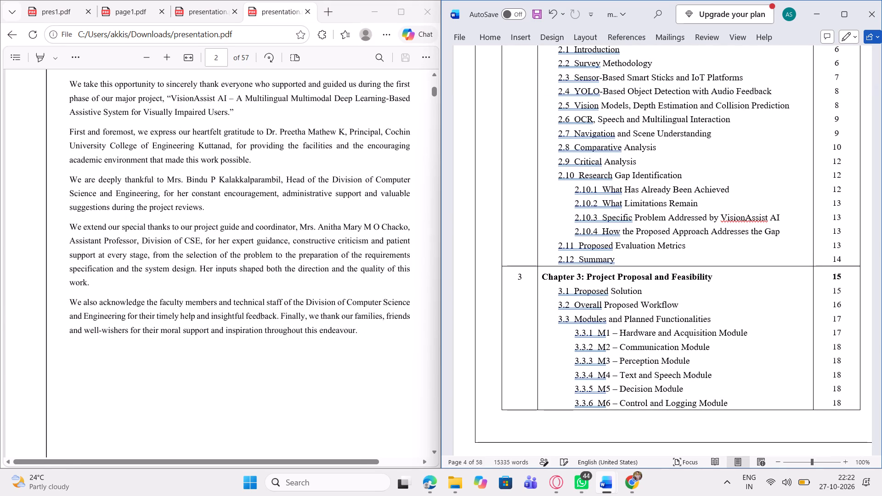
pyautogui.scroll(-11, 321, 299)
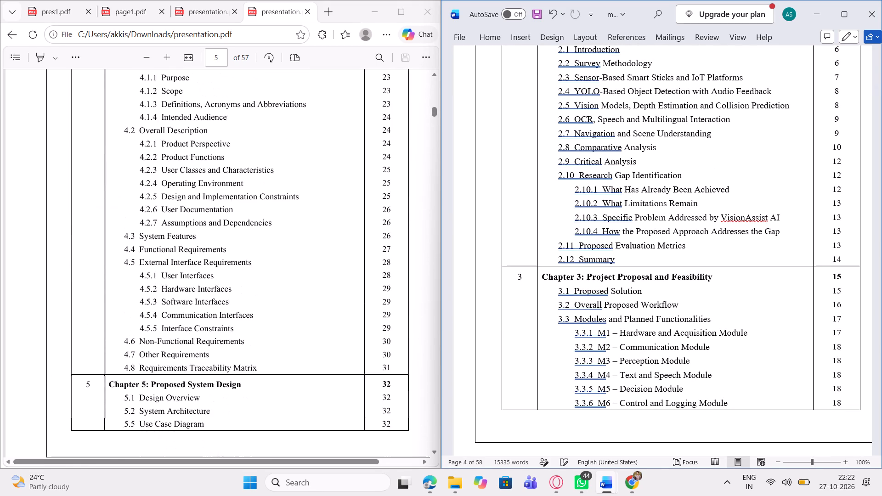
pyautogui.scroll(-10, 321, 299)
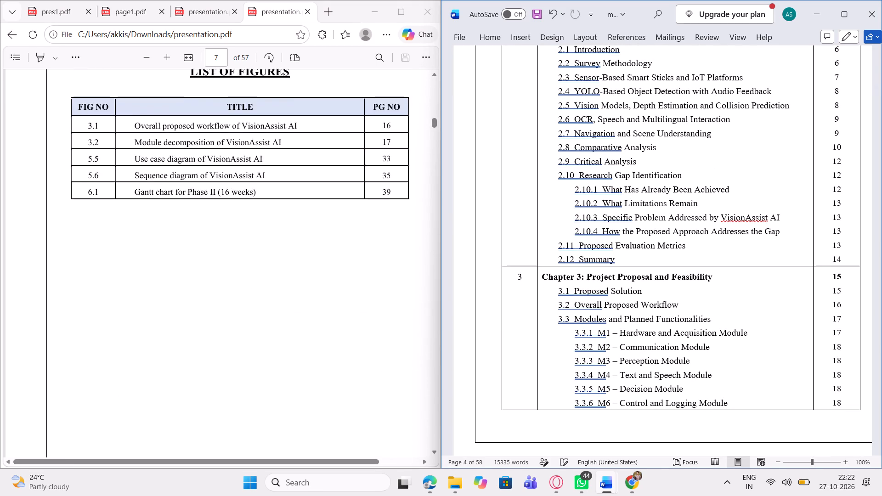
pyautogui.scroll(-6, 321, 299)
pyautogui.scroll(1, 321, 299)
pyautogui.scroll(-1, 321, 299)
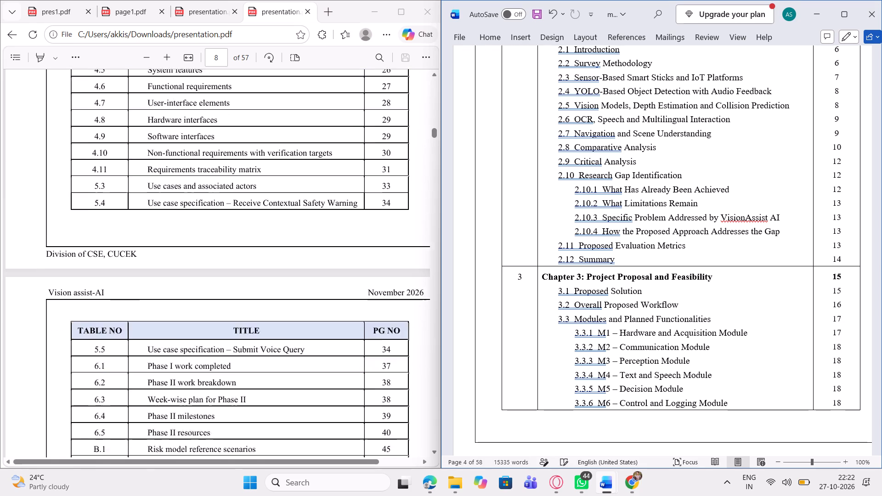
# Skim Chapter 1 of the presentation PDF, from the problem statement and objectives to the organization of the report.
pyautogui.scroll(-12, 321, 299)
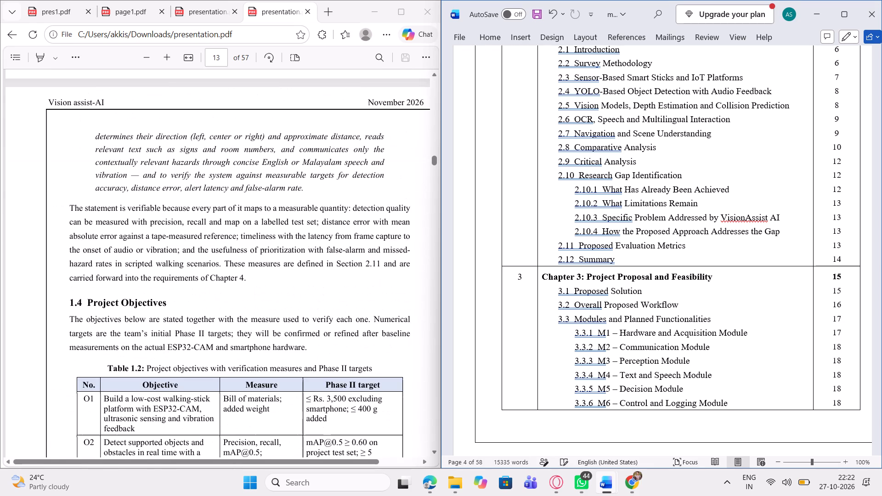
pyautogui.scroll(1, 321, 299)
pyautogui.scroll(-6, 321, 299)
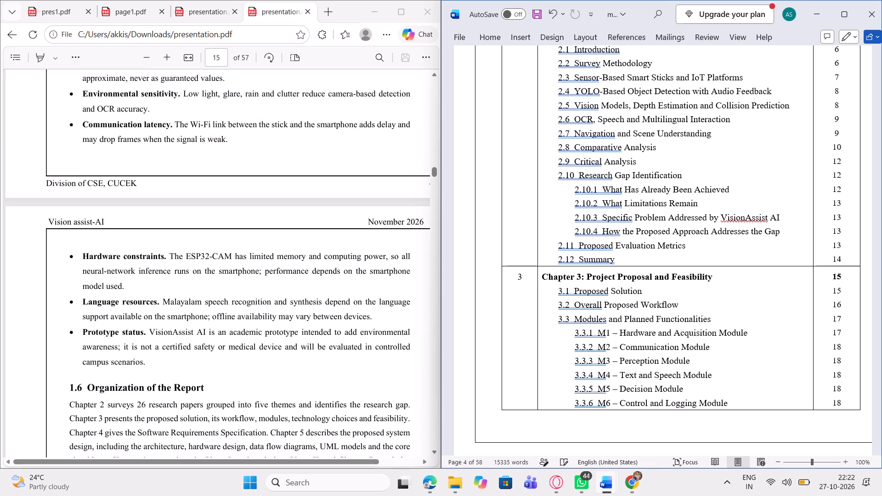
pyautogui.scroll(-6, 321, 299)
# Check sections 2.1 to 2.6 of Chapter 2 in the presentation PDF against the Word report's table of contents.
pyautogui.scroll(-1, 321, 299)
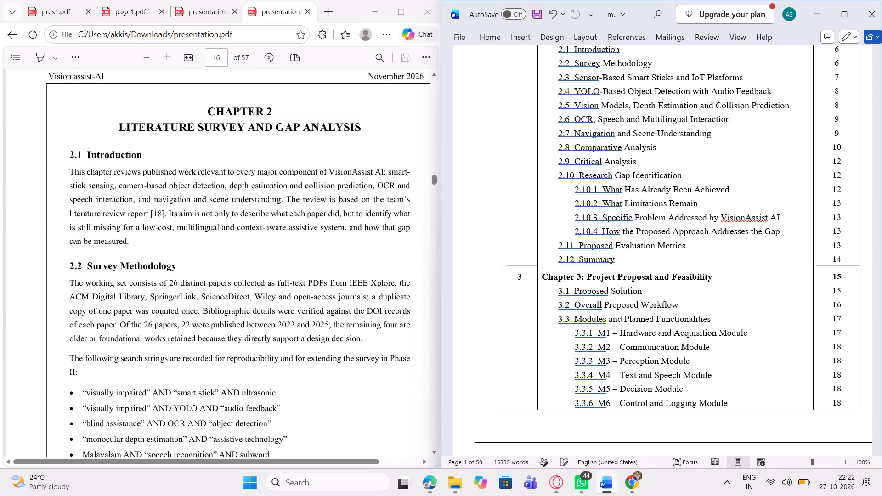
pyautogui.scroll(2, 569, 206)
pyautogui.scroll(-1, 273, 227)
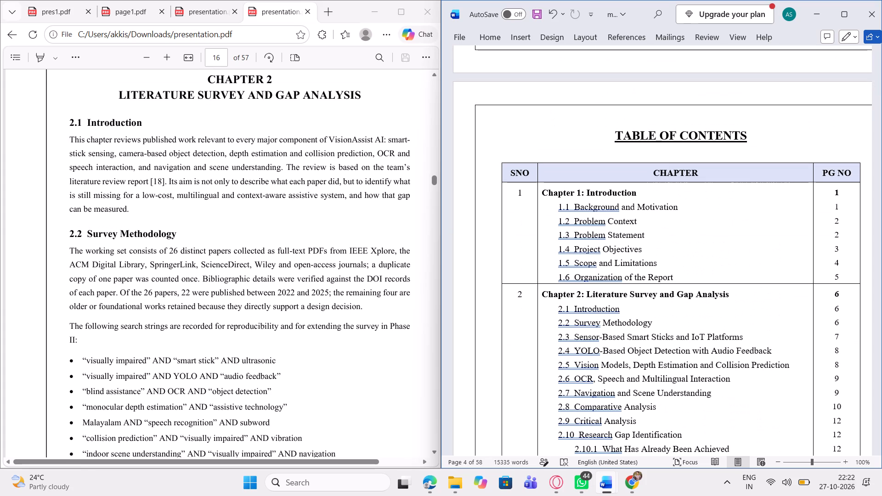
pyautogui.scroll(-4, 273, 227)
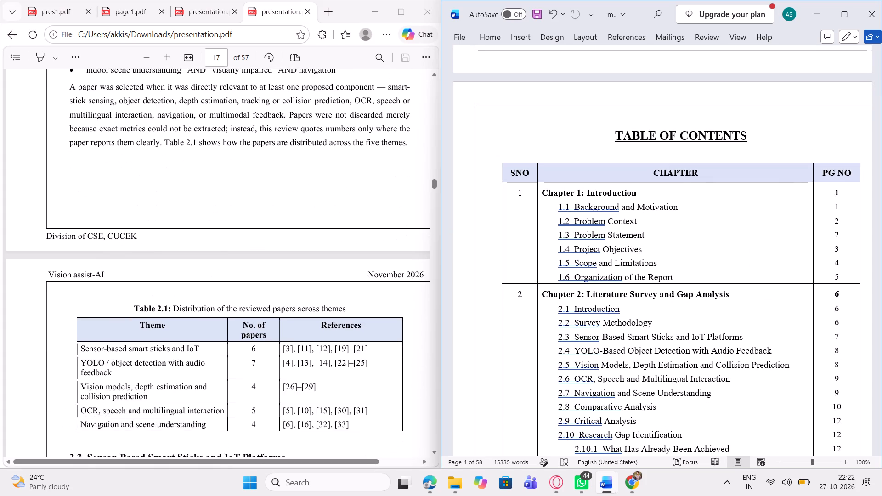
pyautogui.scroll(-4, 273, 227)
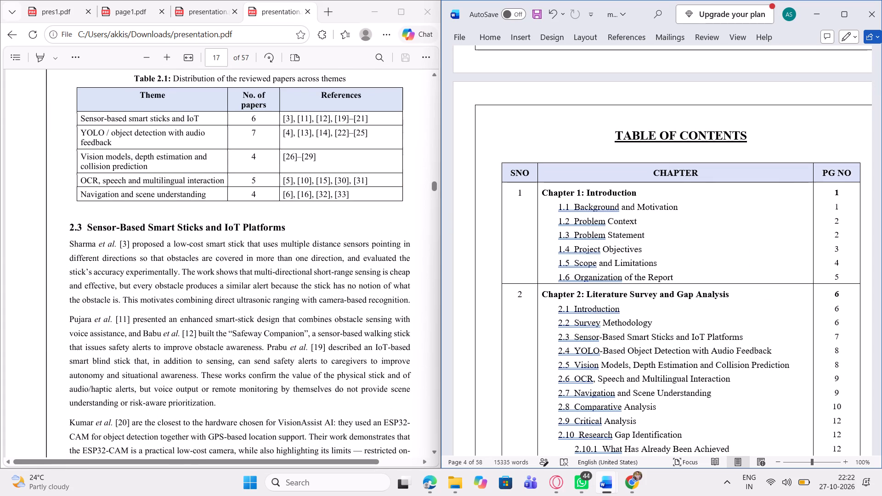
pyautogui.scroll(-5, 273, 227)
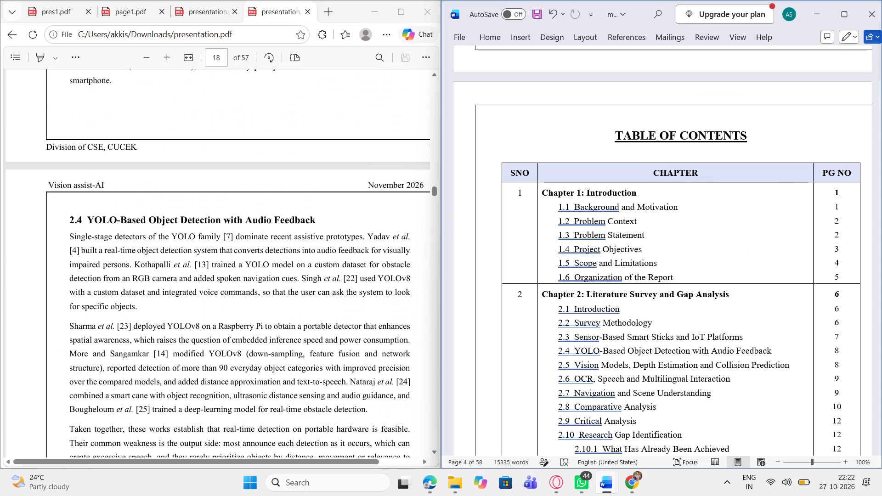
pyautogui.scroll(-4, 273, 227)
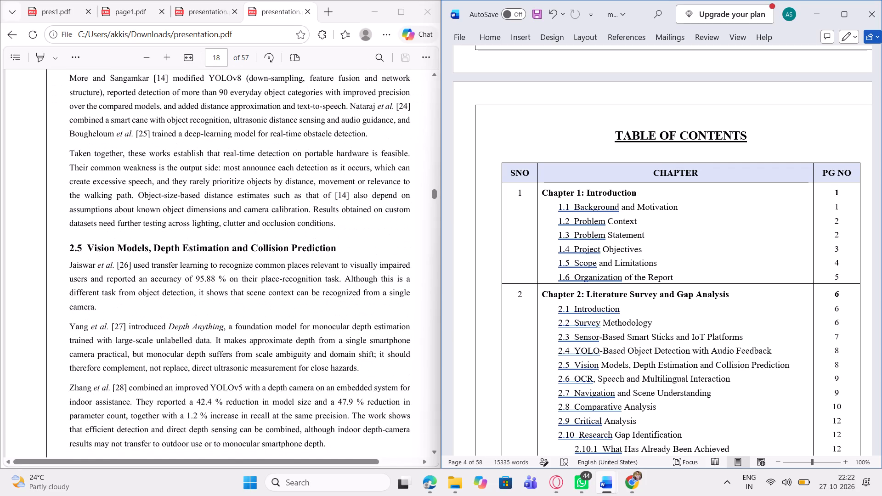
pyautogui.scroll(-4, 273, 227)
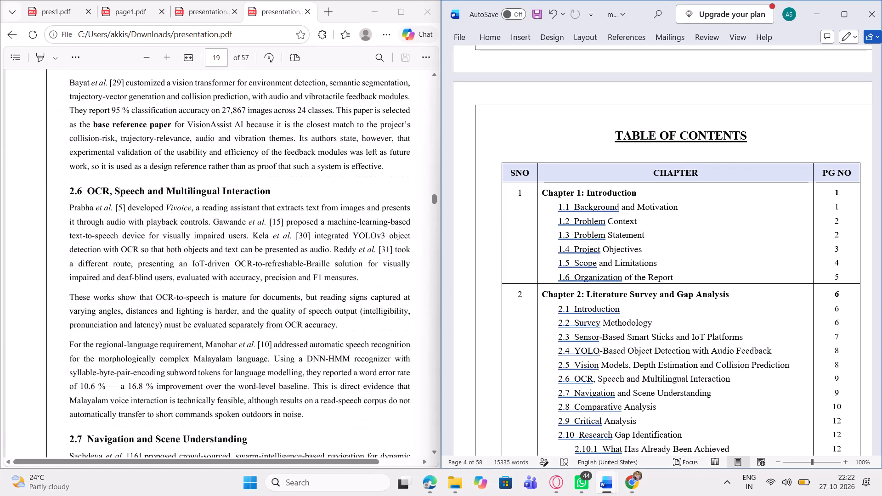
# Review sections 2.7 to 2.11 of the presentation PDF, including the comparative literature table, critical analysis and proposed evaluation metrics.
pyautogui.scroll(-4, 273, 227)
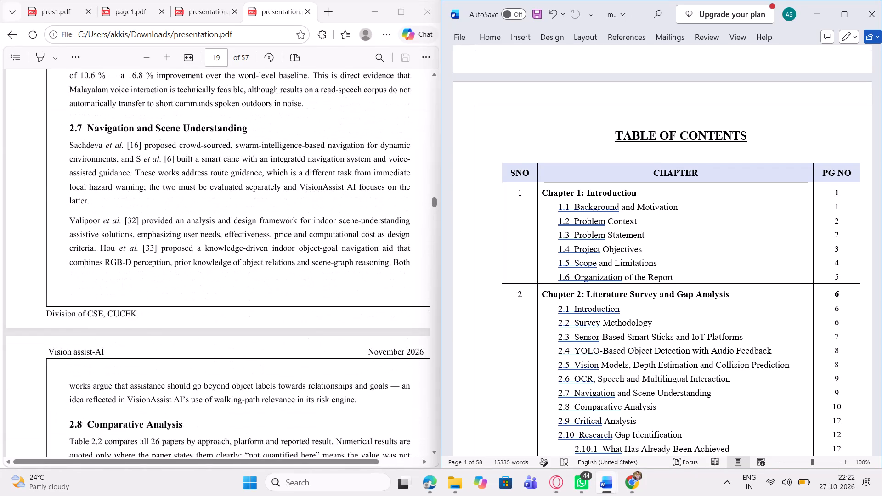
pyautogui.scroll(-3, 273, 227)
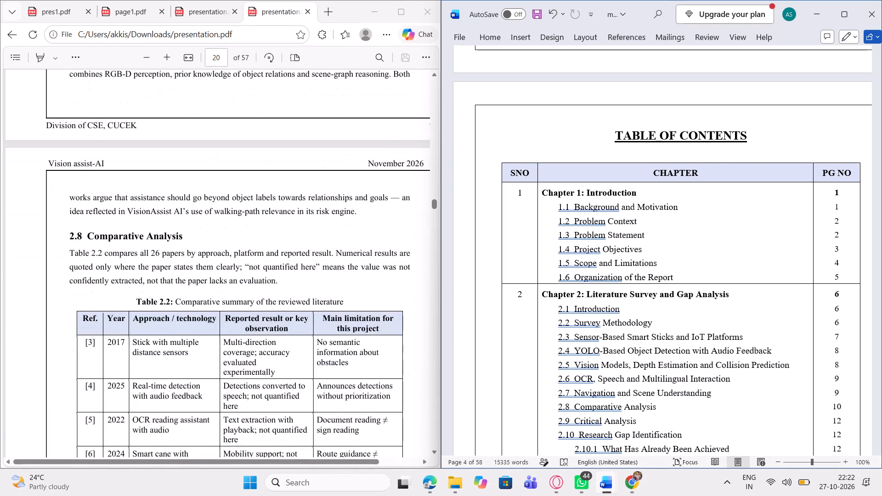
pyautogui.scroll(-6, 273, 227)
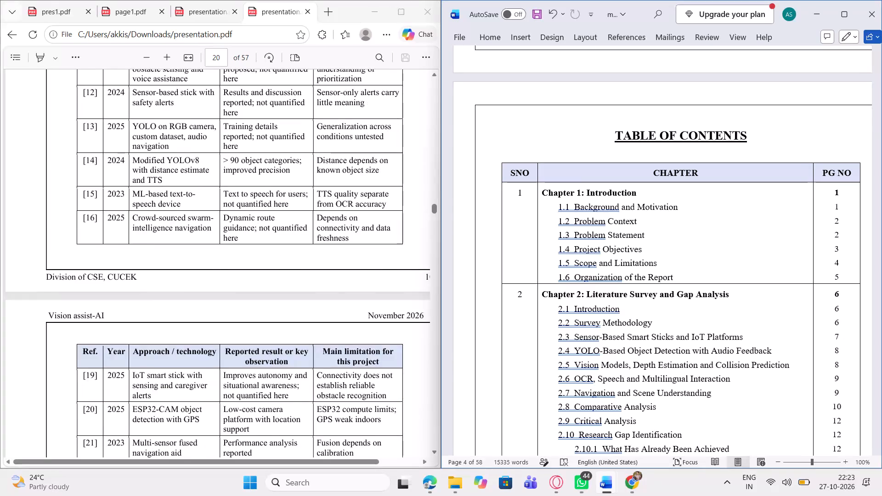
pyautogui.scroll(-7, 273, 227)
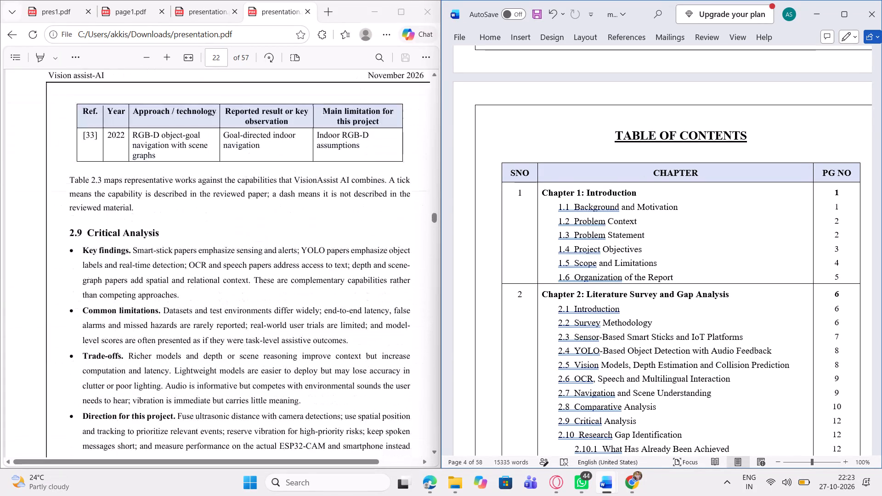
pyautogui.scroll(-7, 273, 227)
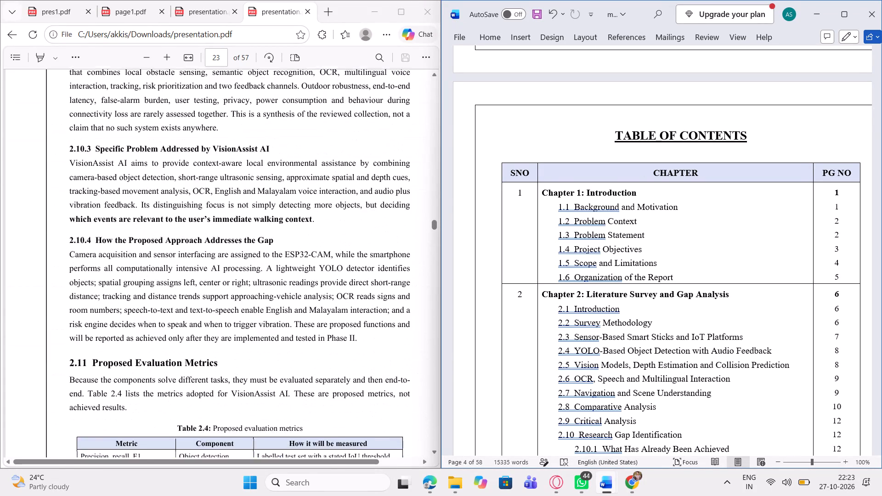
pyautogui.scroll(-3, 273, 227)
pyautogui.scroll(2, 273, 227)
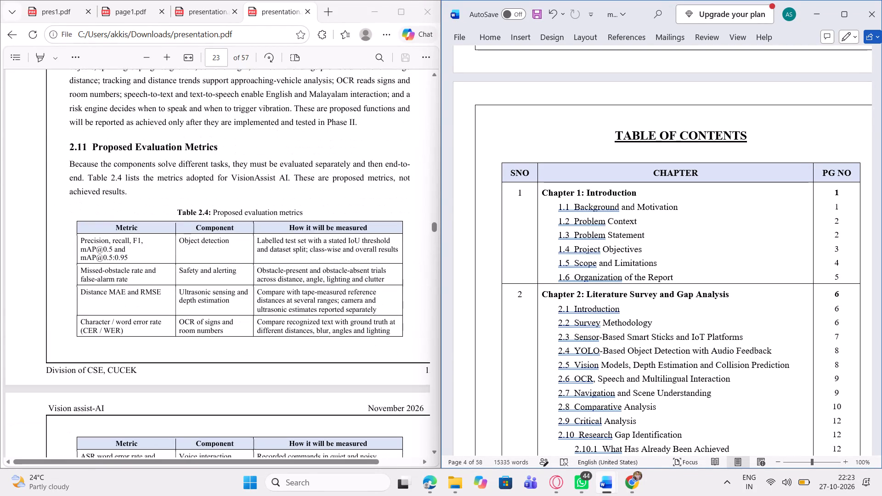
pyautogui.scroll(2, 273, 227)
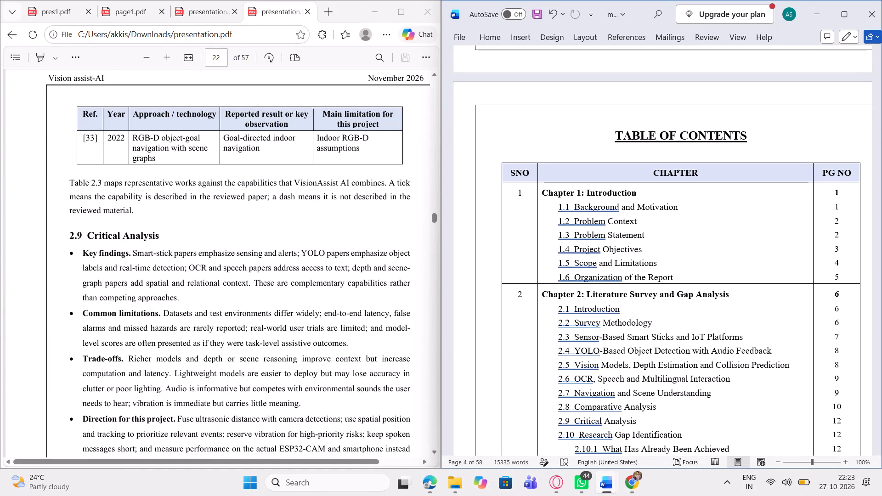
# Compare the Chapter 3 opening page and its footer page number in the PDF with the Chapter 3 entries in Word's table of contents.
pyautogui.scroll(-11, 195, 276)
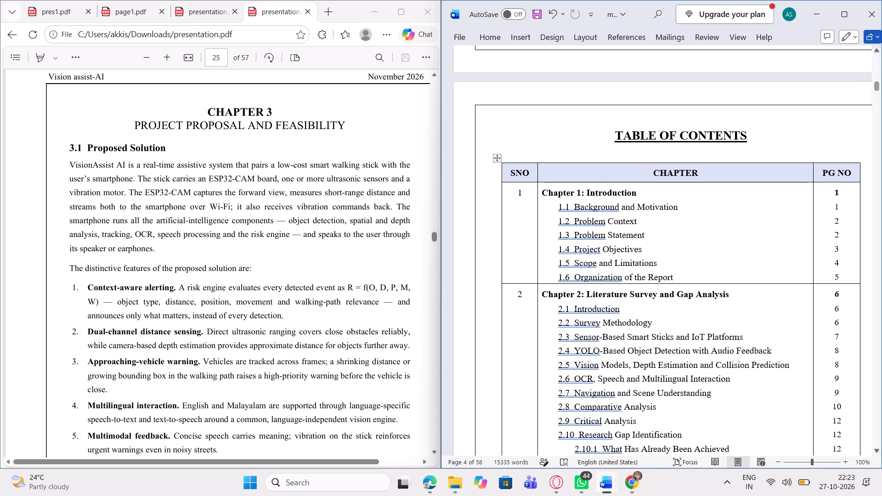
pyautogui.scroll(-2, 577, 324)
pyautogui.scroll(-2, 263, 334)
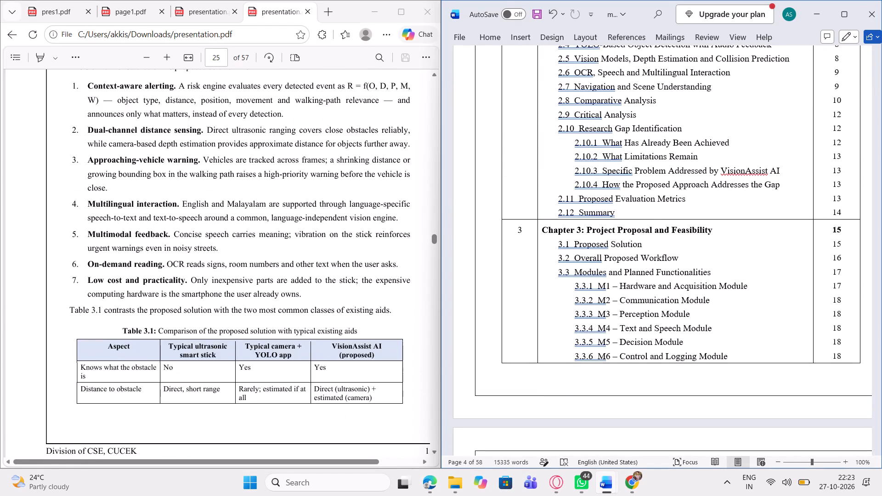
pyautogui.scroll(-6, 263, 334)
pyautogui.scroll(1, 263, 334)
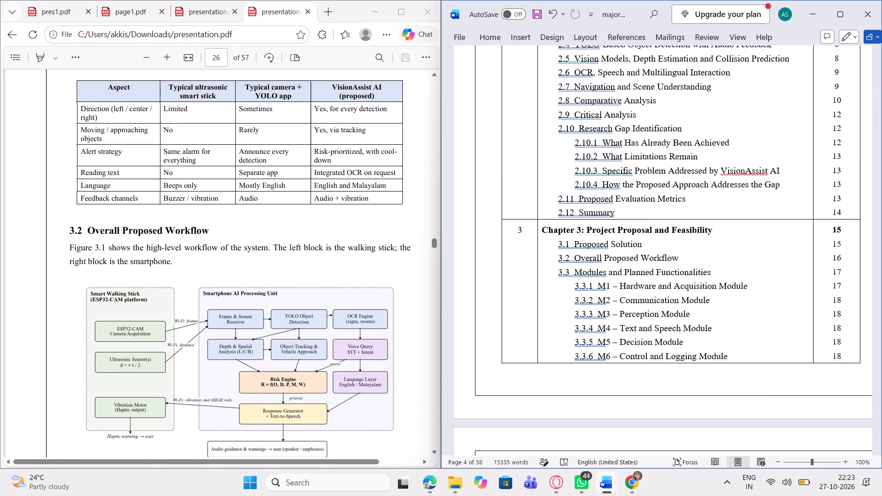
pyautogui.scroll(4, 263, 334)
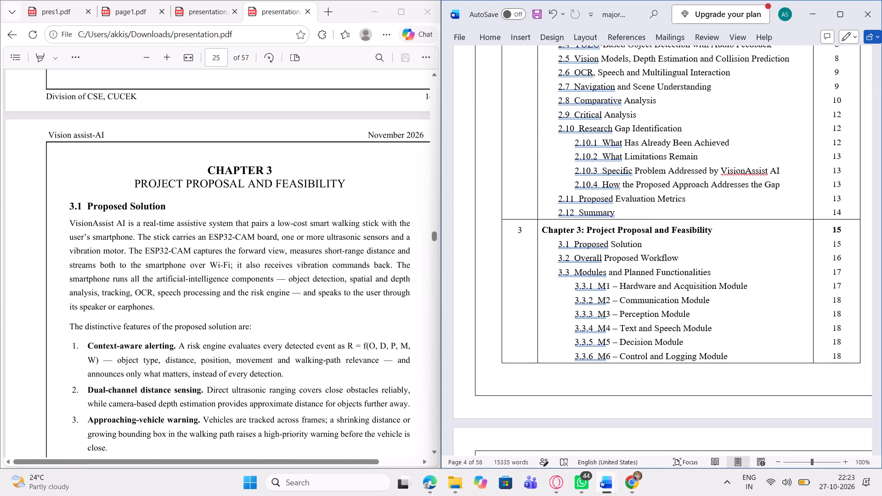
pyautogui.scroll(-1, 263, 334)
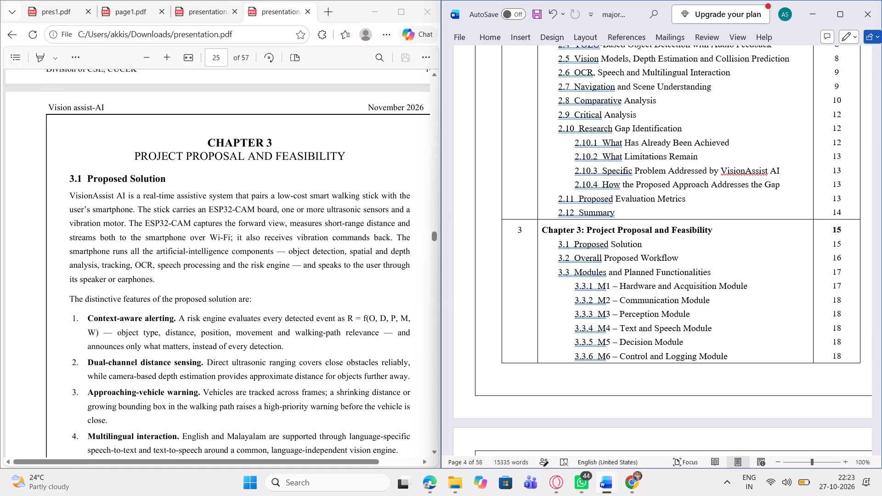
pyautogui.scroll(-2, 263, 334)
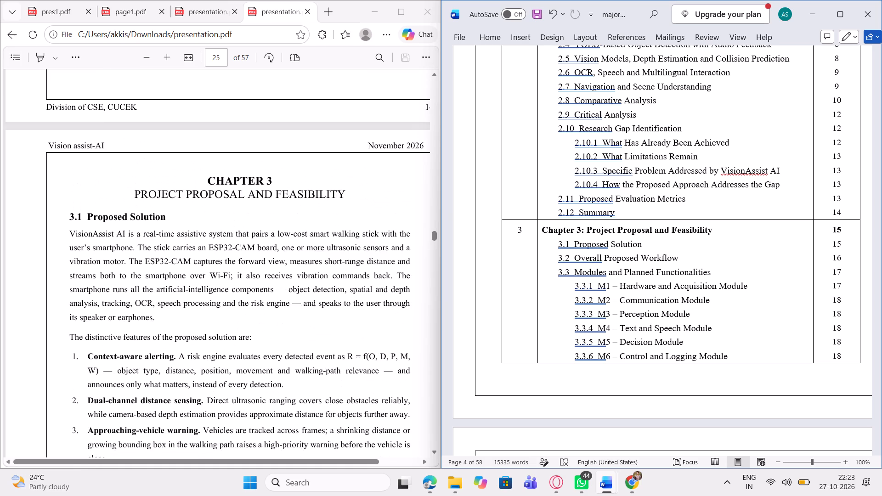
pyautogui.scroll(-1, 263, 334)
pyautogui.hscroll(-3, 263, 334)
pyautogui.scroll(-2, 263, 334)
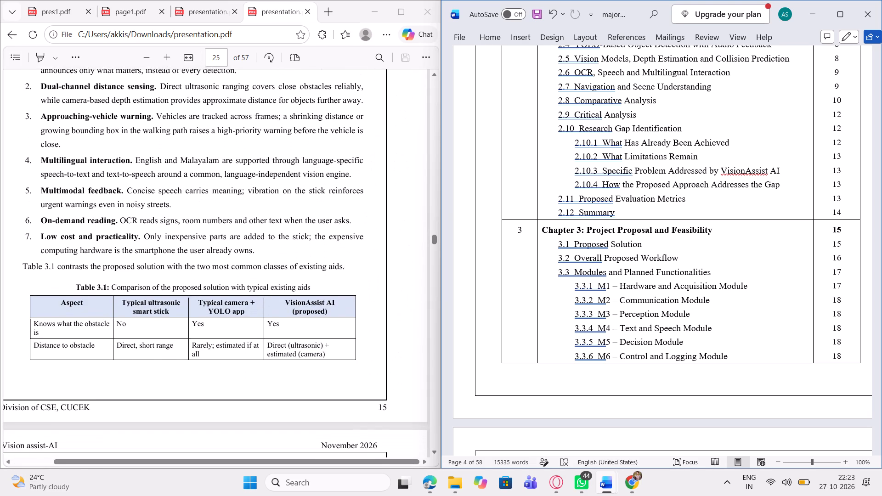
# Check the rest of Table 3.1 and section 3.2 Overall Proposed Workflow in the presentation PDF against Word's table of contents.
pyautogui.scroll(-1, 263, 334)
pyautogui.scroll(1, 263, 334)
pyautogui.scroll(-5, 263, 334)
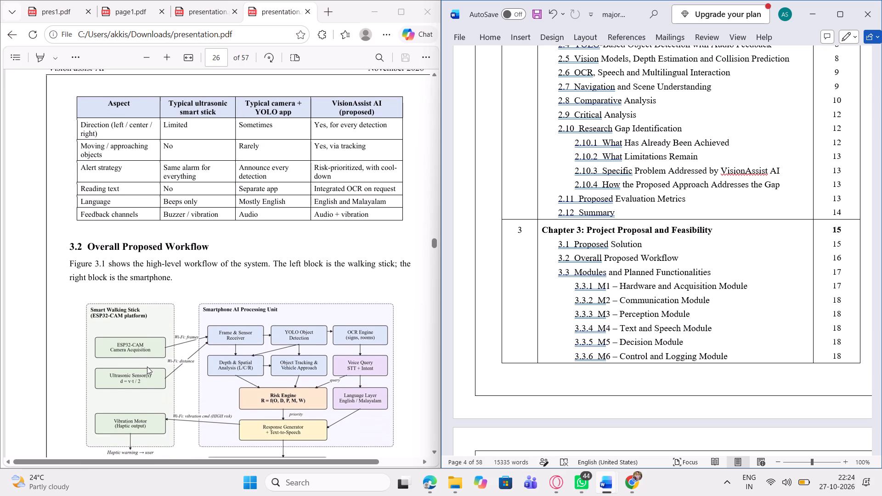
pyautogui.scroll(1, 147, 366)
pyautogui.scroll(-2, 147, 366)
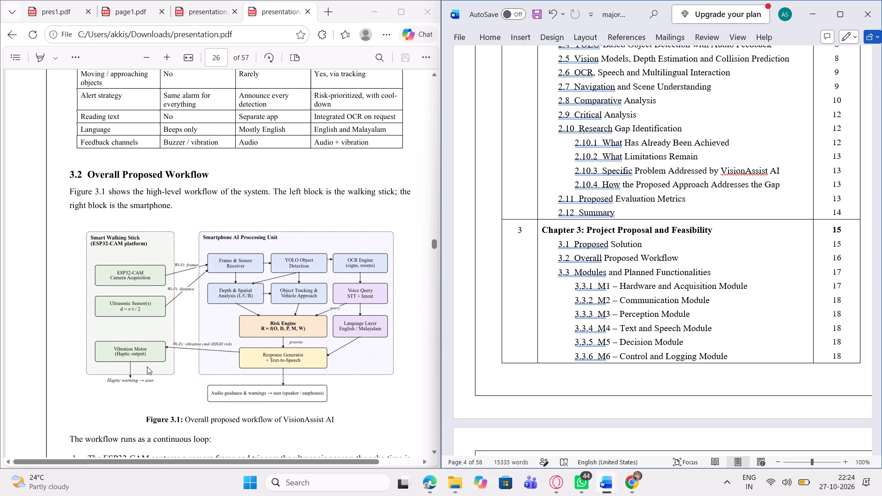
pyautogui.scroll(-4, 147, 366)
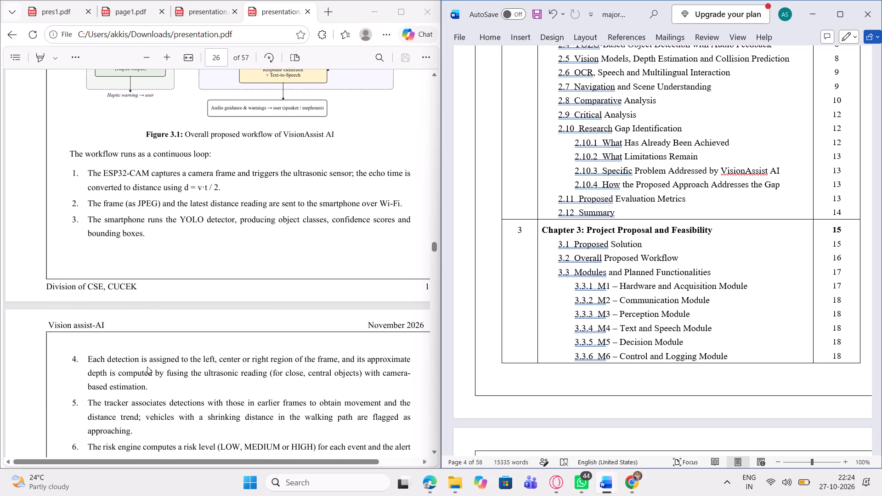
pyautogui.scroll(-3, 147, 366)
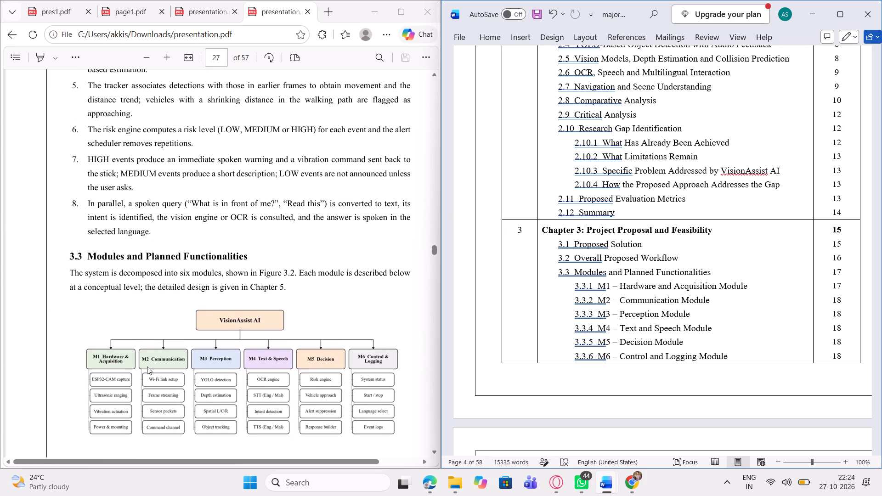
# Check section 3.3 and its module subsections 3.3.1 to 3.3.6 in the PDF against the table of contents page numbers.
pyautogui.scroll(-1, 147, 366)
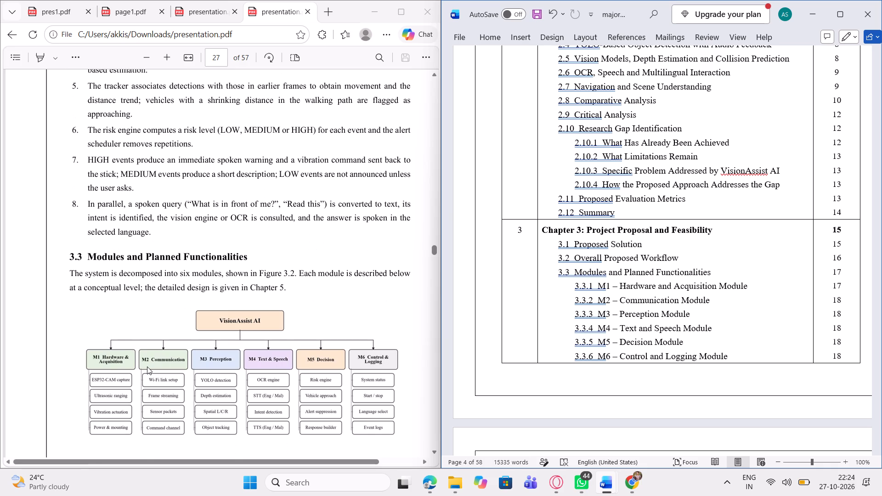
pyautogui.scroll(-1, 147, 366)
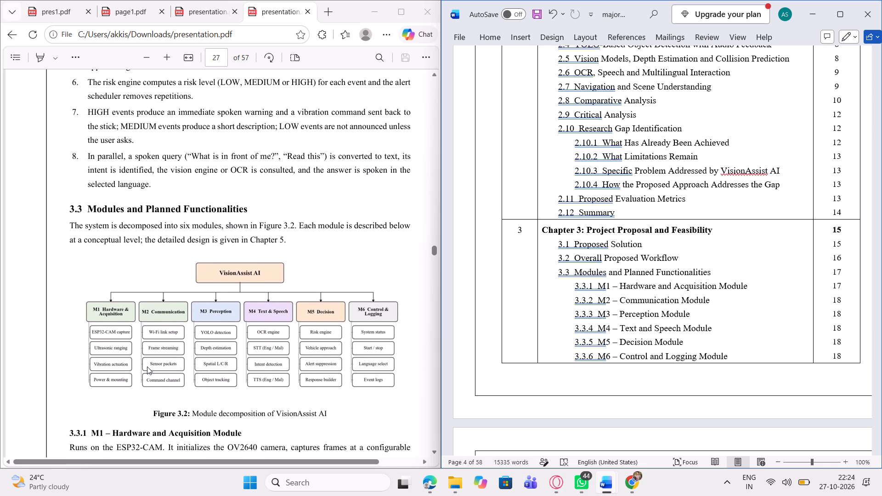
pyautogui.scroll(-3, 147, 366)
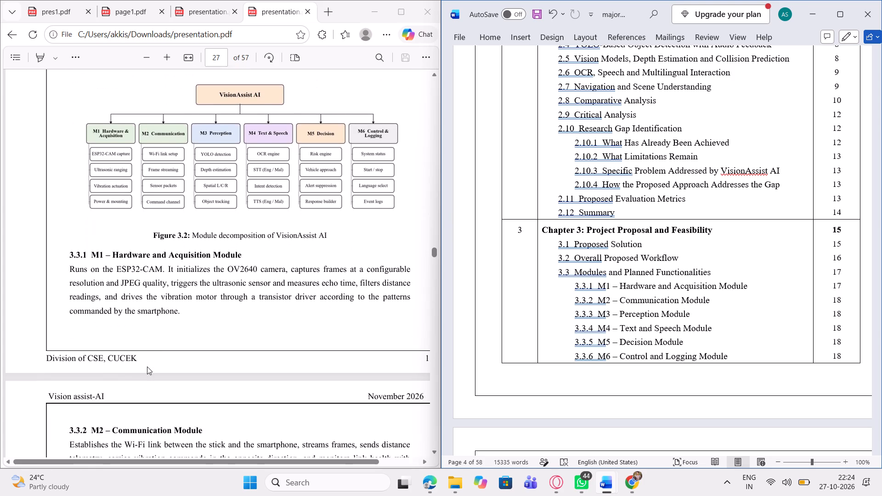
pyautogui.scroll(-3, 147, 366)
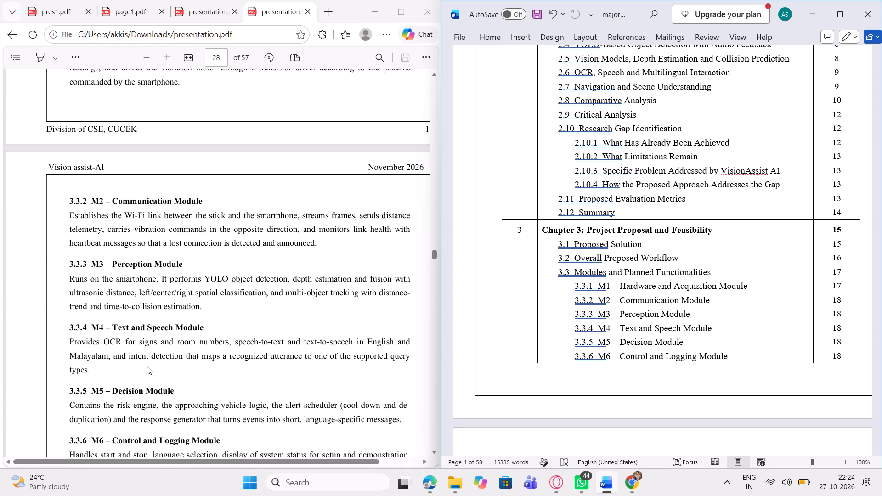
pyautogui.scroll(-3, 147, 366)
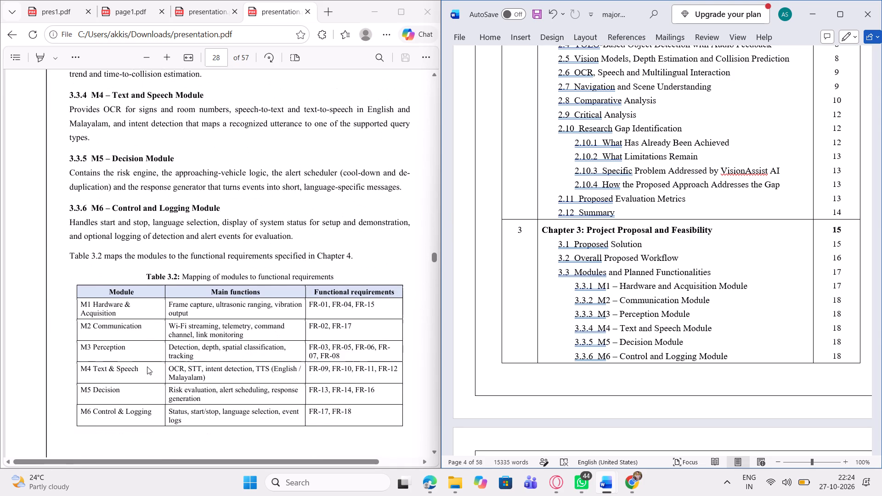
pyautogui.scroll(-3, 147, 366)
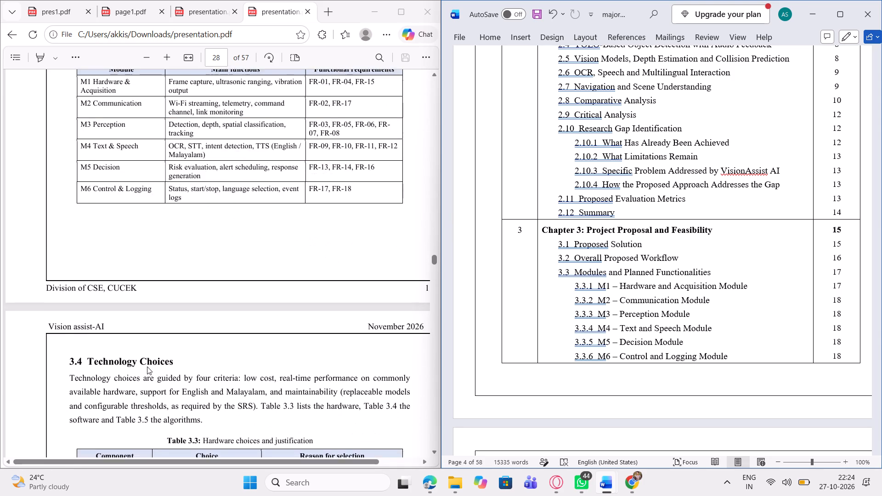
# Compare sections 3.4 Technology Choices, 3.5 Feasibility Study and 3.6 Risk Assessment in the PDF with their table of contents entries.
pyautogui.scroll(-3, 147, 366)
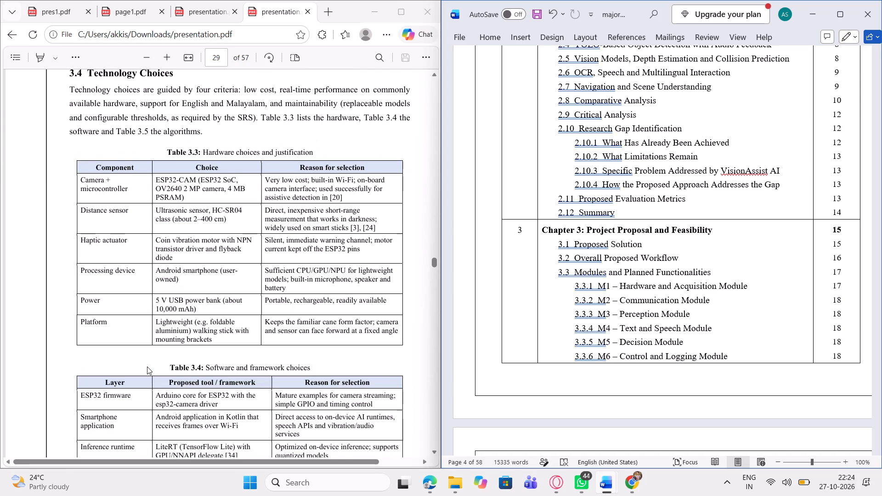
pyautogui.scroll(-3, 513, 294)
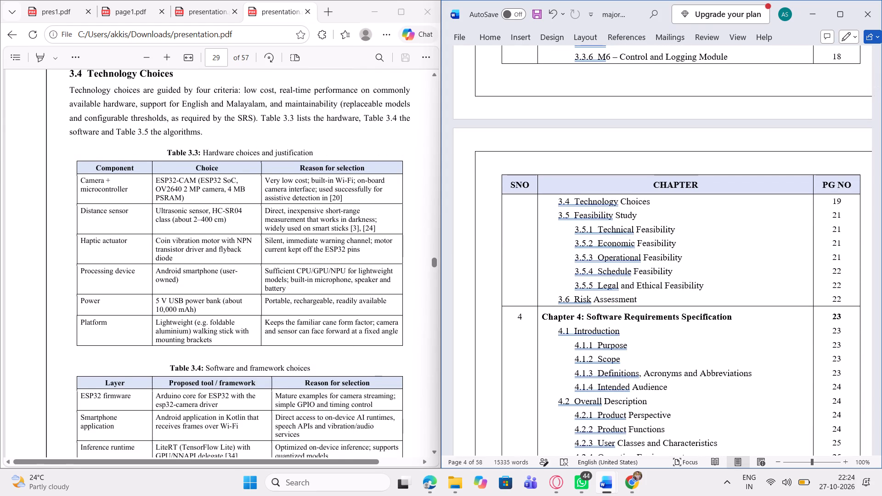
pyautogui.scroll(-2, 331, 305)
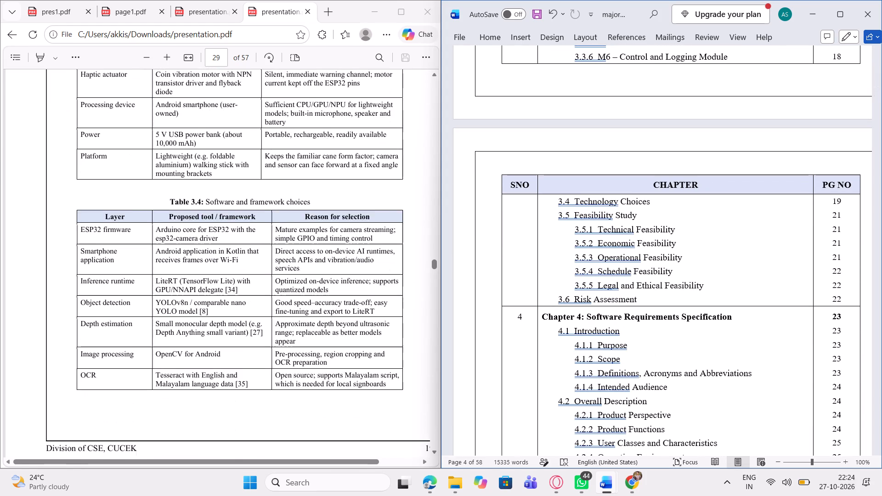
pyautogui.scroll(-7, 331, 305)
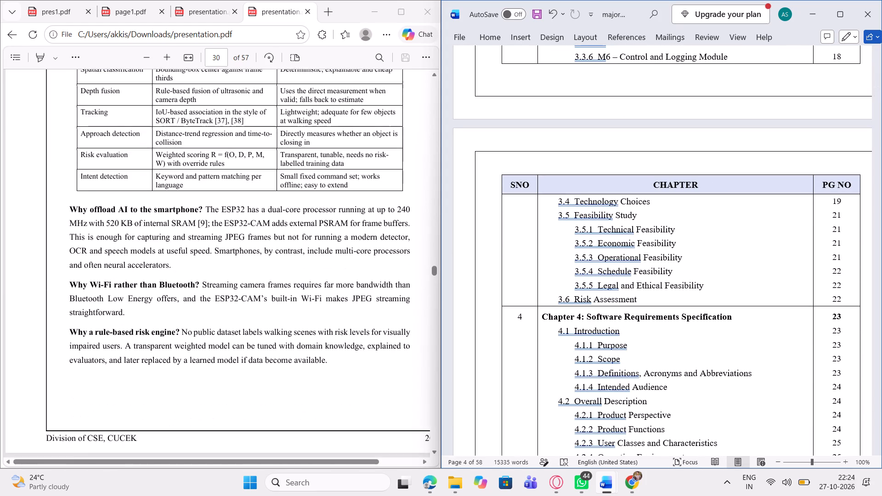
pyautogui.scroll(-8, 331, 305)
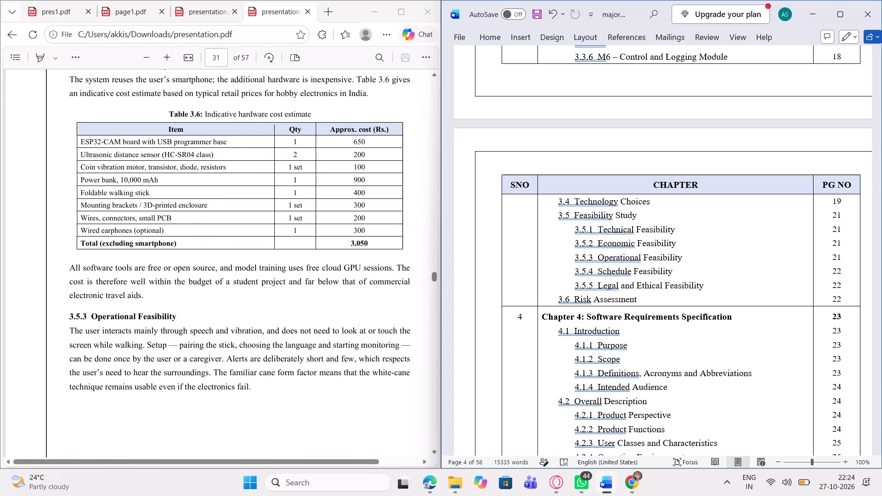
pyautogui.scroll(-2, 331, 305)
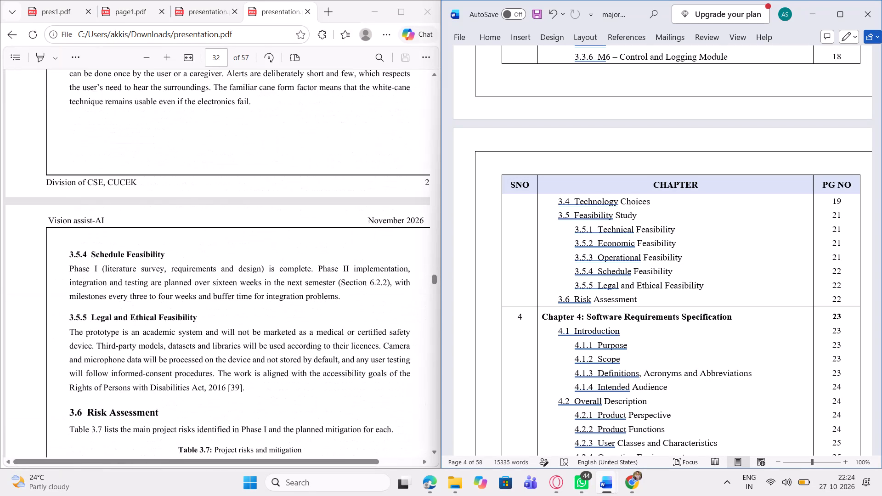
pyautogui.scroll(-5, 331, 305)
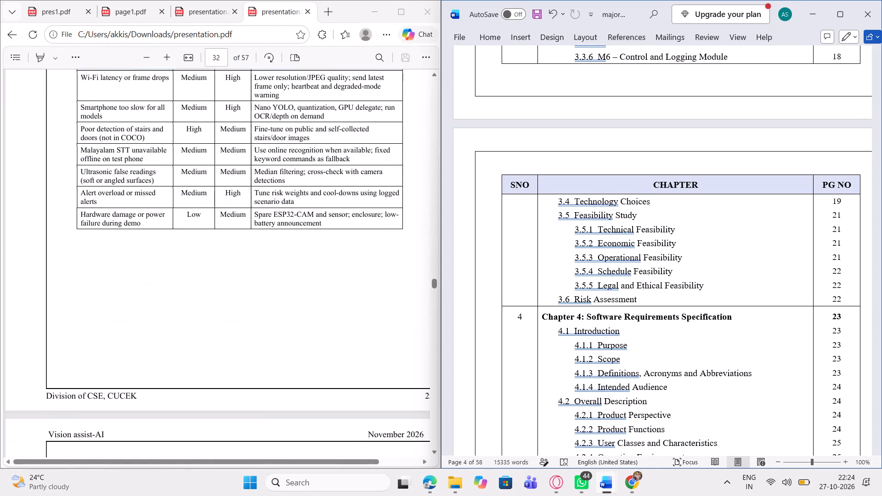
# Compare the Chapter 4 opening page and section 4.1 Introduction in the PDF with the Chapter 4 entries in Word.
pyautogui.scroll(-4, 331, 305)
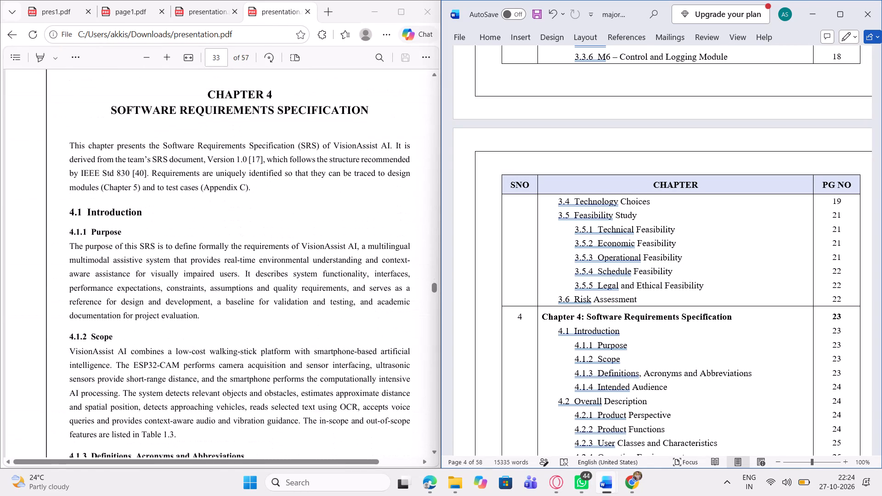
pyautogui.scroll(-1, 331, 305)
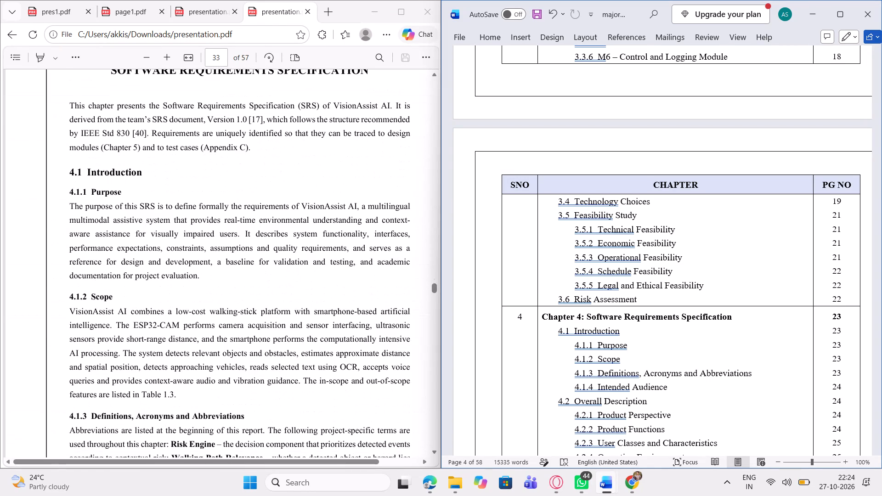
pyautogui.scroll(1, 331, 305)
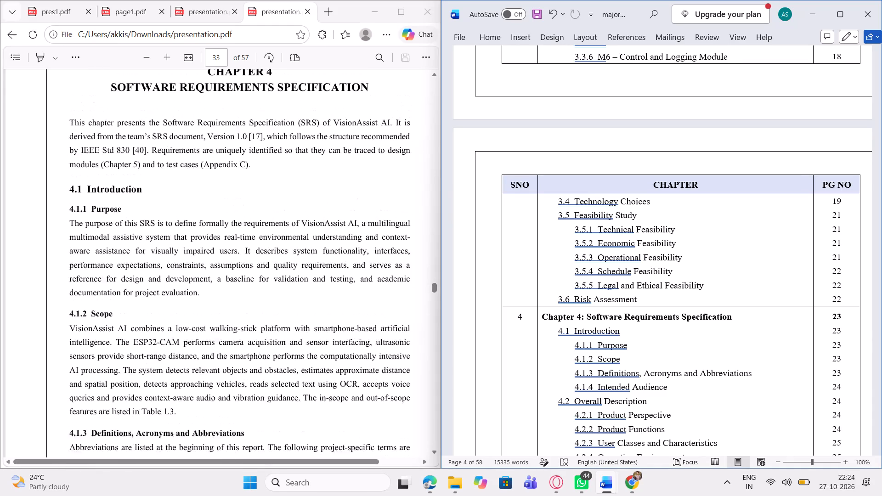
pyautogui.scroll(1, 331, 305)
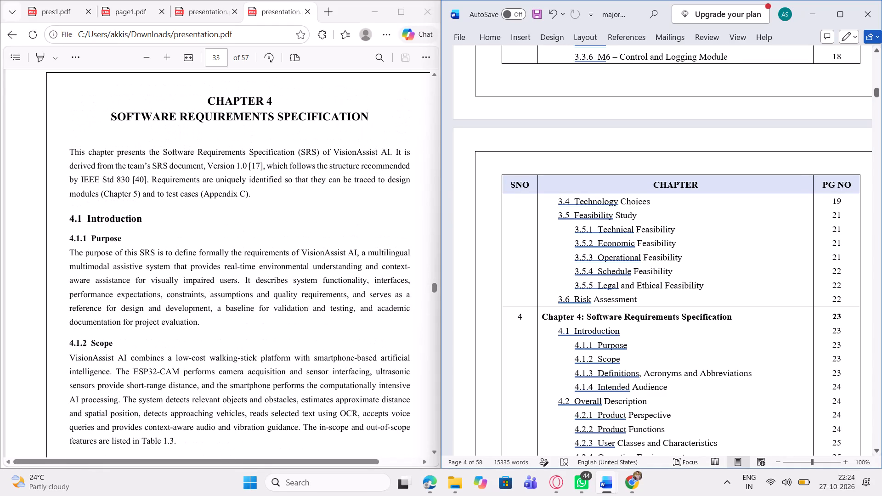
pyautogui.scroll(-1, 634, 312)
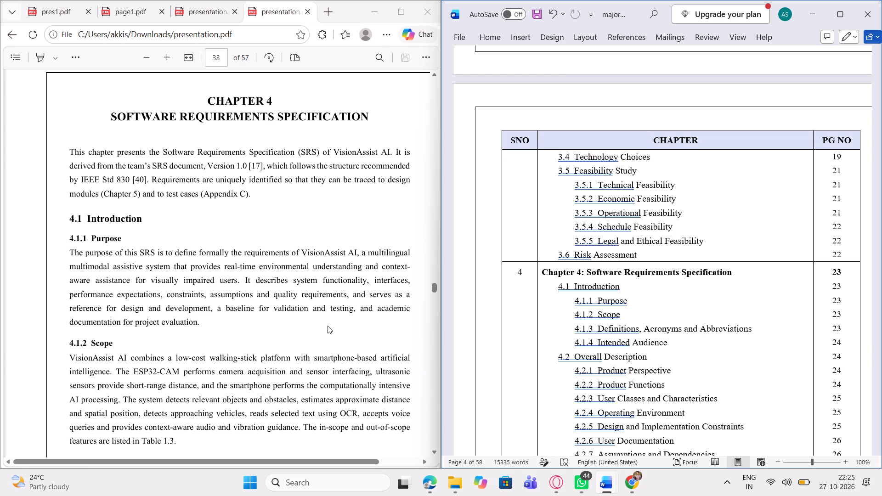
pyautogui.scroll(-1, 283, 303)
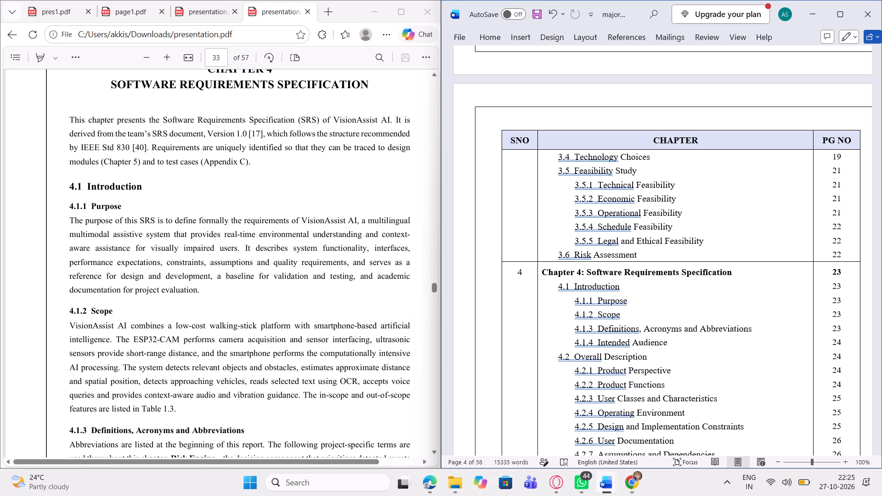
pyautogui.scroll(-4, 283, 303)
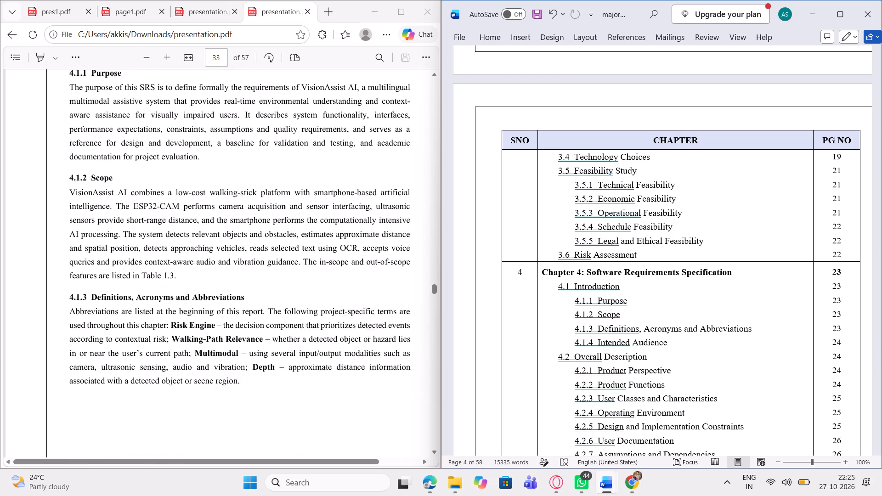
pyautogui.scroll(-4, 283, 303)
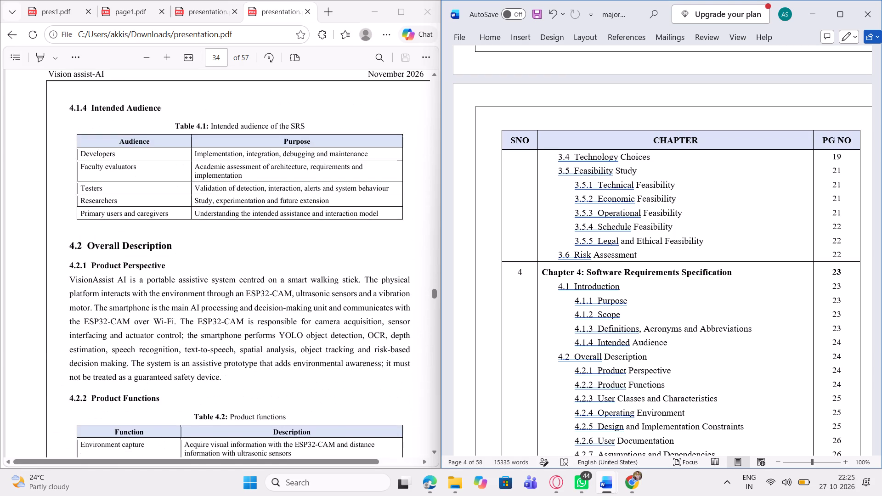
# Check sections 4.2.1 to 4.2.3 in the PDF, including the product functions table, against the Chapter 4 contents entries.
pyautogui.scroll(-3, 283, 303)
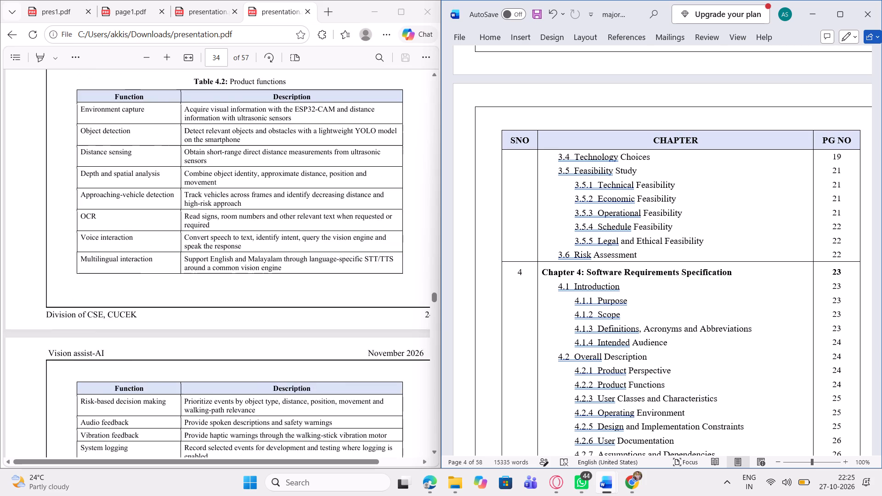
pyautogui.scroll(-1, 301, 323)
pyautogui.scroll(-1, 515, 320)
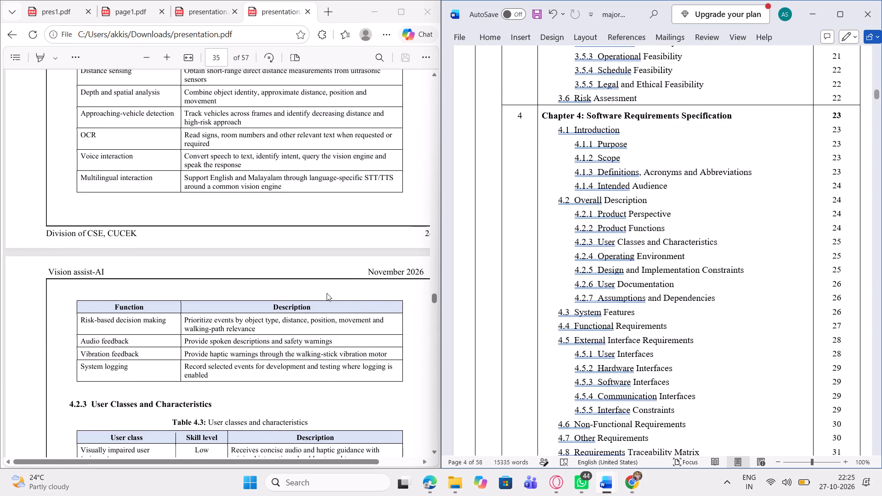
pyautogui.scroll(-1, 326, 293)
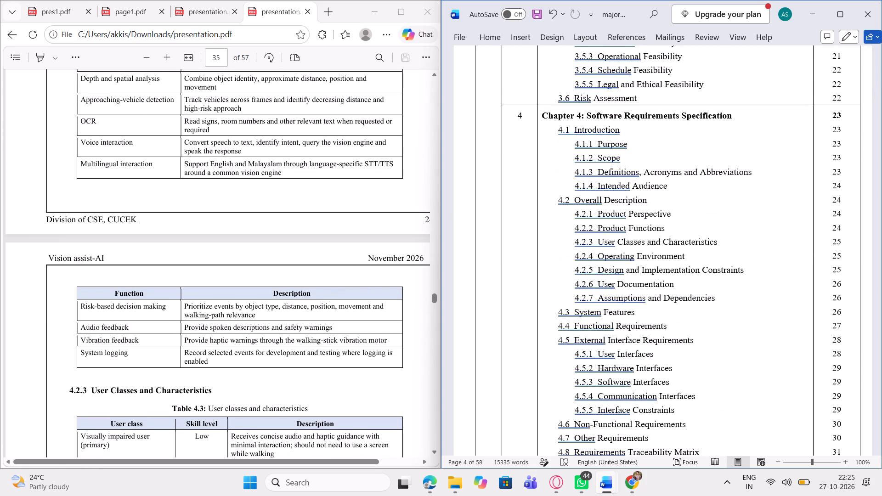
pyautogui.scroll(-2, 251, 271)
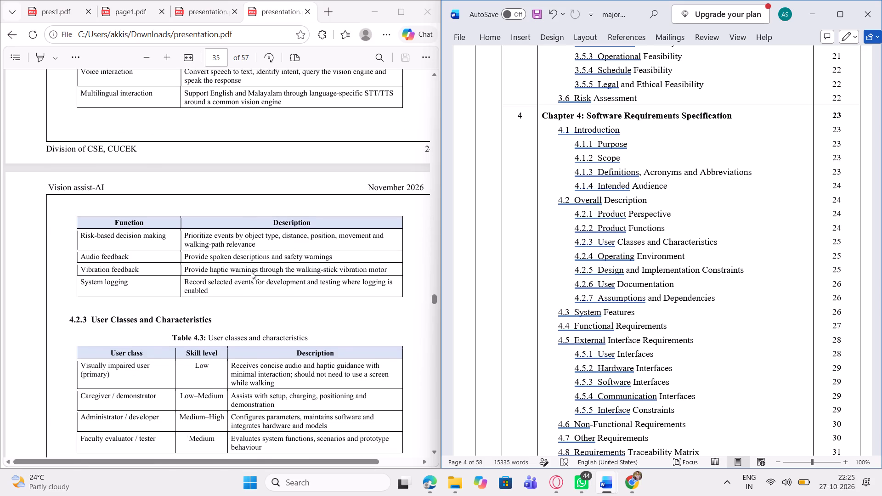
# Check sections 4.2.4 to 4.2.7 in the PDF, from the operating environment to assumptions and dependencies, against the contents entries.
pyautogui.scroll(-4, 251, 271)
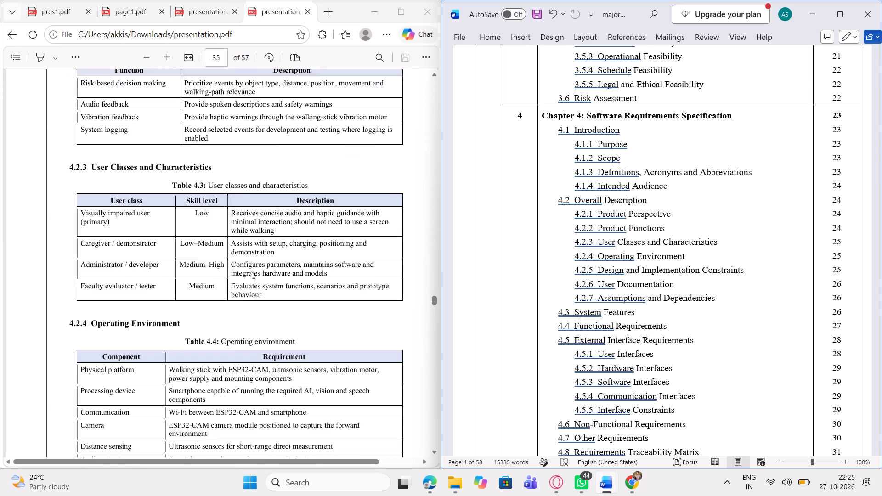
pyautogui.scroll(-5, 251, 271)
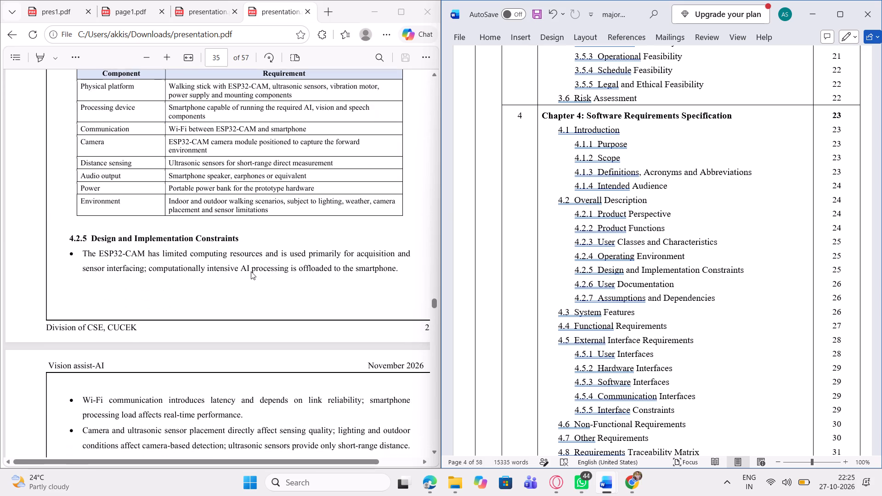
pyautogui.scroll(-3, 251, 271)
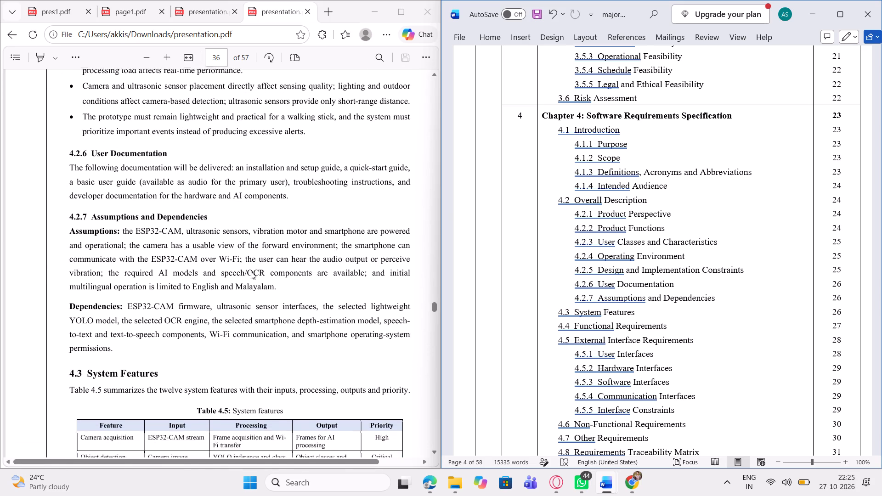
# Check sections 4.3 System Features to 4.8 Requirements Traceability Matrix in the PDF against the Chapter 4 contents entries in Word.
pyautogui.scroll(-4, 251, 271)
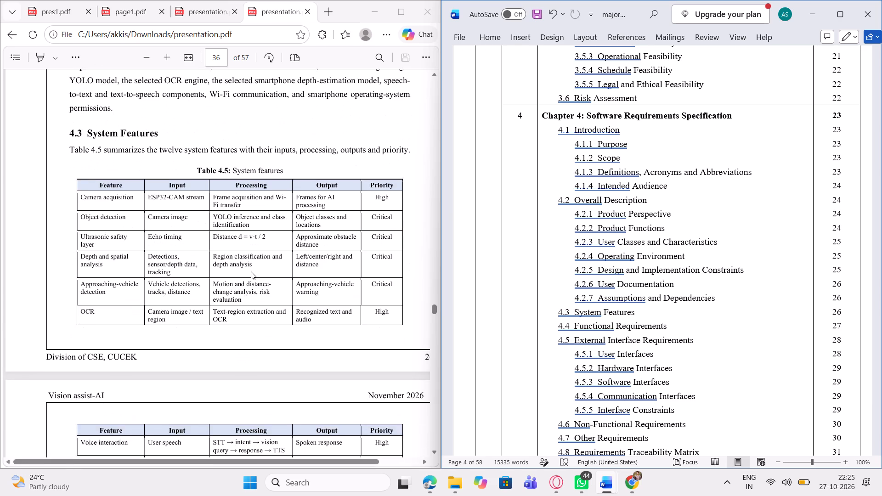
pyautogui.scroll(-1, 251, 271)
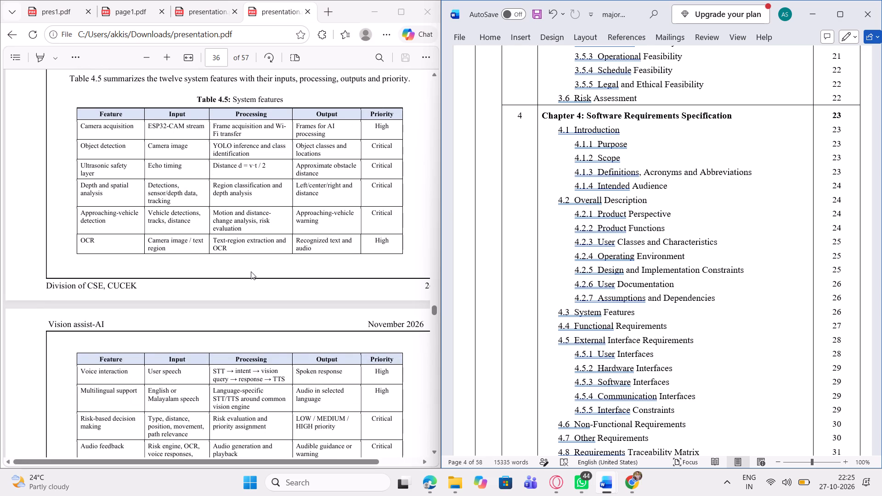
pyautogui.scroll(-6, 251, 271)
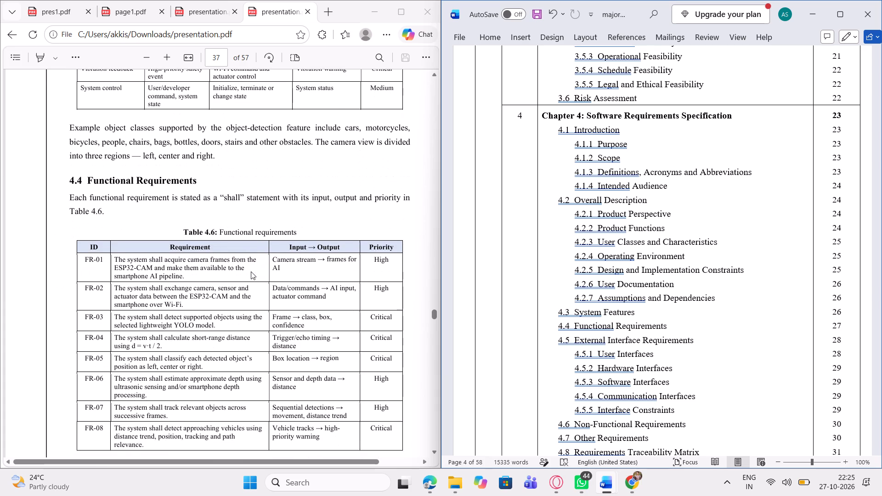
pyautogui.scroll(-10, 251, 271)
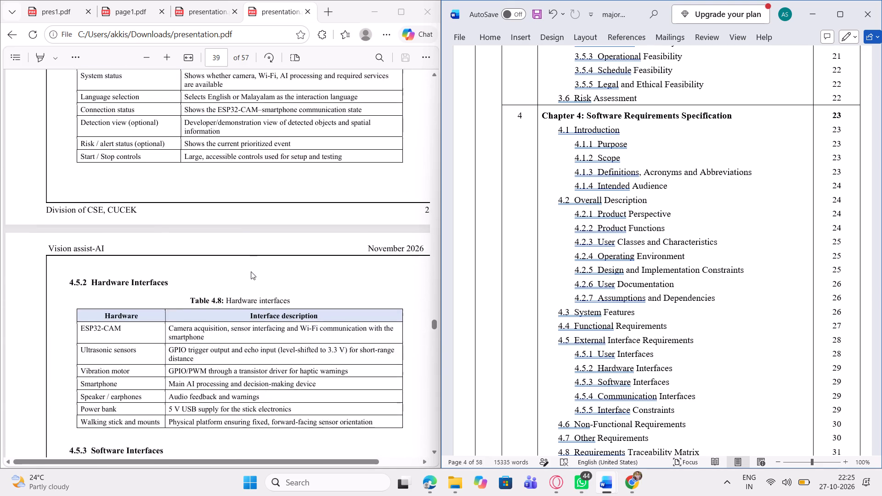
pyautogui.scroll(-12, 251, 271)
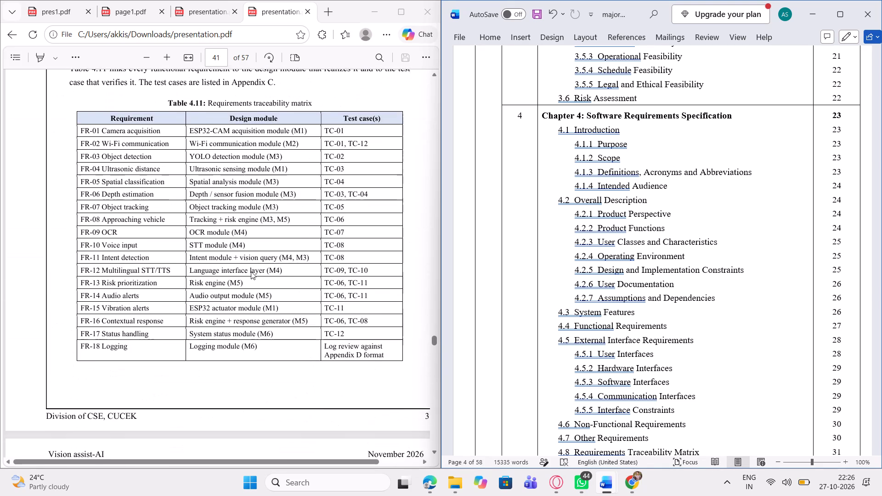
pyautogui.scroll(-1, 251, 271)
pyautogui.scroll(1, 251, 271)
pyautogui.scroll(-1, 599, 289)
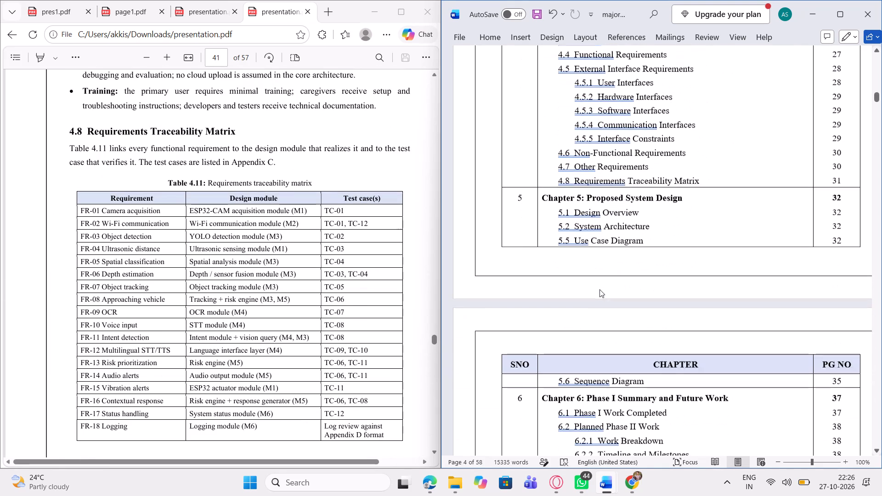
# Compare the Chapter 5 opening page and sections 5.1, 5.2 and 5.5 Use Case Diagram in the PDF with their contents entries.
pyautogui.scroll(-2, 283, 255)
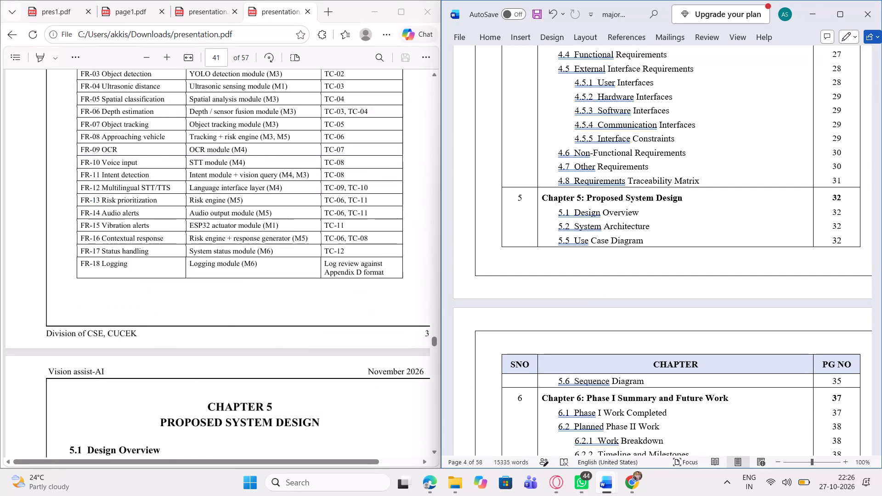
pyautogui.scroll(-3, 283, 255)
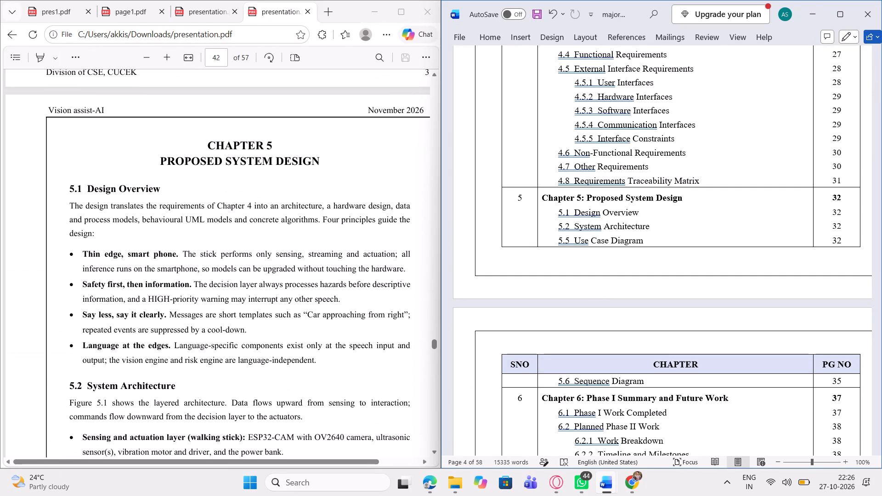
pyautogui.scroll(-1, 283, 255)
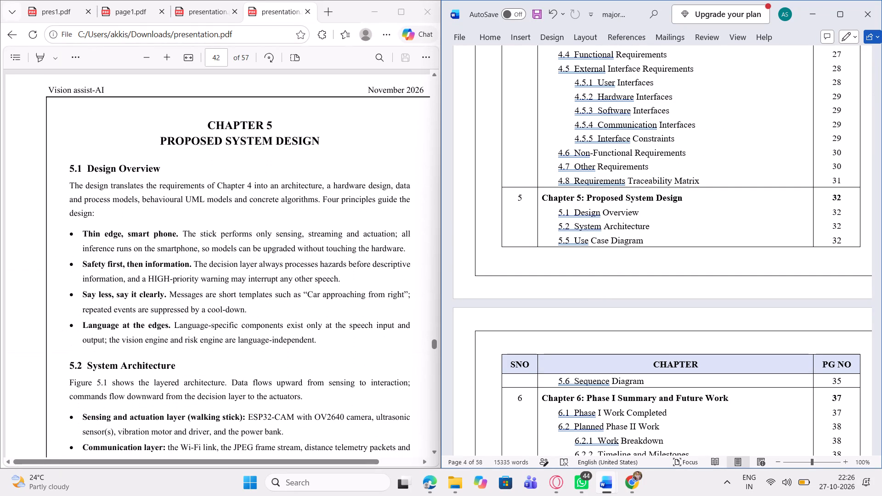
pyautogui.scroll(-2, 283, 255)
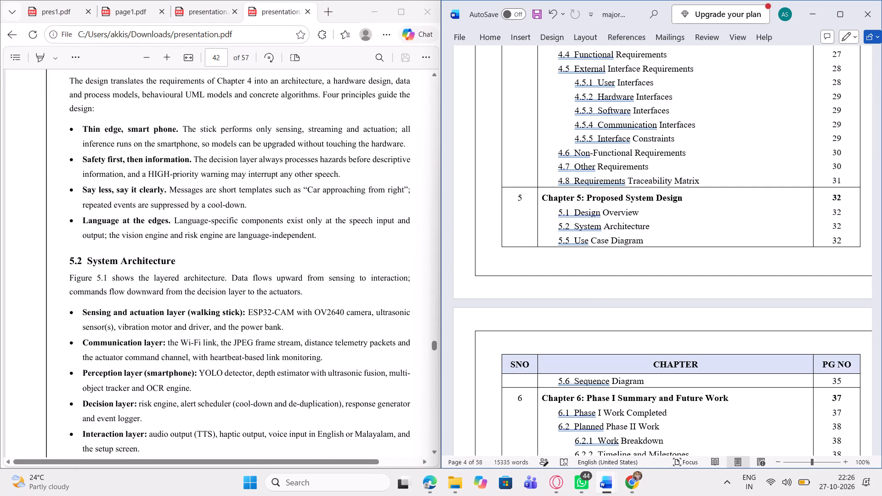
pyautogui.scroll(-3, 283, 255)
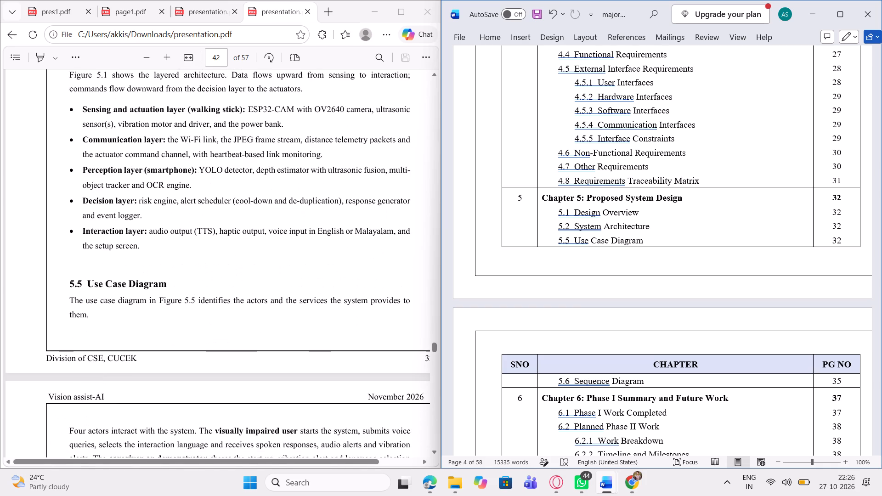
pyautogui.scroll(-4, 283, 255)
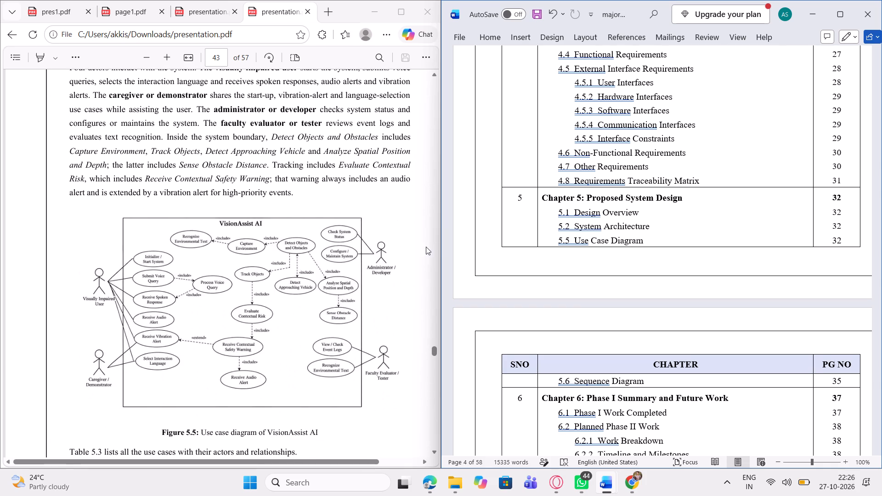
pyautogui.scroll(-3, 303, 266)
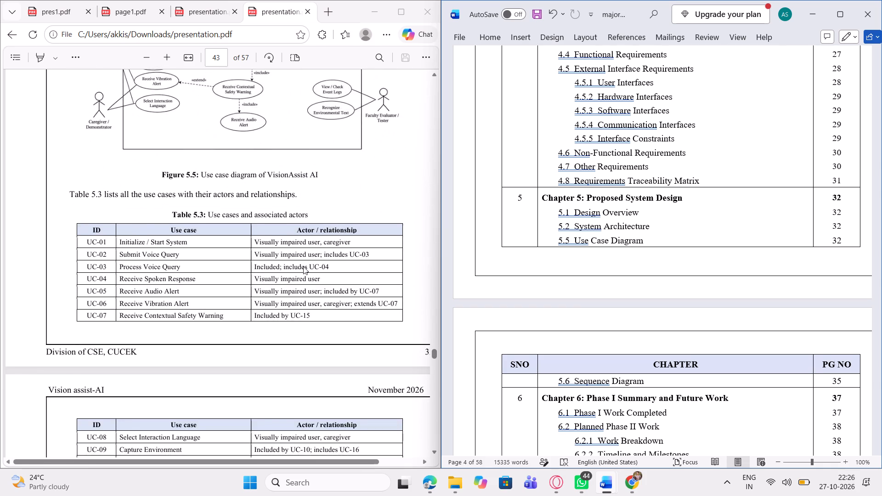
pyautogui.scroll(-1, 303, 266)
pyautogui.scroll(1, 329, 256)
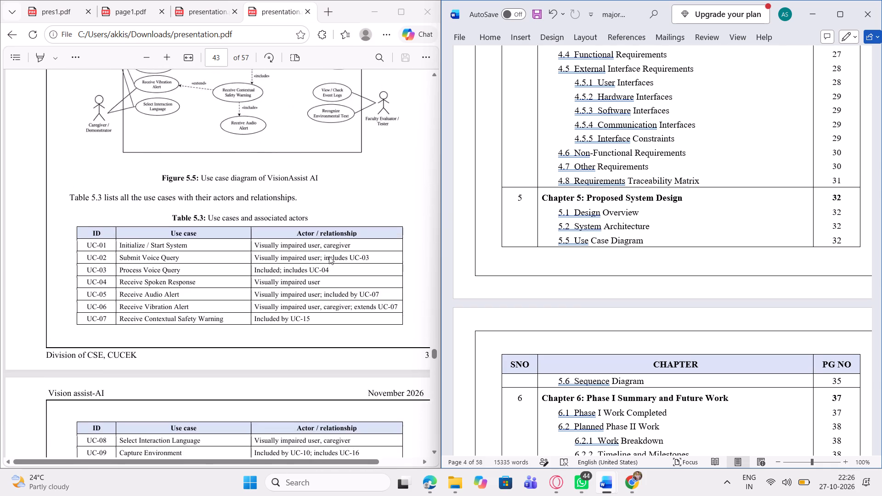
# Check section 5.6 Sequence Diagram, including Figure 5.6 and the page number in the footer, against its contents entry.
pyautogui.scroll(-8, 329, 256)
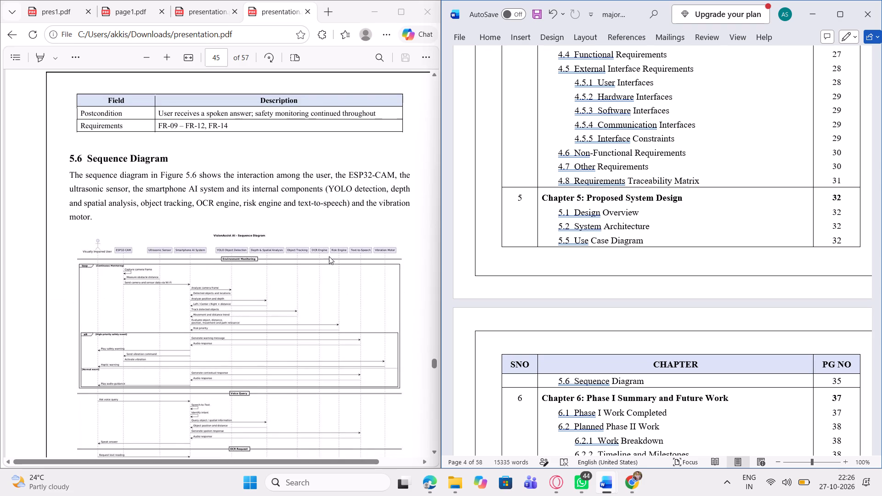
pyautogui.scroll(-1, 329, 256)
pyautogui.scroll(-1, 629, 315)
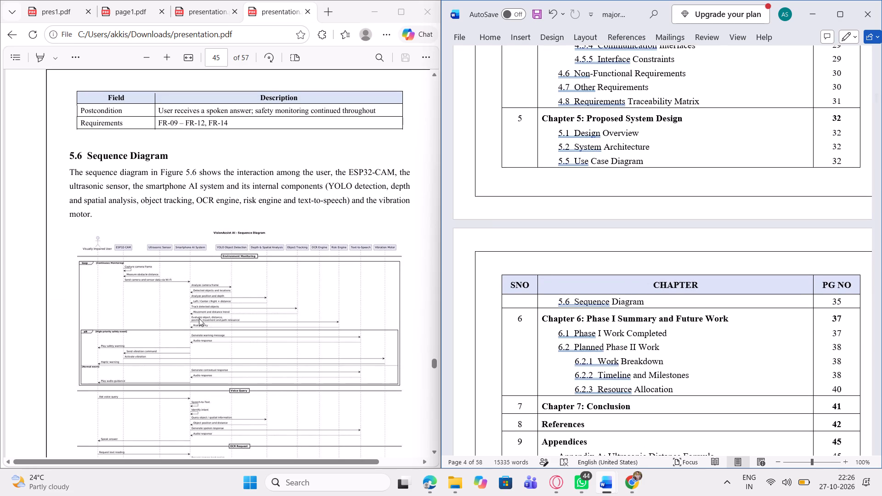
pyautogui.scroll(-2, 196, 317)
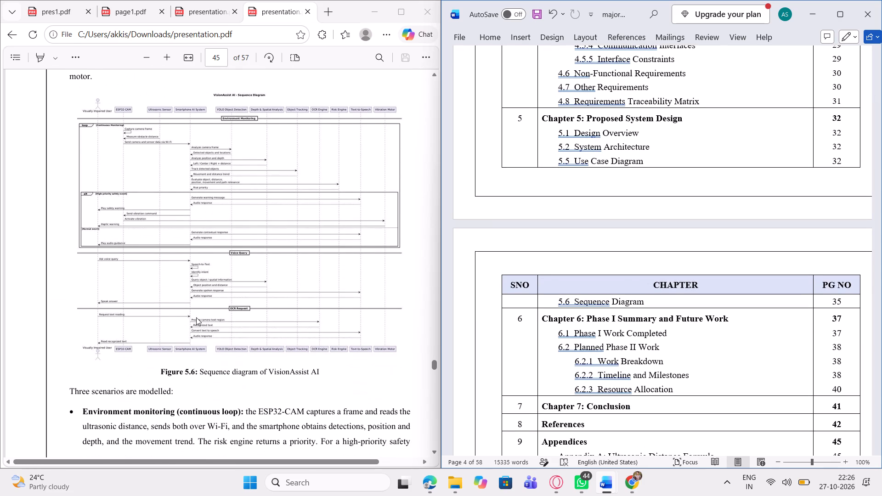
pyautogui.scroll(-6, 196, 317)
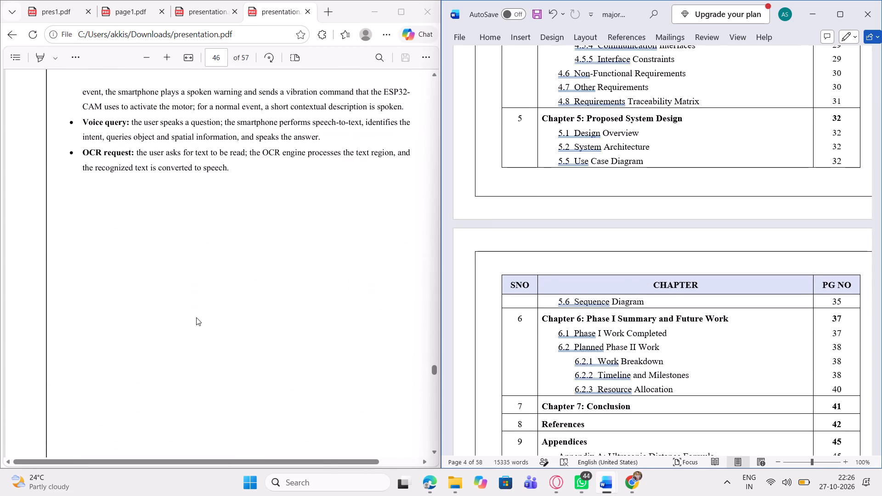
pyautogui.scroll(-2, 196, 317)
pyautogui.scroll(4, 196, 317)
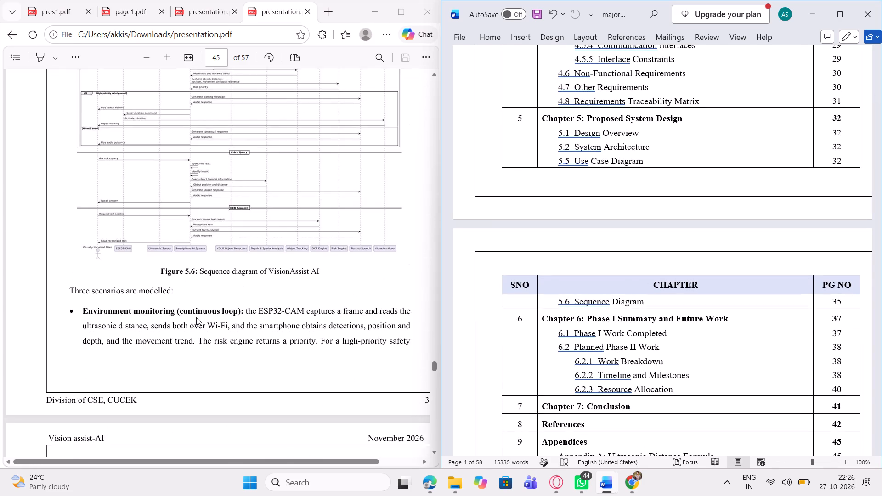
pyautogui.scroll(4, 196, 317)
pyautogui.scroll(-1, 196, 317)
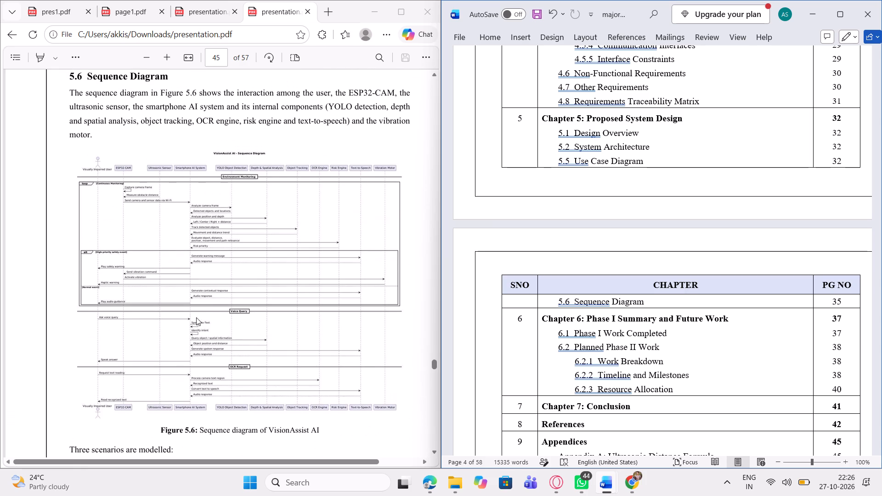
pyautogui.scroll(-2, 196, 317)
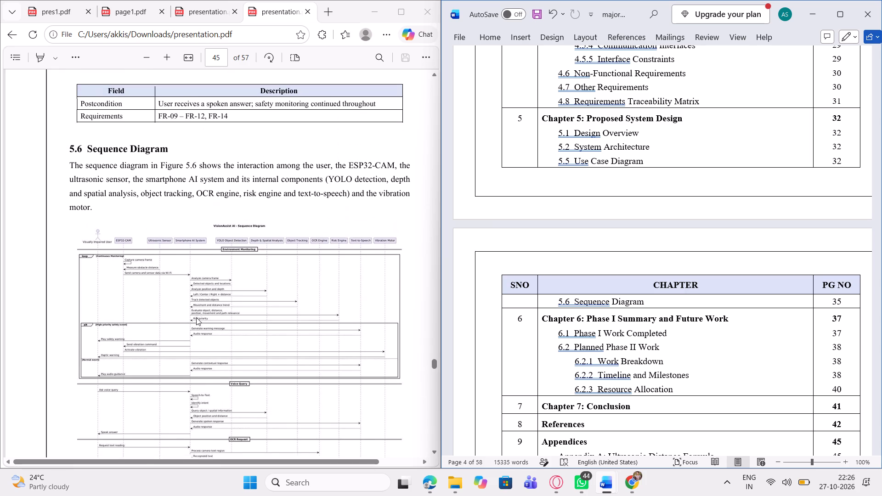
pyautogui.scroll(-2, 196, 317)
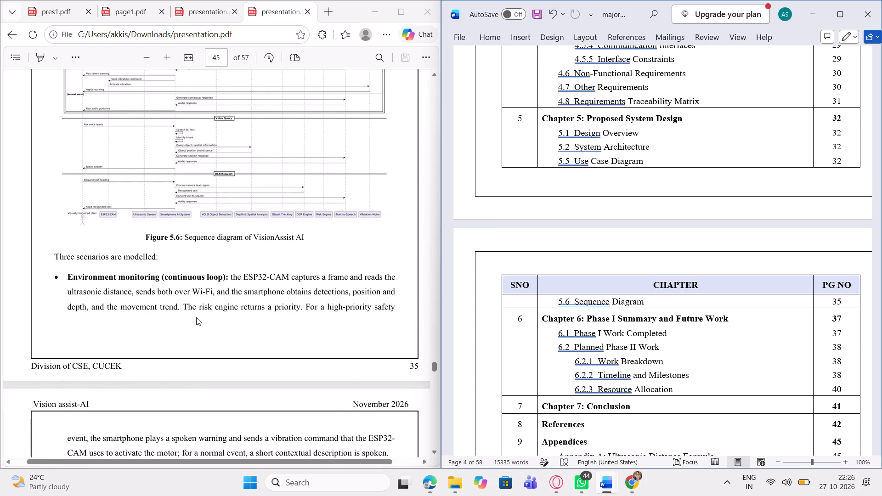
# Compare the Chapter 6 opening page and section 6.1 Phase I Work Completed in the PDF with the Chapter 6 contents entries.
pyautogui.scroll(-8, 196, 317)
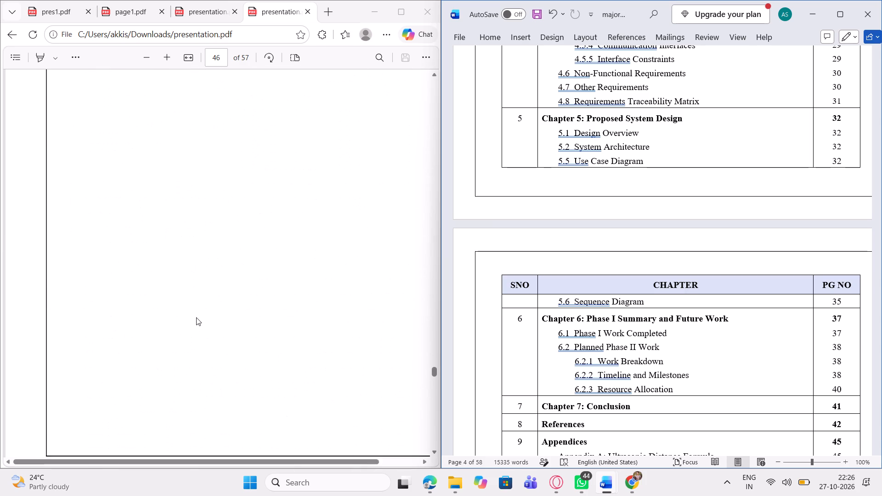
pyautogui.scroll(-5, 196, 317)
pyautogui.hscroll(-1, 196, 317)
pyautogui.scroll(-1, 196, 317)
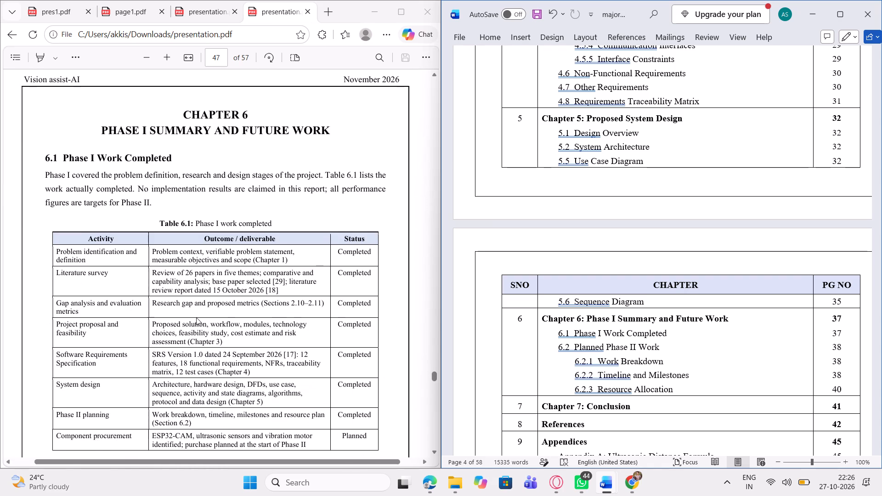
pyautogui.scroll(-1, 196, 317)
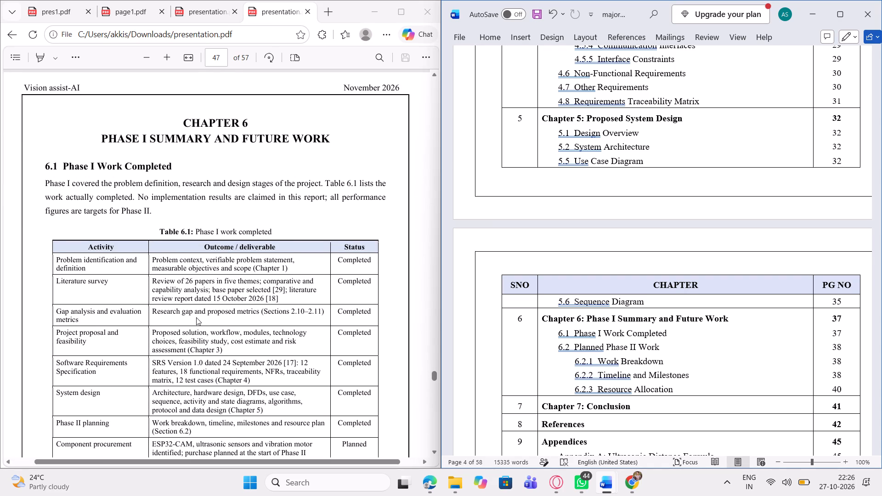
pyautogui.scroll(-2, 196, 317)
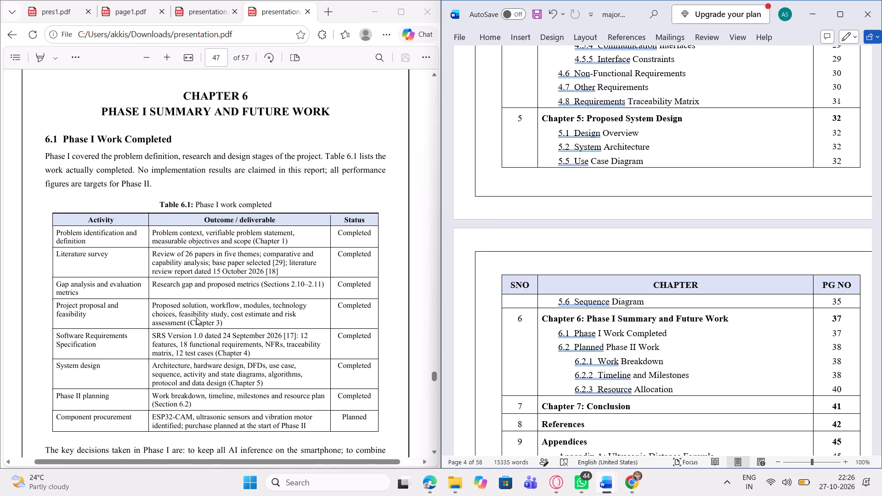
pyautogui.scroll(-2, 196, 317)
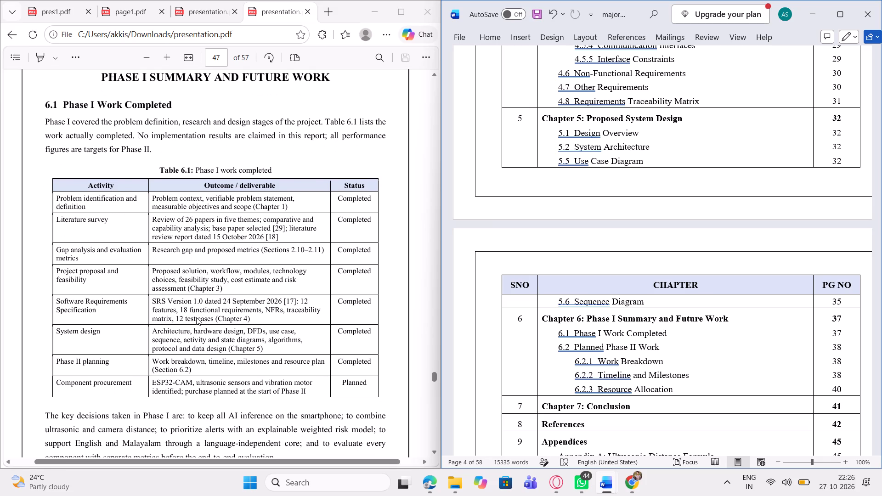
pyautogui.scroll(-1, 196, 317)
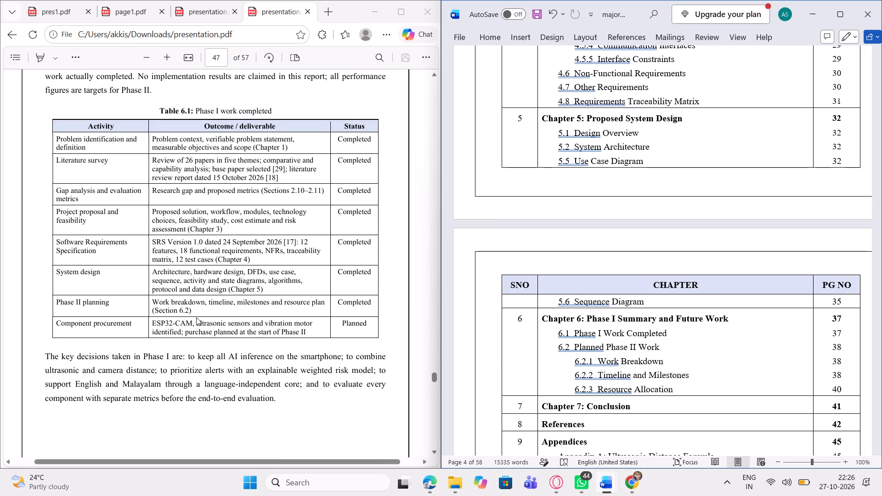
# Check section 6.2 Planned Phase II Work, including 6.2.1 Work Breakdown and 6.2.2 Timeline and Milestones, against the contents entries.
pyautogui.scroll(-3, 203, 247)
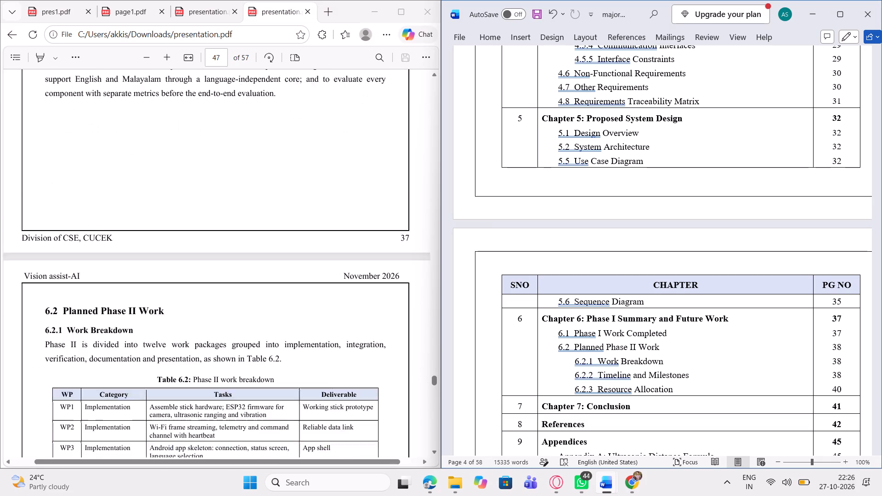
pyautogui.scroll(-3, 203, 247)
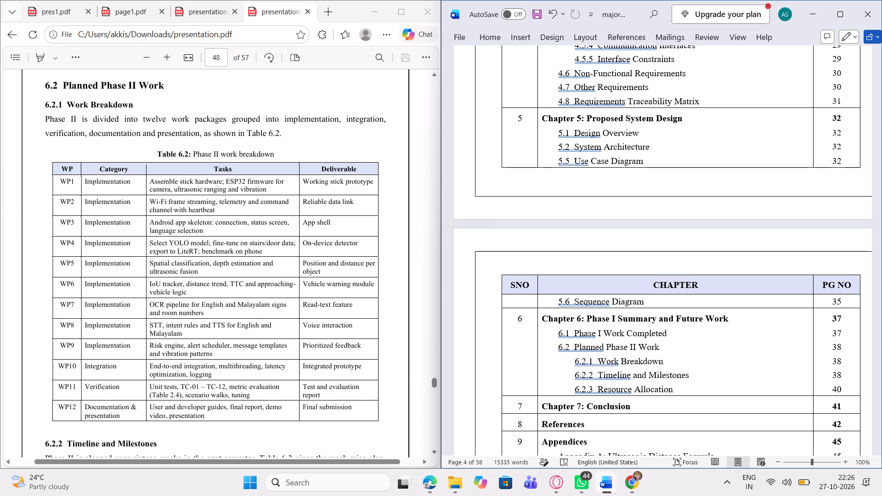
pyautogui.scroll(-3, 203, 247)
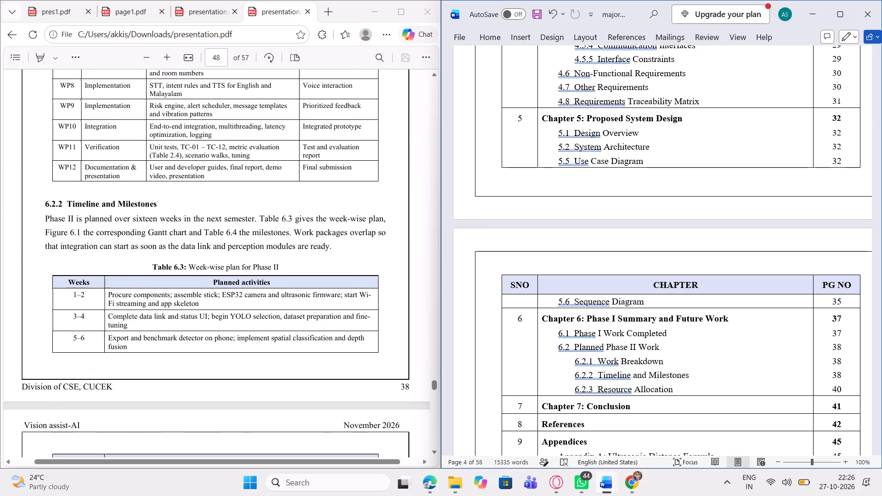
pyautogui.scroll(-1, 203, 247)
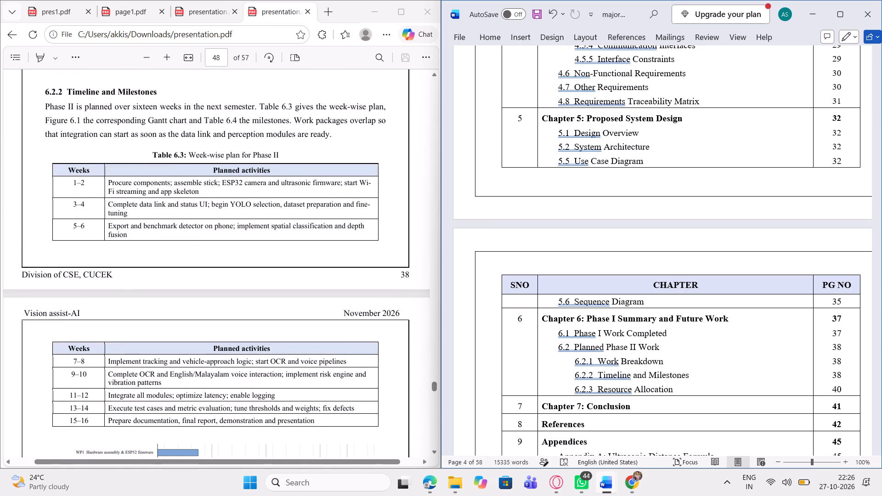
pyautogui.scroll(4, 203, 247)
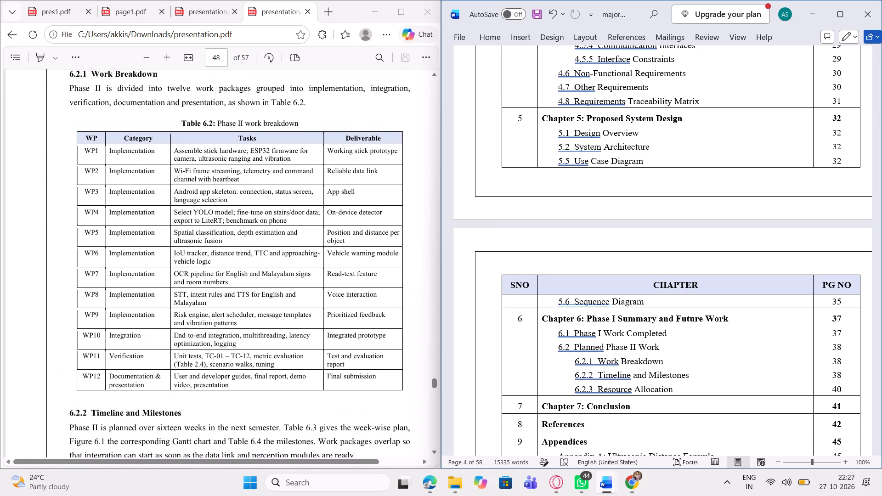
pyautogui.scroll(1, 203, 247)
pyautogui.scroll(-2, 203, 247)
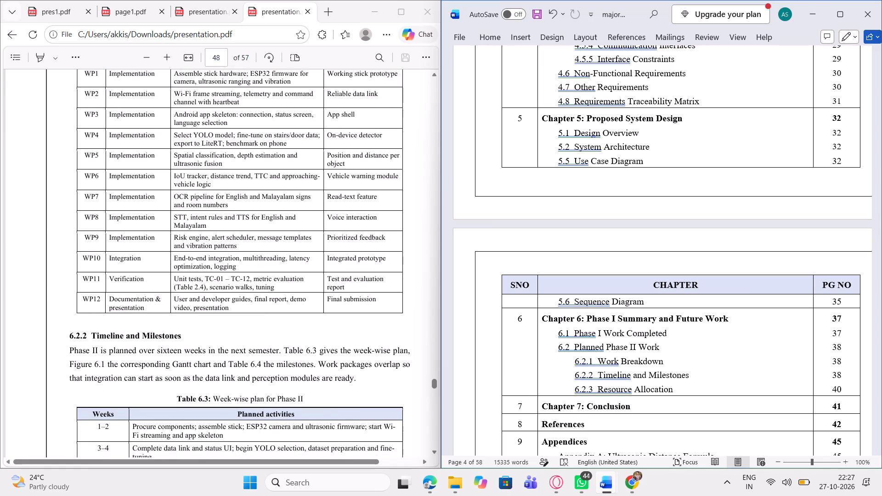
pyautogui.scroll(-7, 203, 247)
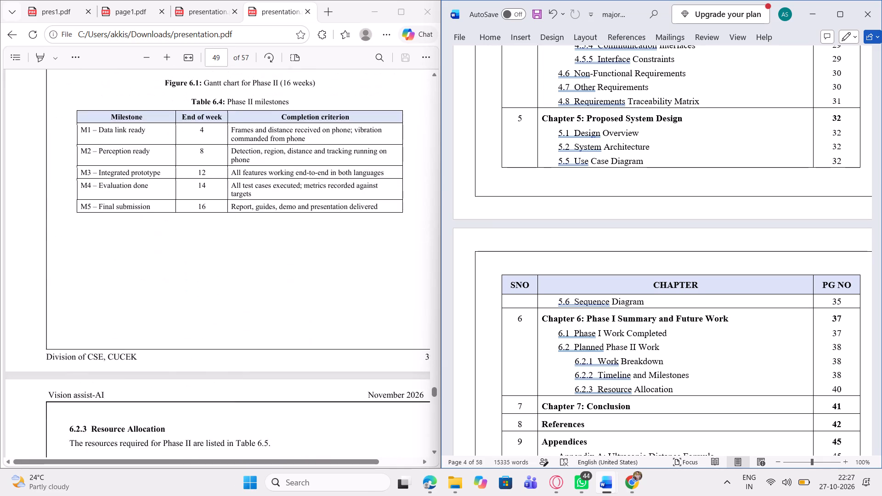
# Compare section 6.2.3 Resource Allocation and the Chapter 7 Conclusion page in the PDF with their contents entries.
pyautogui.scroll(-6, 203, 247)
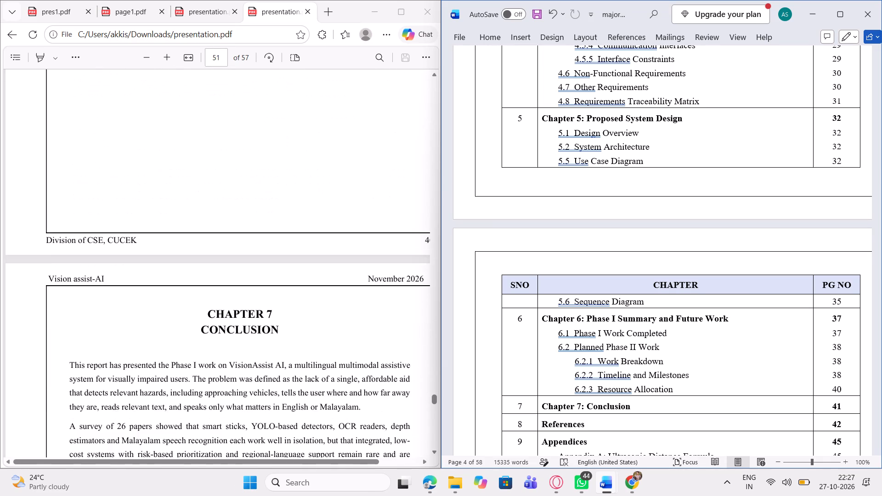
pyautogui.scroll(-2, 203, 247)
pyautogui.scroll(-1, 521, 306)
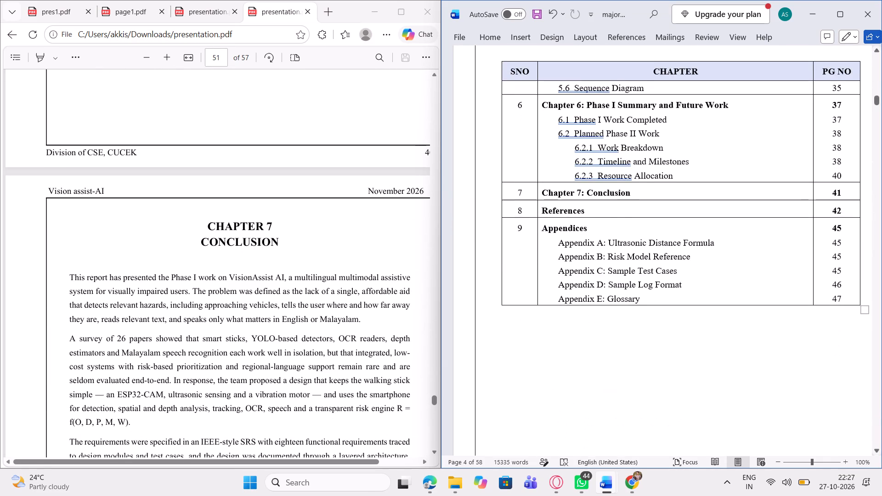
pyautogui.scroll(-3, 290, 328)
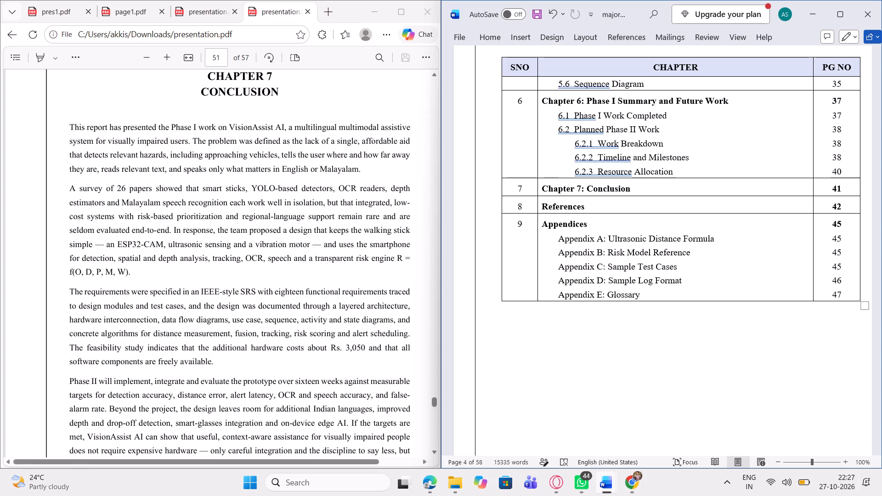
pyautogui.scroll(-6, 290, 328)
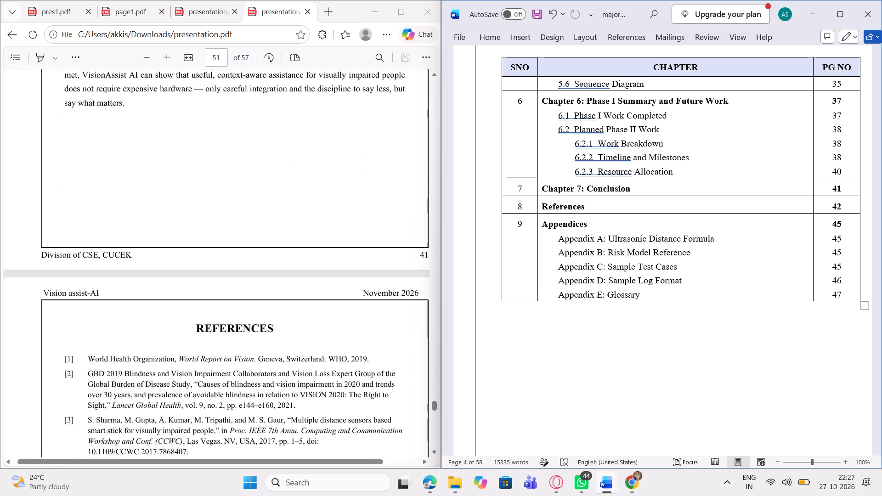
# Check the first References pages in the PDF and their footer number against the References contents entry.
pyautogui.scroll(-10, 290, 328)
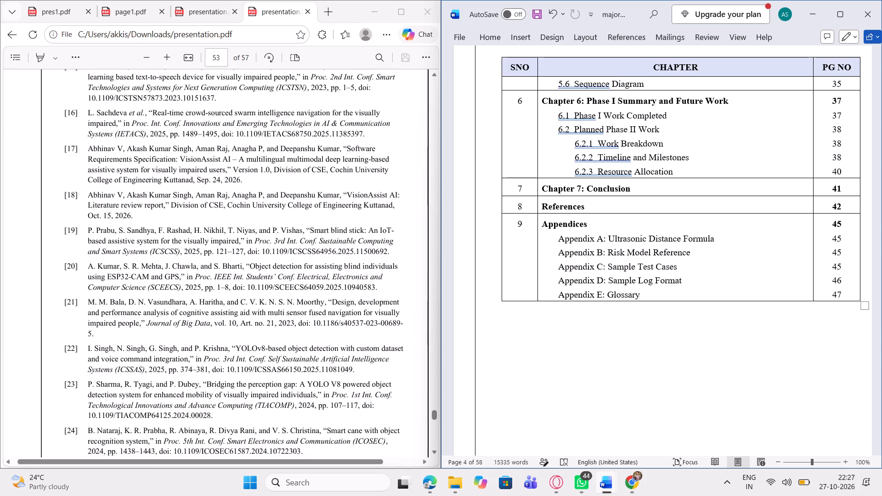
pyautogui.scroll(9, 290, 328)
pyautogui.scroll(-4, 290, 328)
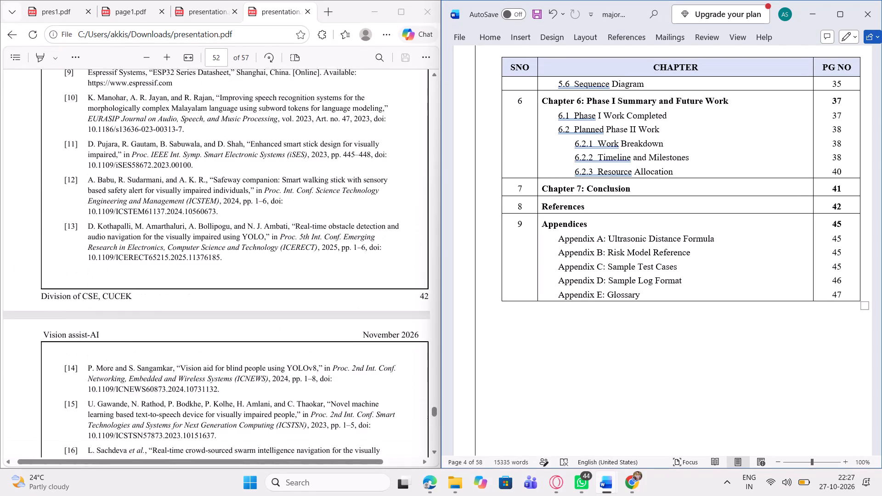
# Compare Appendices E back through A in the PDF, including their footer page numbers, with the Appendices contents entries.
pyautogui.scroll(-15, 290, 328)
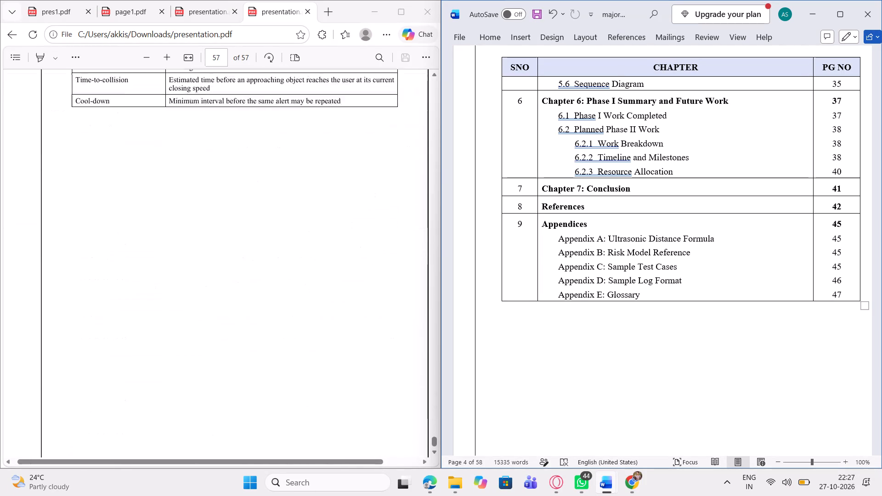
pyautogui.scroll(-6, 290, 328)
pyautogui.scroll(3, 286, 330)
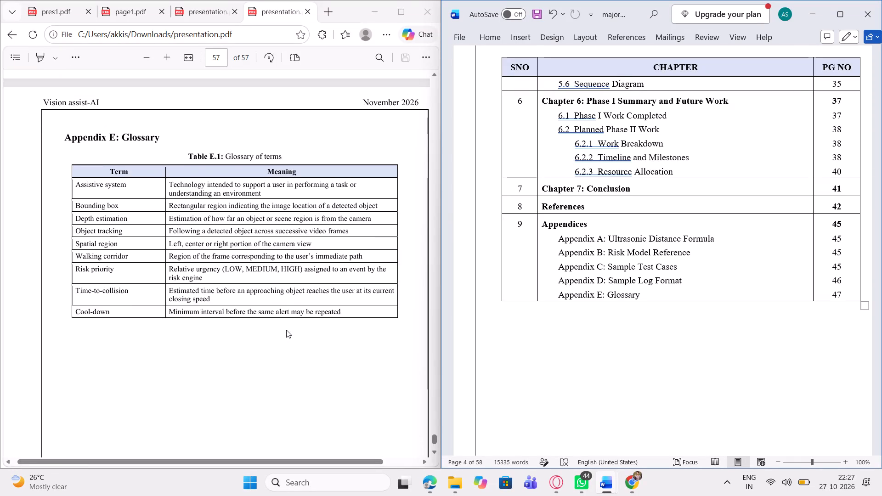
pyautogui.scroll(7, 286, 330)
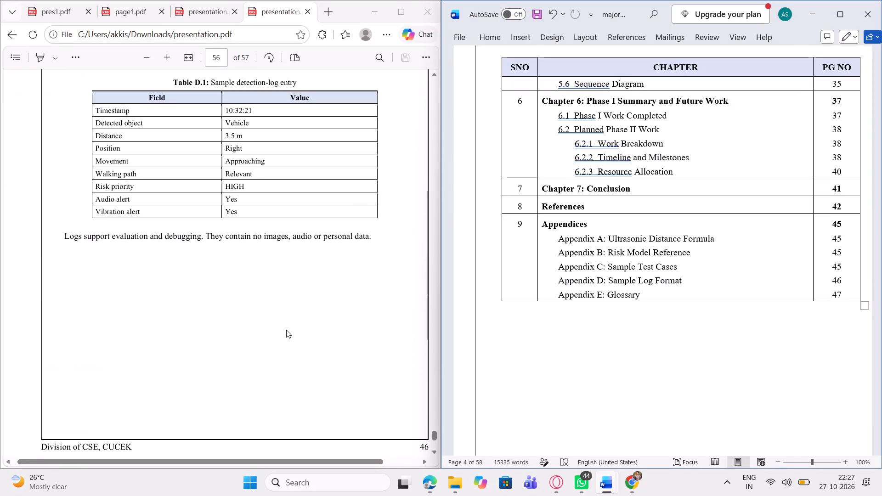
pyautogui.scroll(5, 286, 330)
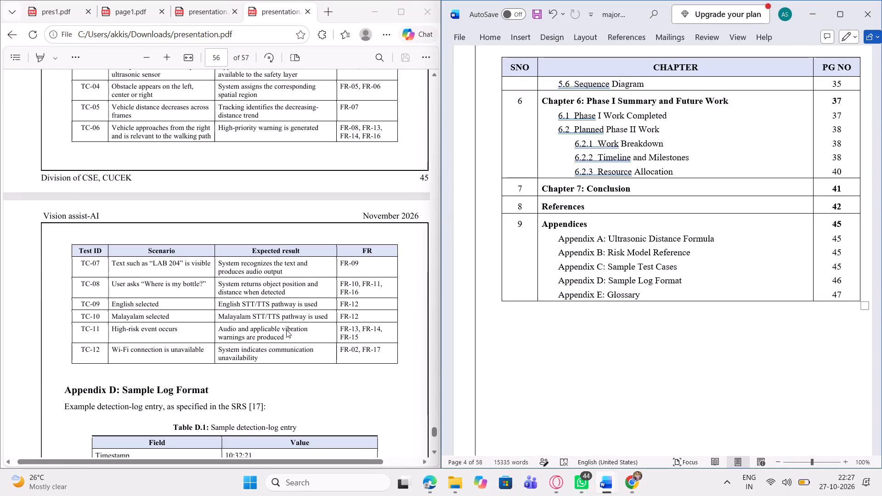
pyautogui.scroll(5, 286, 330)
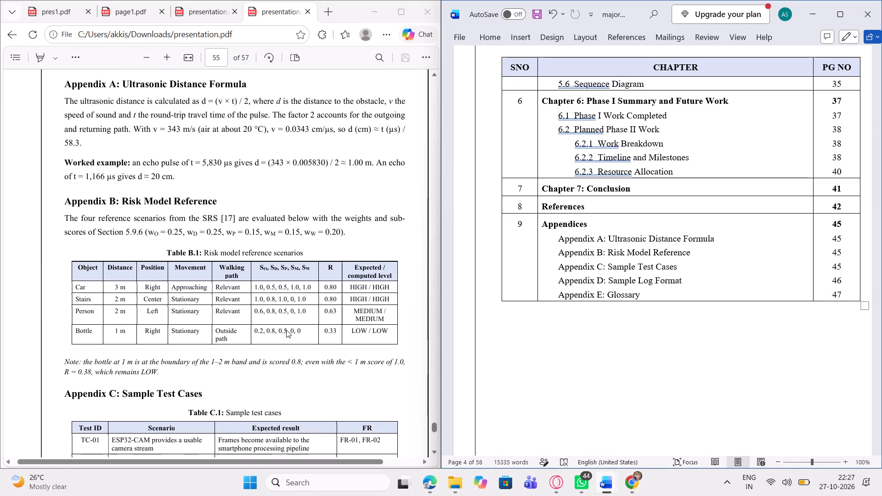
pyautogui.scroll(1, 286, 330)
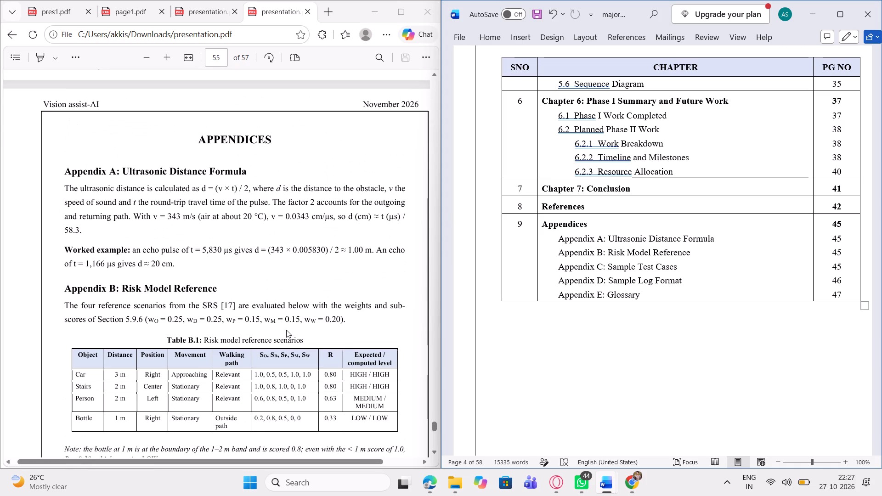
pyautogui.scroll(1, 286, 330)
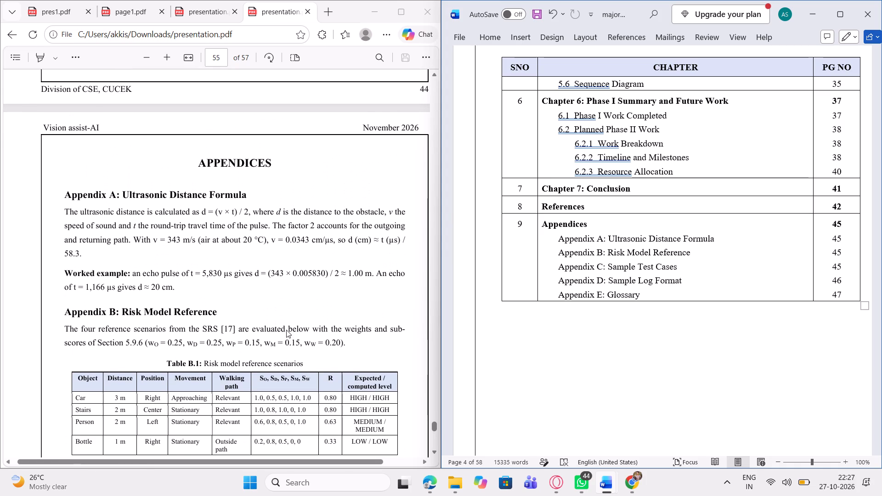
# Recheck the page number where the References end and the Appendices opening page begins in the PDF.
pyautogui.scroll(1, 286, 330)
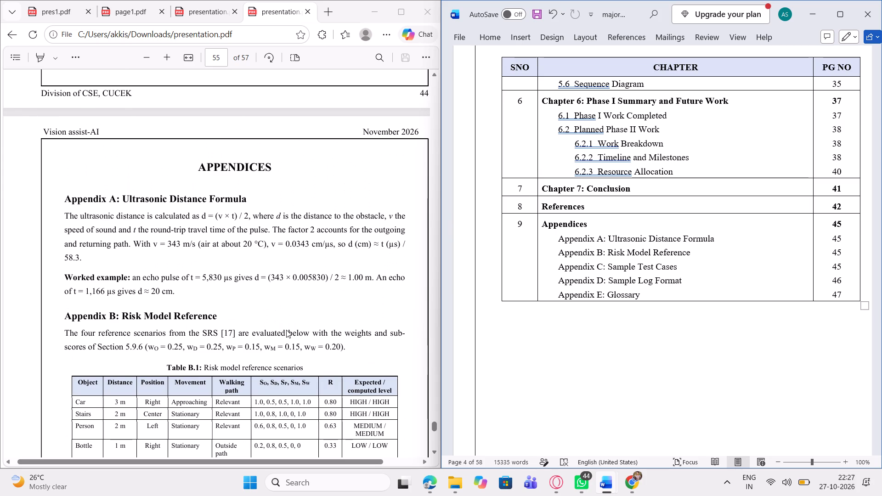
pyautogui.scroll(2, 286, 330)
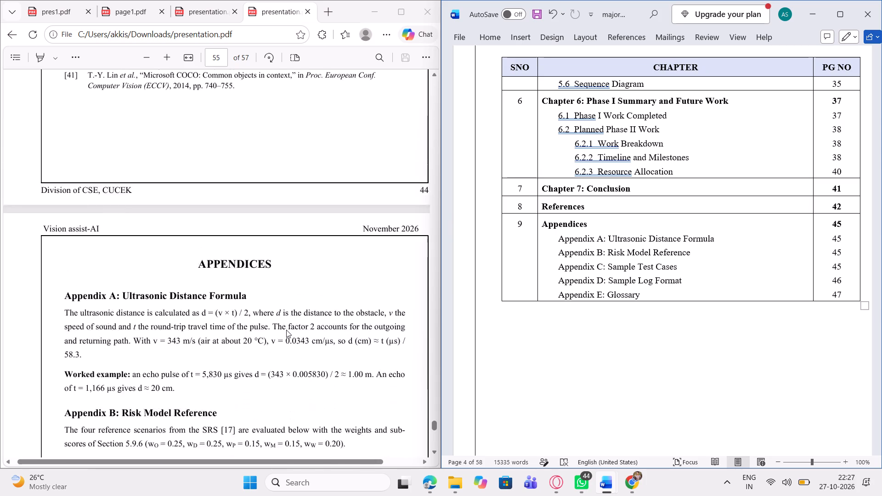
pyautogui.scroll(3, 286, 330)
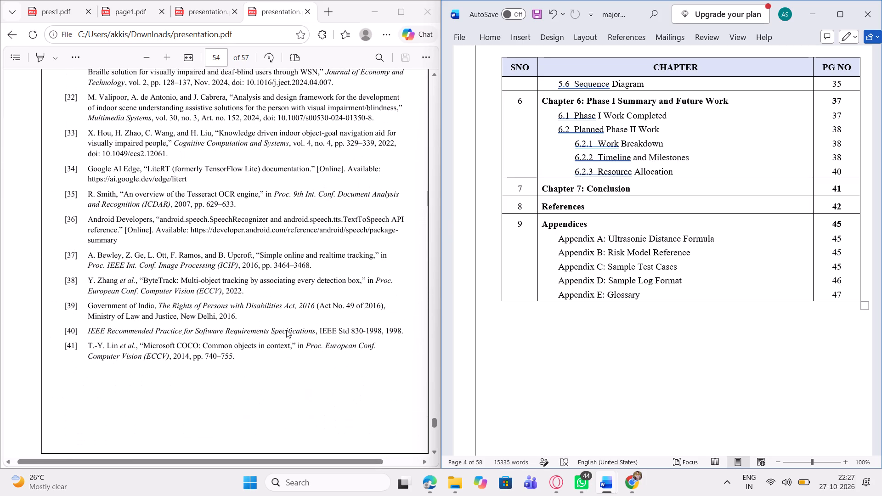
pyautogui.scroll(-2, 286, 330)
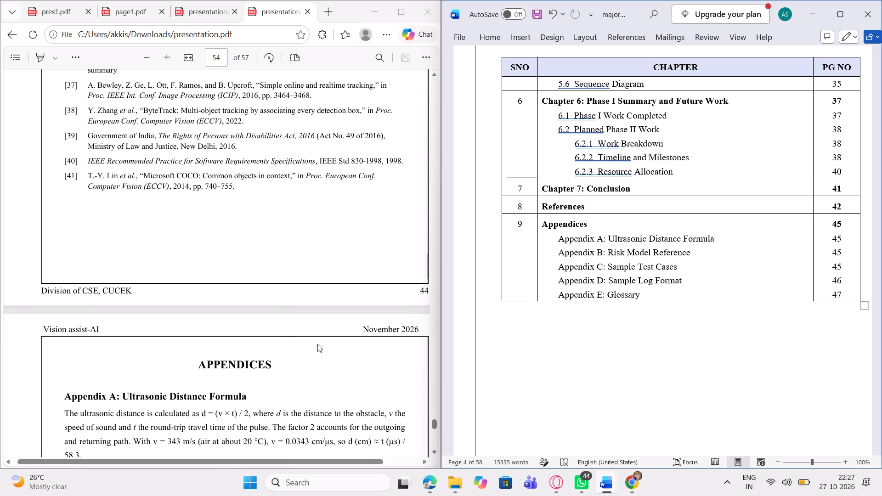
pyautogui.scroll(-1, 317, 344)
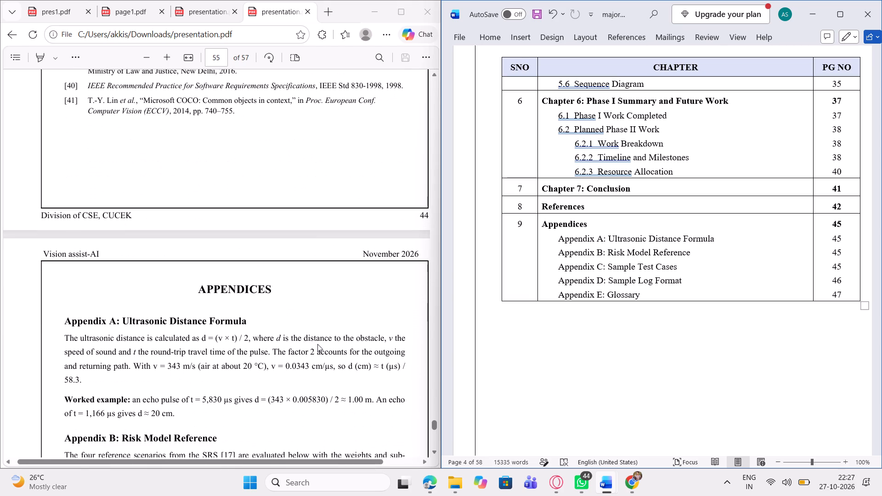
pyautogui.scroll(-1, 317, 344)
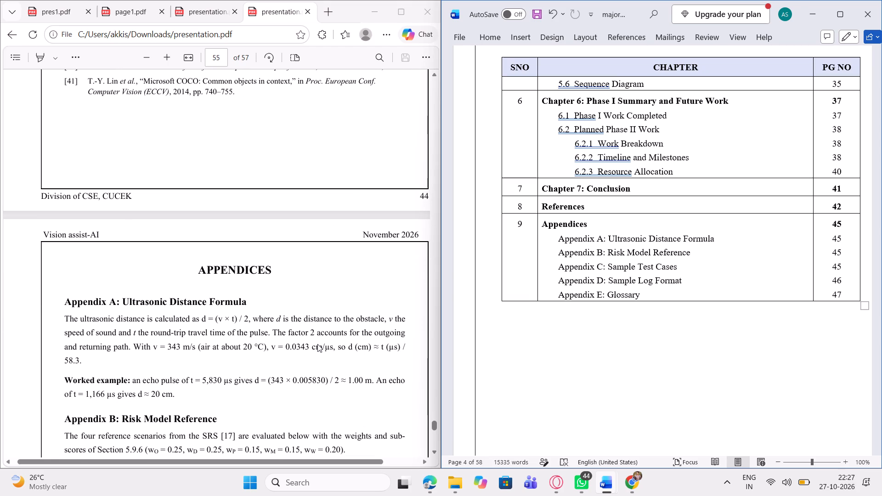
pyautogui.scroll(-2, 317, 344)
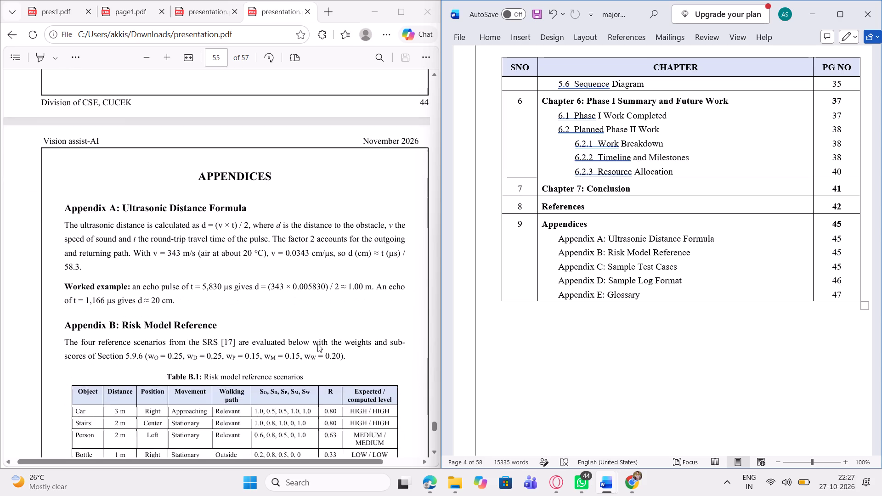
# Review the appendices again from Appendix A: Ultrasonic Distance Formula to Appendix E: Glossary against the contents table.
pyautogui.scroll(-2, 317, 344)
pyautogui.scroll(2, 317, 344)
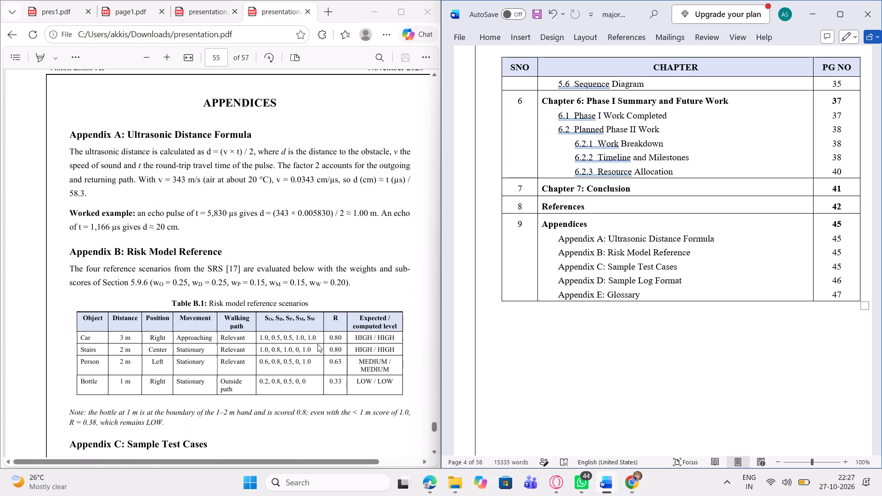
pyautogui.scroll(-8, 317, 344)
pyautogui.scroll(8, 317, 344)
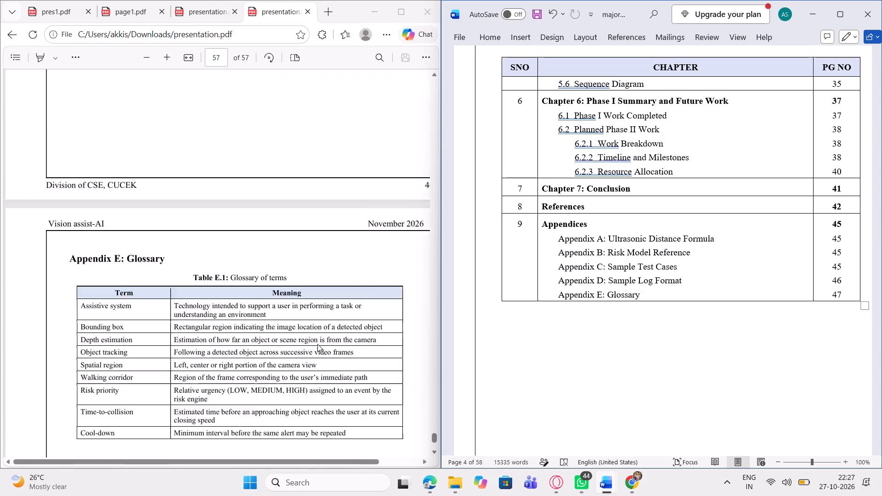
# Return to the start of the PDF and look over the Bonafide Certificate, Acknowledgement and abstract pages.
pyautogui.scroll(3, 317, 344)
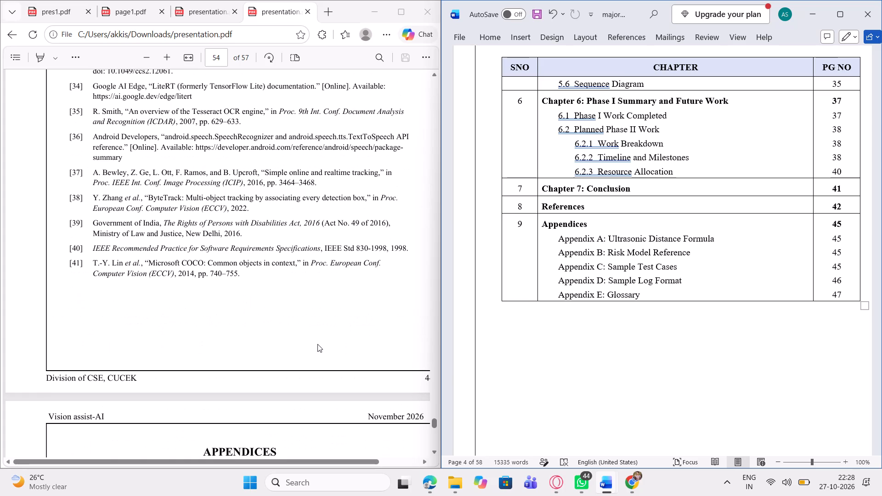
pyautogui.scroll(3, 317, 344)
pyautogui.scroll(20, 317, 344)
pyautogui.scroll(20, 317, 344)
pyautogui.scroll(11, 317, 344)
pyautogui.scroll(16, 317, 344)
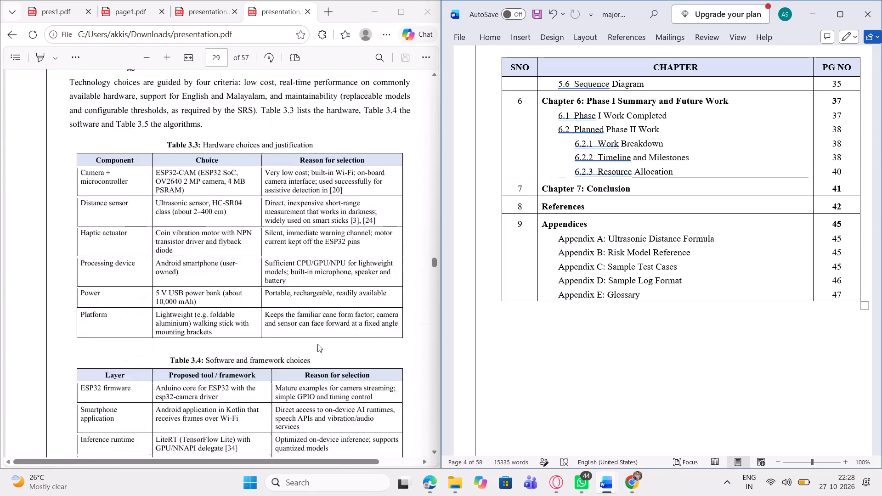
pyautogui.scroll(20, 317, 344)
pyautogui.scroll(20, 317, 344)
pyautogui.scroll(13, 317, 344)
pyautogui.scroll(12, 317, 344)
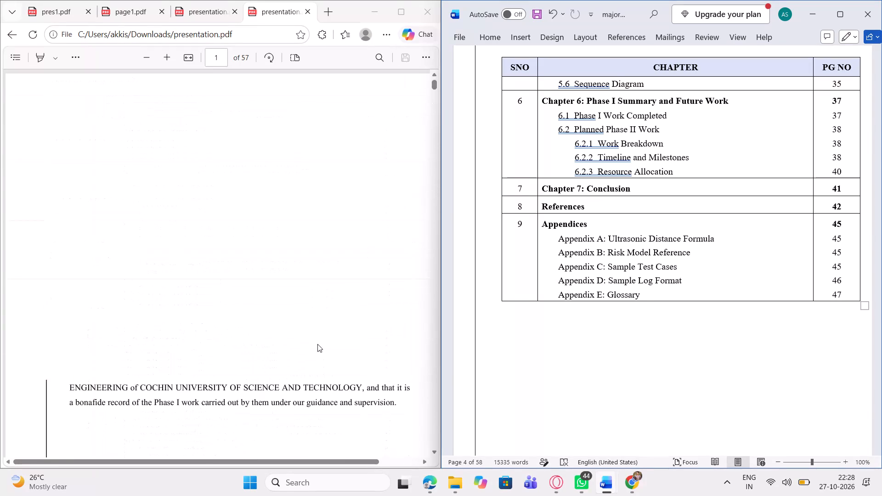
pyautogui.scroll(-6, 317, 344)
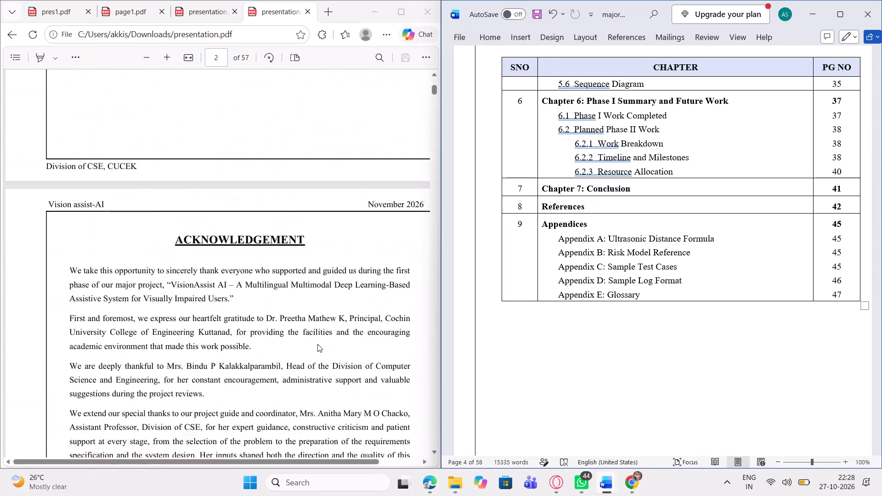
pyautogui.scroll(-10, 317, 344)
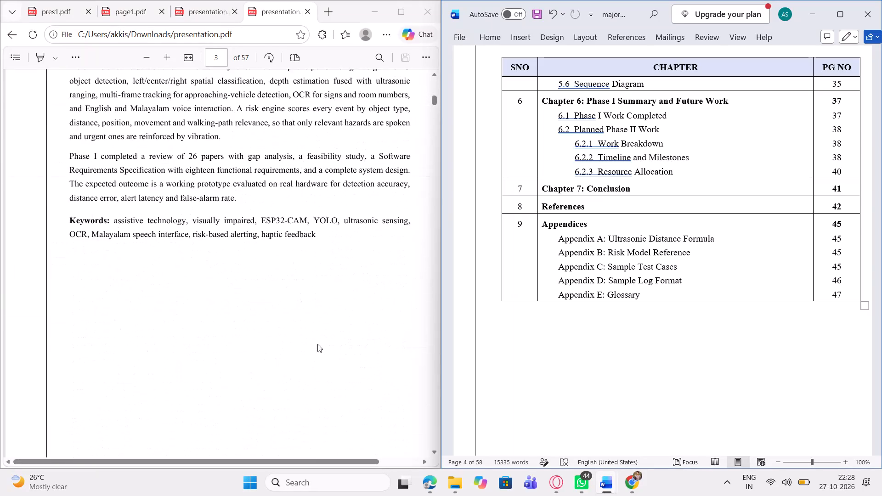
pyautogui.scroll(9, 317, 344)
# In a new tab of the maximized Edge window, search the web for "merge pdf" and open iLovePDF's Merge PDF tool.
pyautogui.click(399, 12)
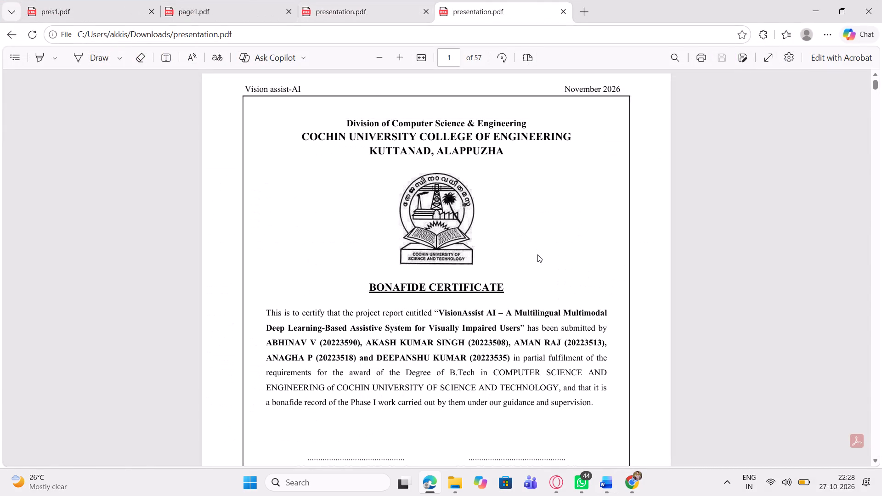
pyautogui.click(588, 13)
pyautogui.click(384, 135)
pyautogui.write('merge pdf')
pyautogui.press('Return')
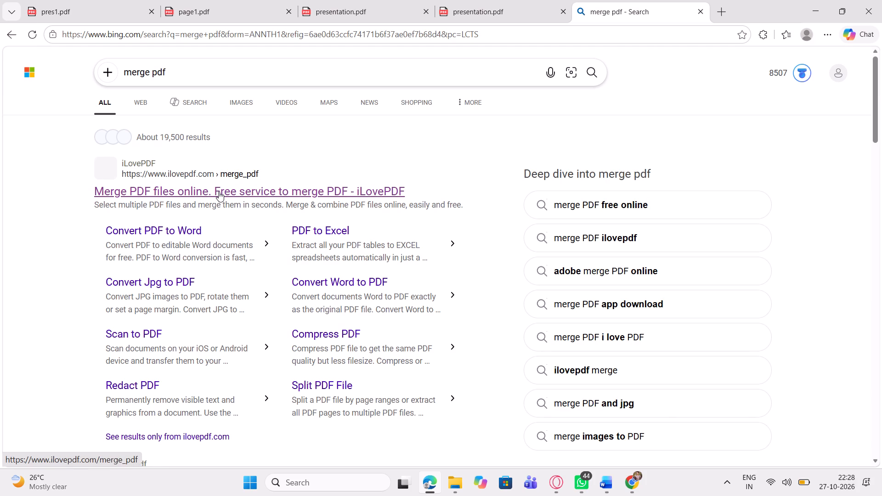
pyautogui.click(188, 197)
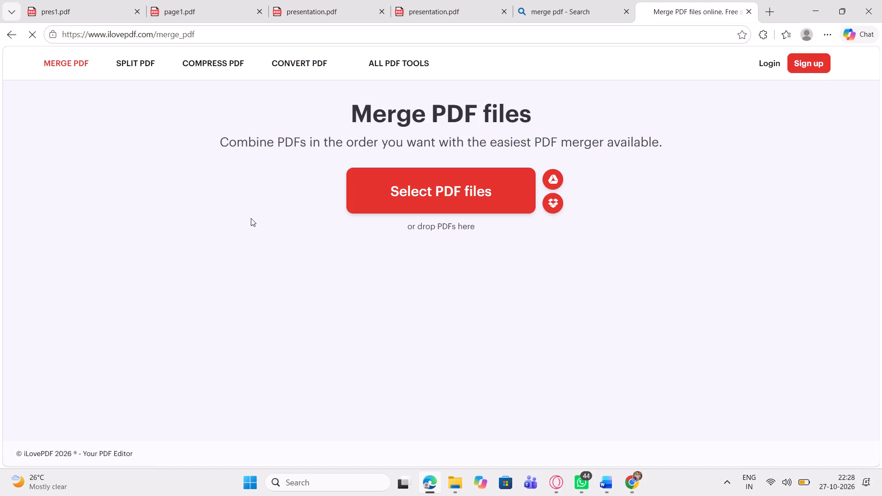
# Add page1 and presentation from the Downloads folder to the merge tool, with page1 first.
pyautogui.click(440, 199)
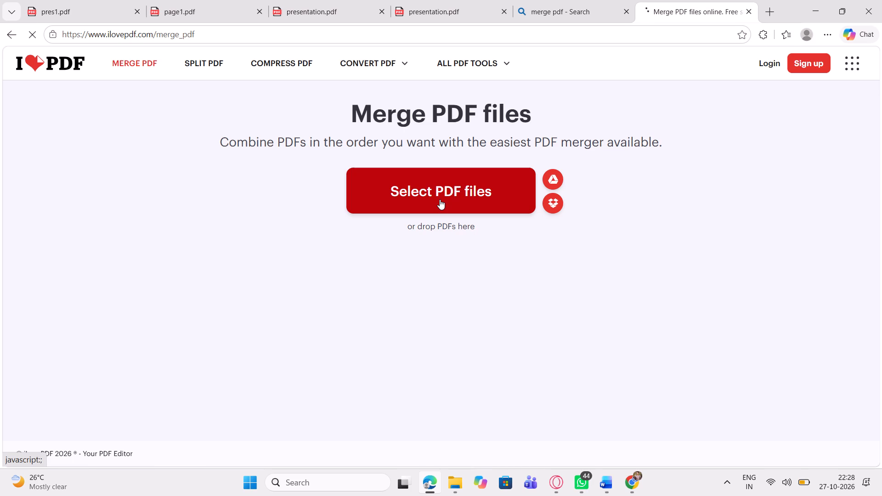
pyautogui.click(440, 199)
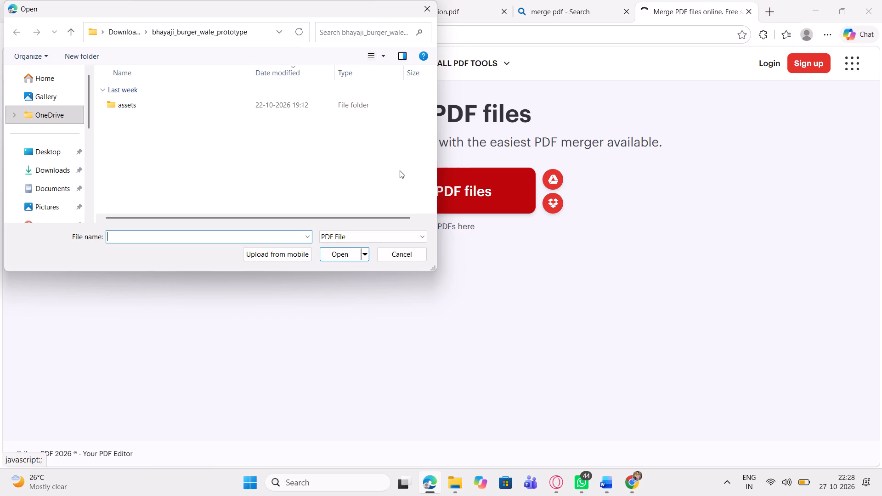
pyautogui.click(60, 166)
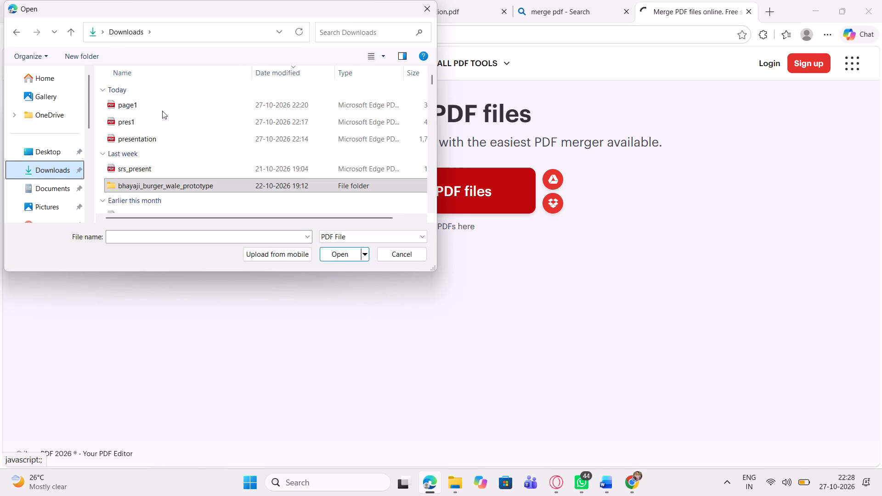
pyautogui.click(161, 107)
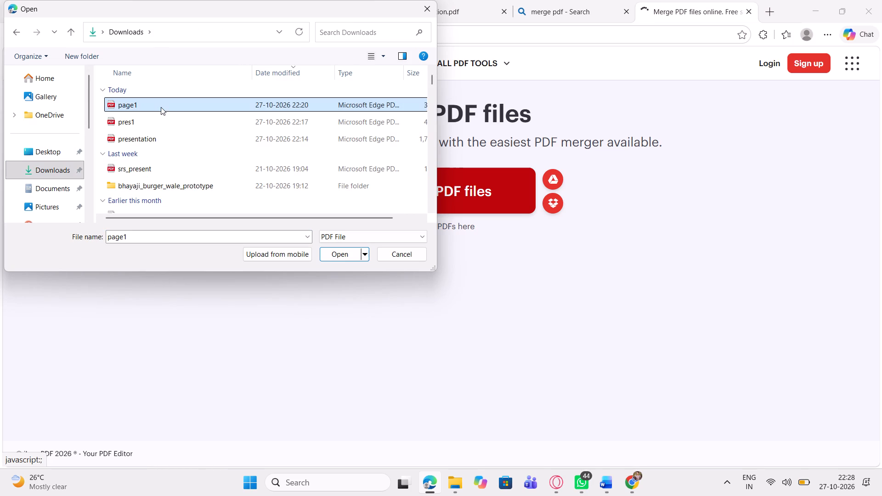
pyautogui.click(329, 252)
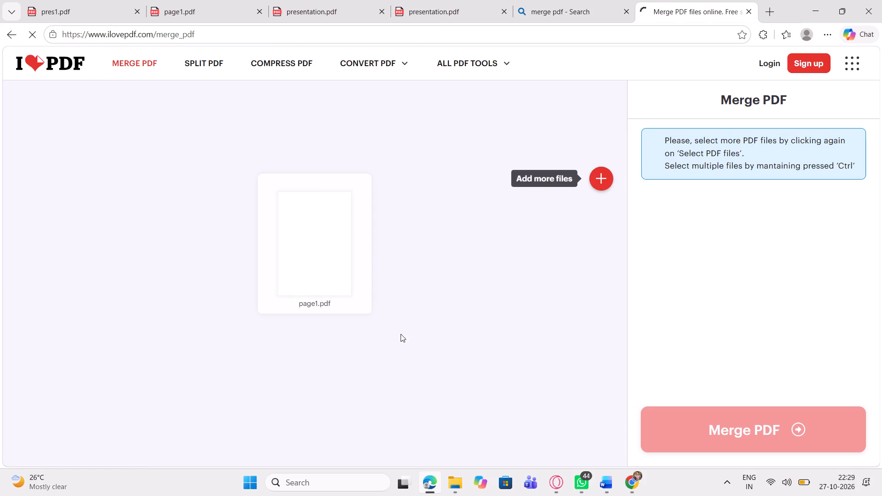
pyautogui.click(595, 175)
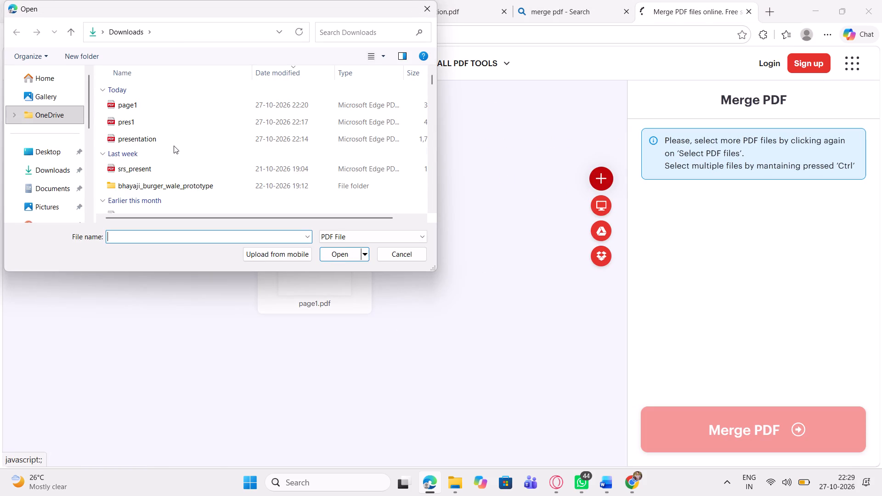
pyautogui.click(174, 144)
pyautogui.click(330, 250)
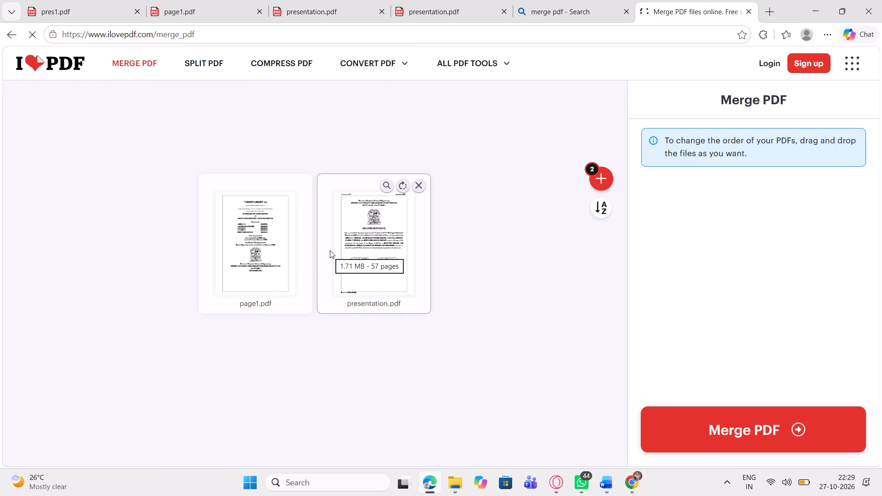
# Merge the two PDFs, download the result and open presentation_merged.pdf.
pyautogui.click(754, 422)
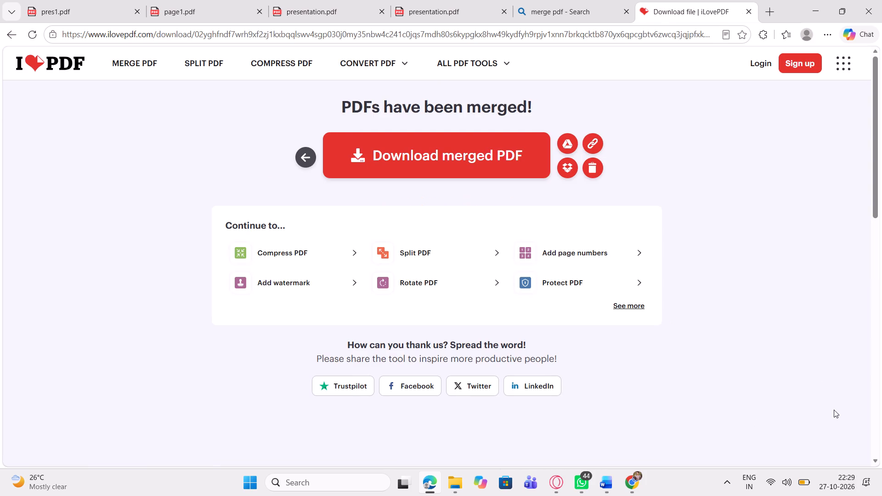
pyautogui.click(445, 161)
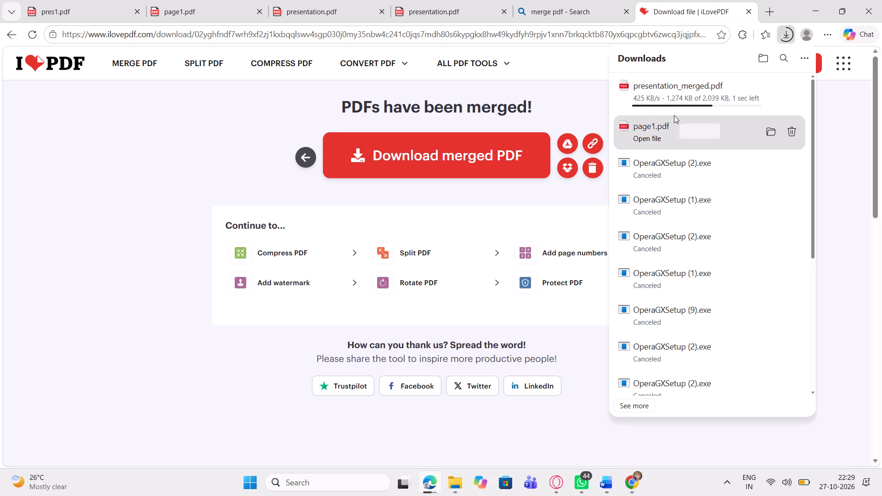
pyautogui.click(650, 96)
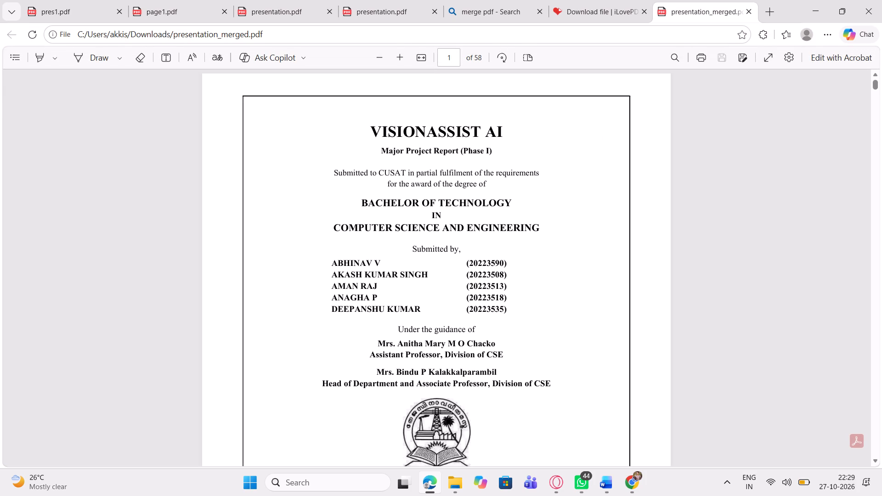
# Check the merged PDF from the cover through the front pages to section 1.4 Project Objectives.
pyautogui.scroll(-6, 508, 201)
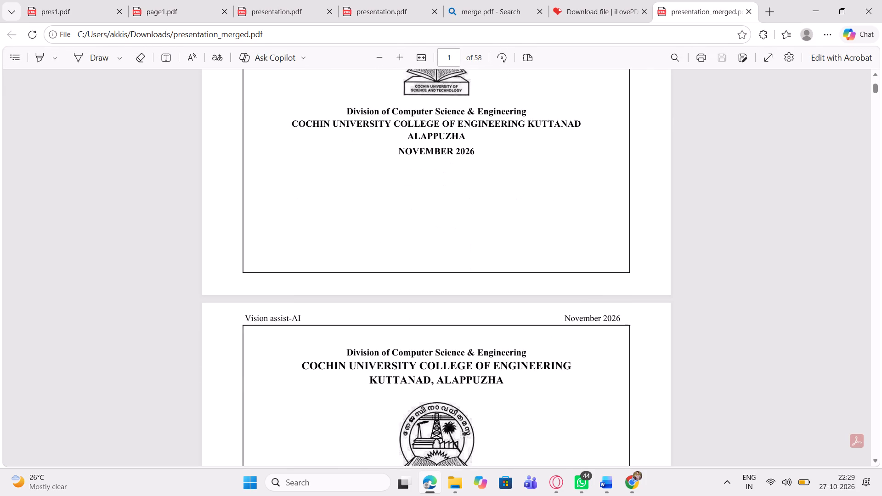
pyautogui.scroll(-6, 508, 201)
pyautogui.scroll(1, 508, 201)
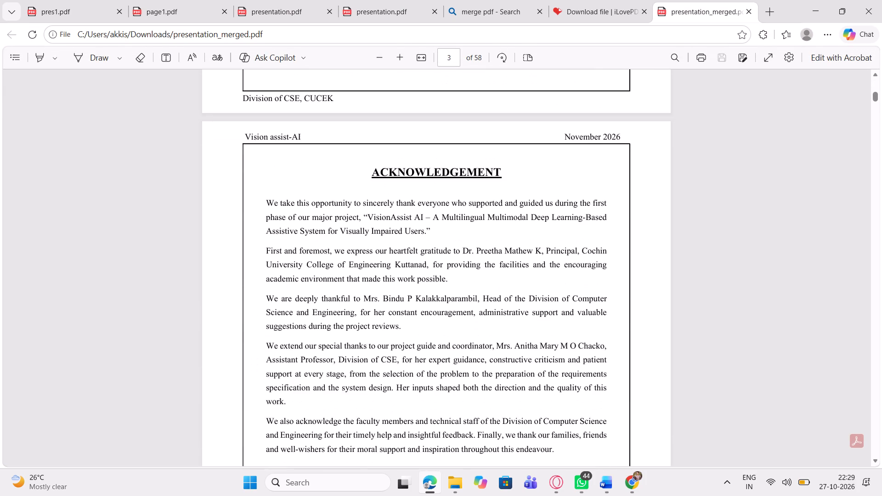
pyautogui.scroll(3, 508, 201)
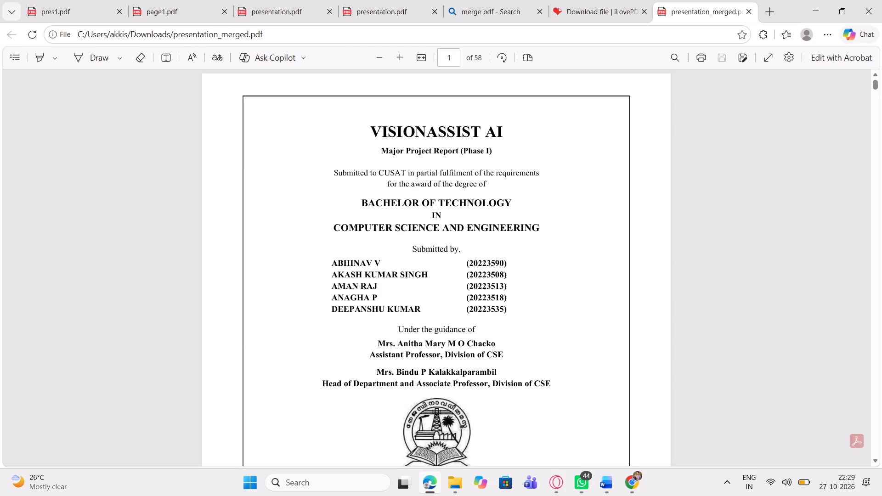
pyautogui.scroll(-19, 514, 310)
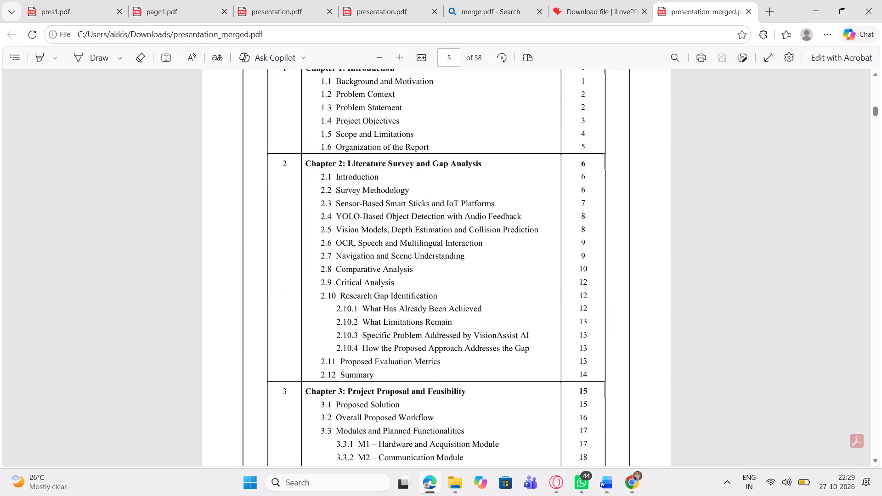
pyautogui.scroll(-18, 514, 310)
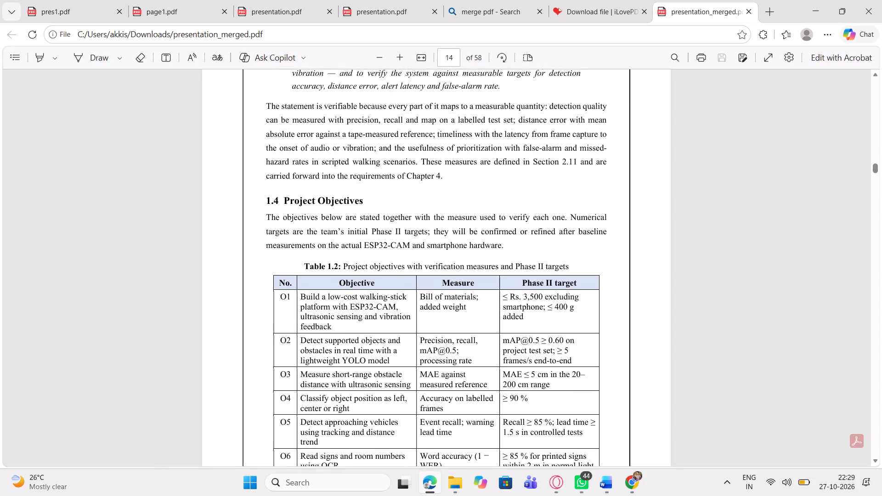
pyautogui.scroll(-7, 514, 310)
# Go back through the merged PDF's abbreviations, List of Figures and Abstract to the Acknowledgement, finishing at the Table of Contents.
pyautogui.scroll(2, 514, 310)
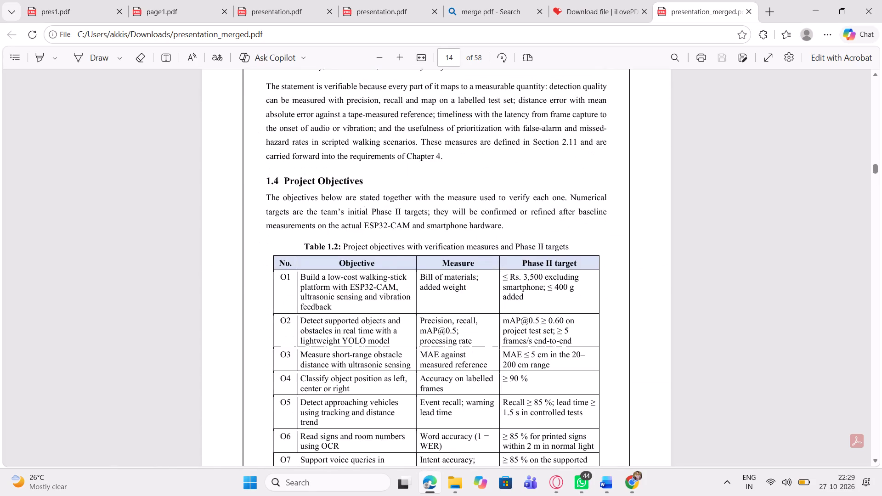
pyautogui.scroll(1, 514, 310)
pyautogui.scroll(-1, 514, 310)
pyautogui.scroll(7, 512, 332)
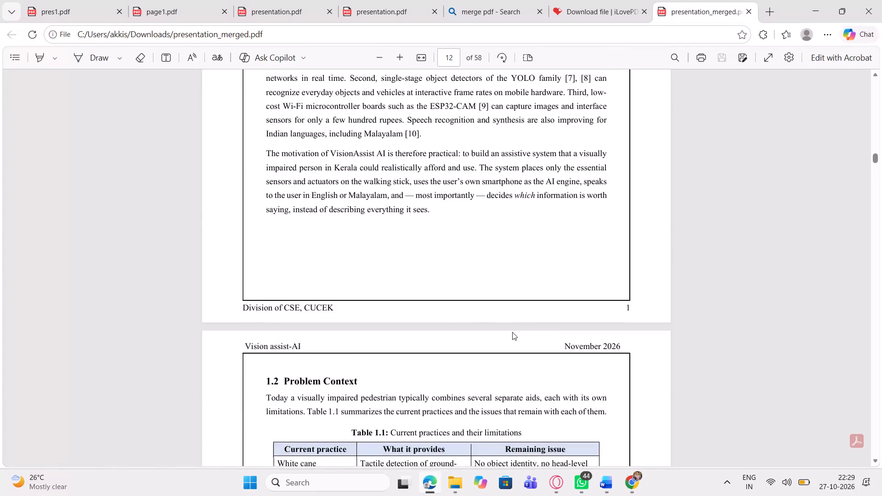
pyautogui.scroll(11, 512, 332)
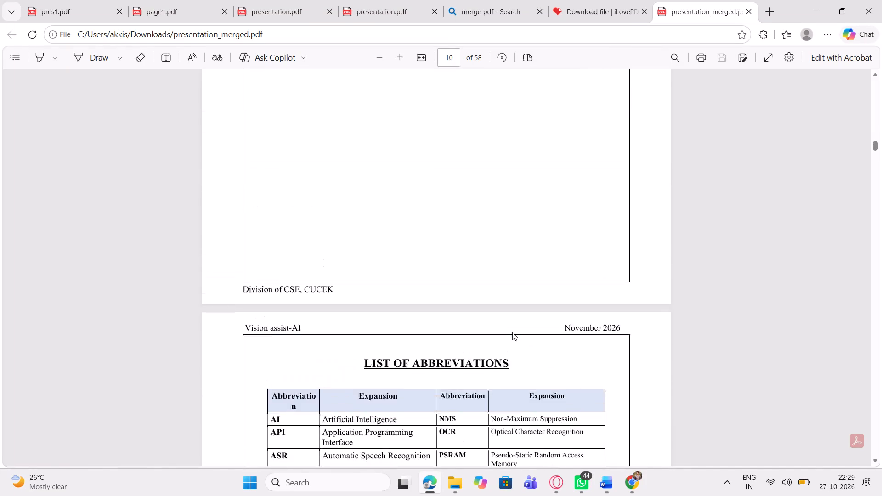
pyautogui.scroll(8, 512, 332)
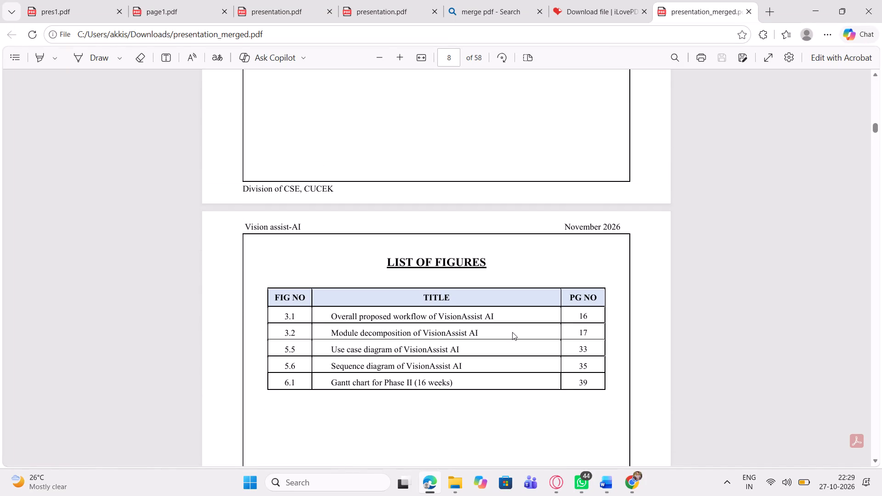
pyautogui.click(438, 318)
pyautogui.scroll(11, 389, 309)
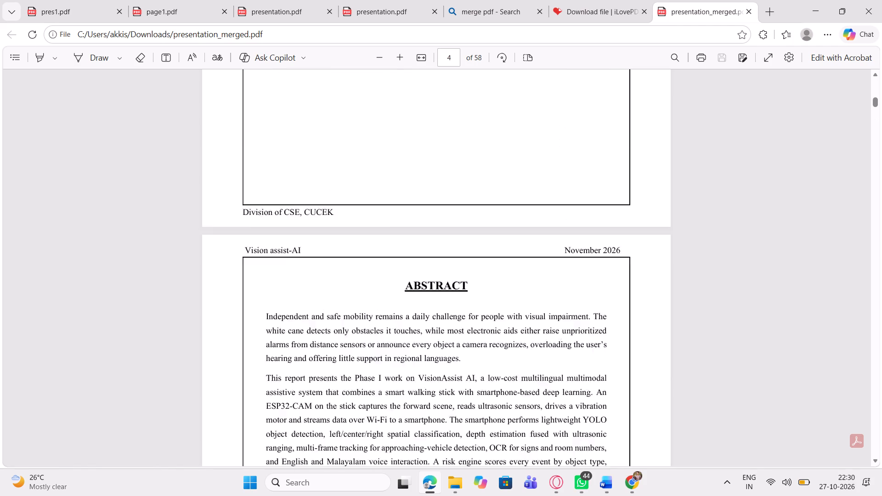
pyautogui.scroll(7, 389, 309)
pyautogui.scroll(-1, 389, 309)
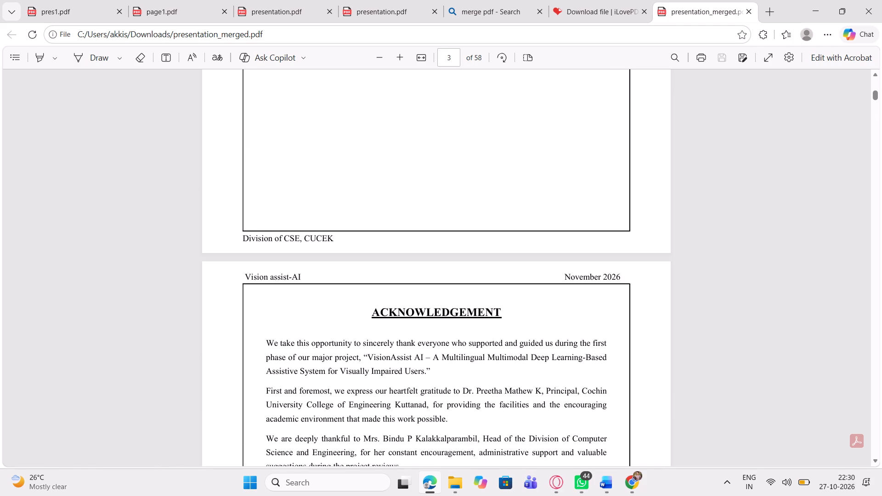
pyautogui.scroll(-6, 389, 309)
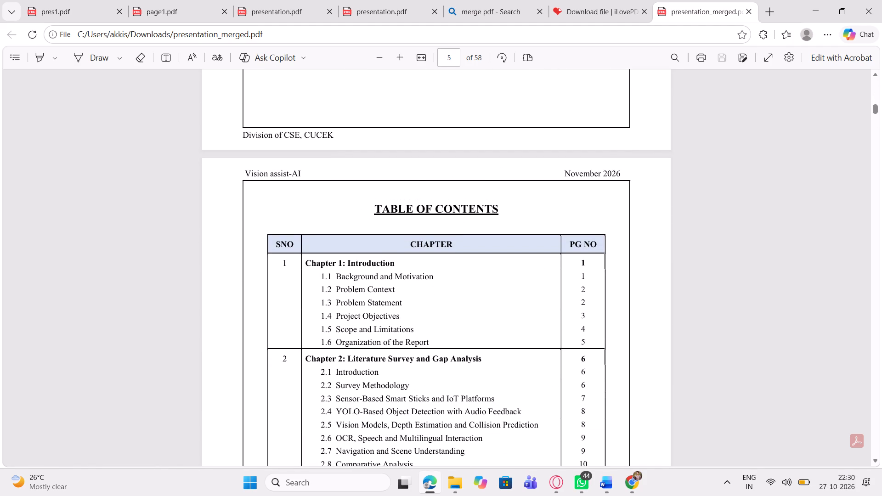
pyautogui.scroll(-1, 389, 309)
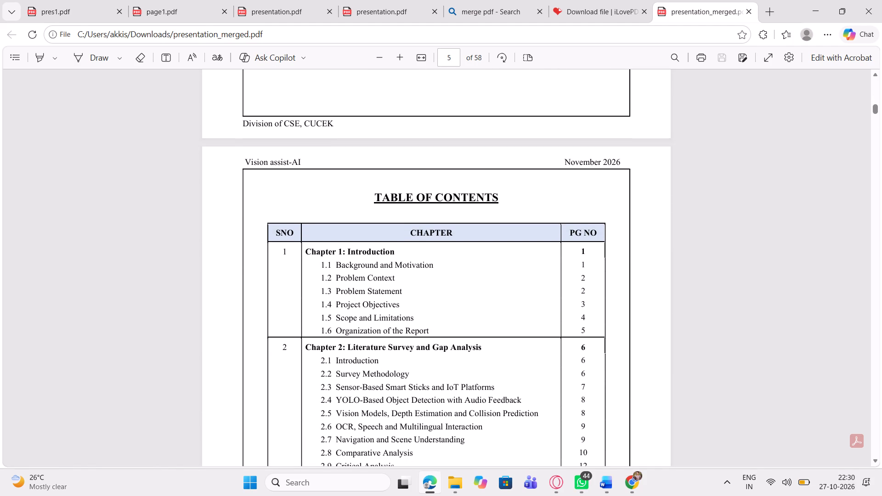
# Put the merged PDF side by side with the Word report and look through the report's table list, abbreviations and sections 1.1 to 1.2.
pyautogui.press('super+Left')
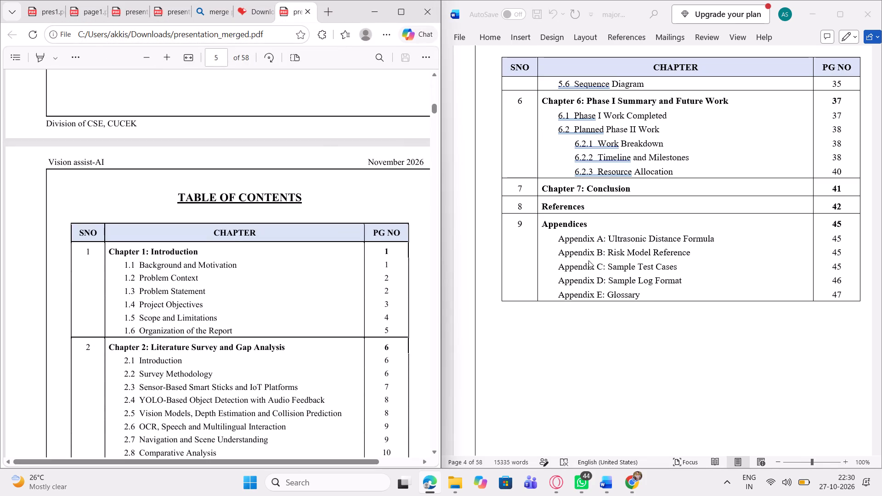
pyautogui.scroll(-12, 588, 260)
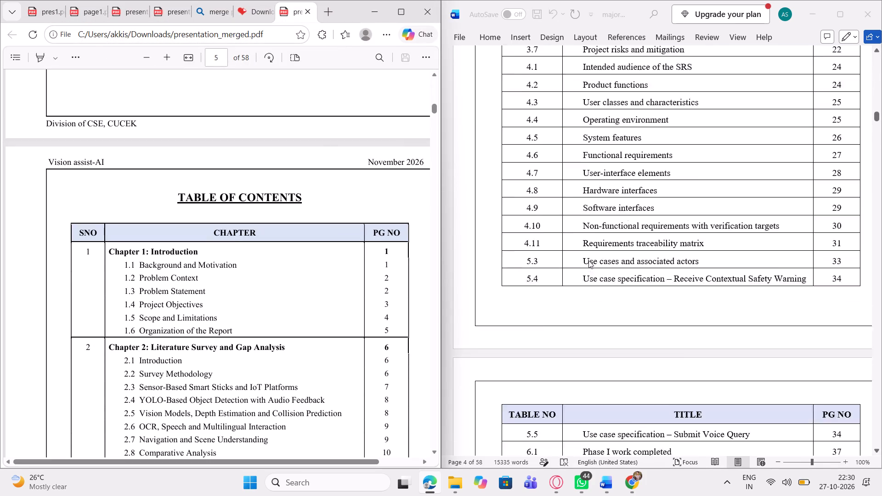
pyautogui.scroll(-7, 588, 260)
pyautogui.scroll(2, 588, 260)
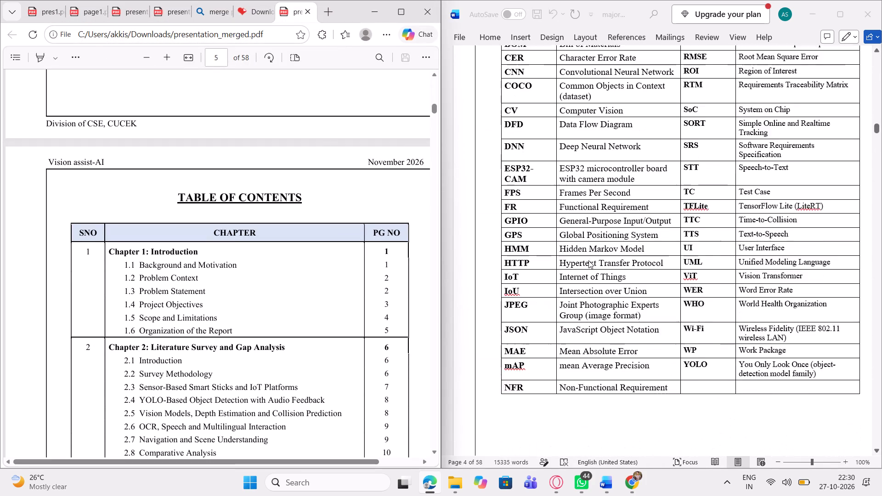
pyautogui.scroll(1, 588, 260)
pyautogui.scroll(-3, 588, 260)
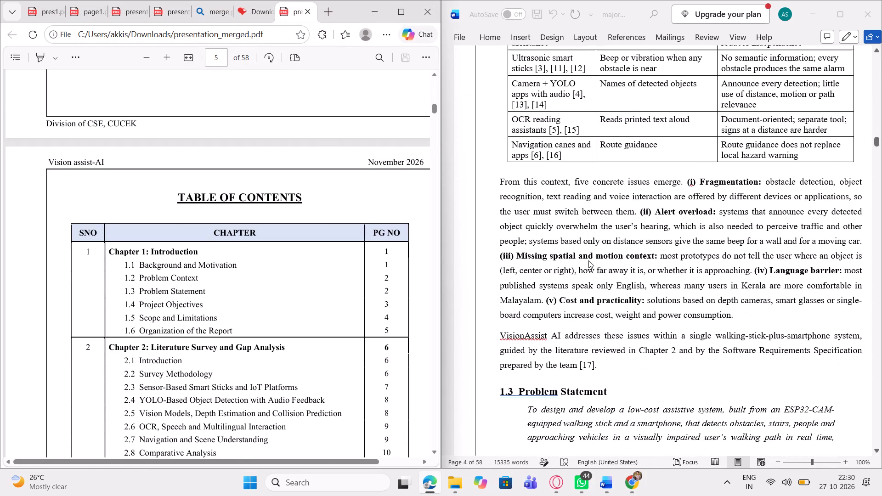
pyautogui.scroll(-1, 588, 260)
pyautogui.scroll(2, 588, 260)
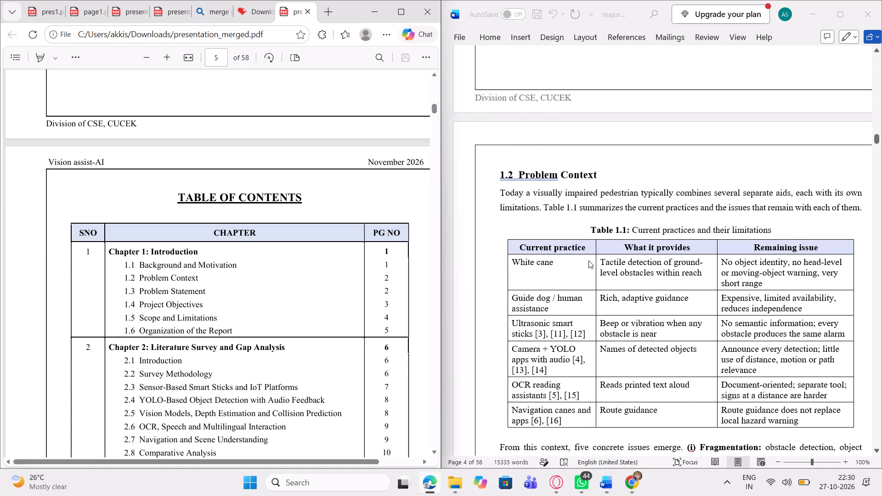
pyautogui.scroll(1, 588, 260)
pyautogui.scroll(-1, 588, 260)
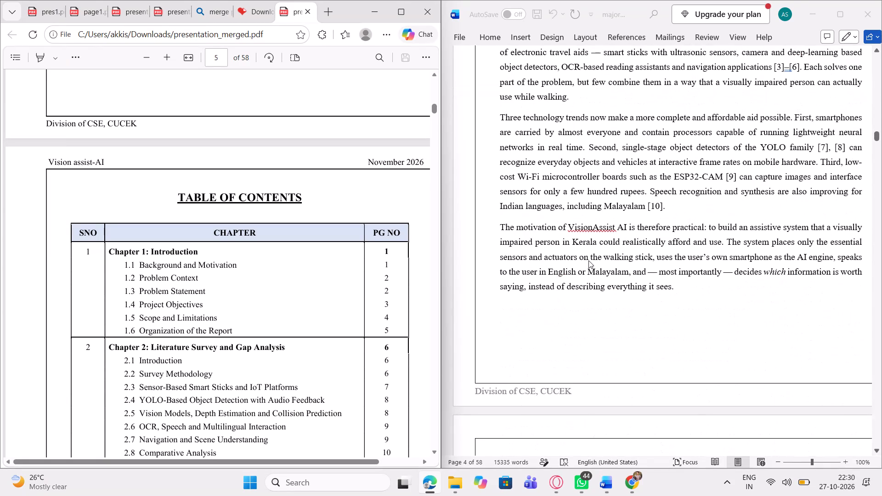
# Review the Word report from section 1.3 Problem Statement to section 1.6 Organization of the Report beside the PDF's Table of Contents.
pyautogui.scroll(-3, 588, 260)
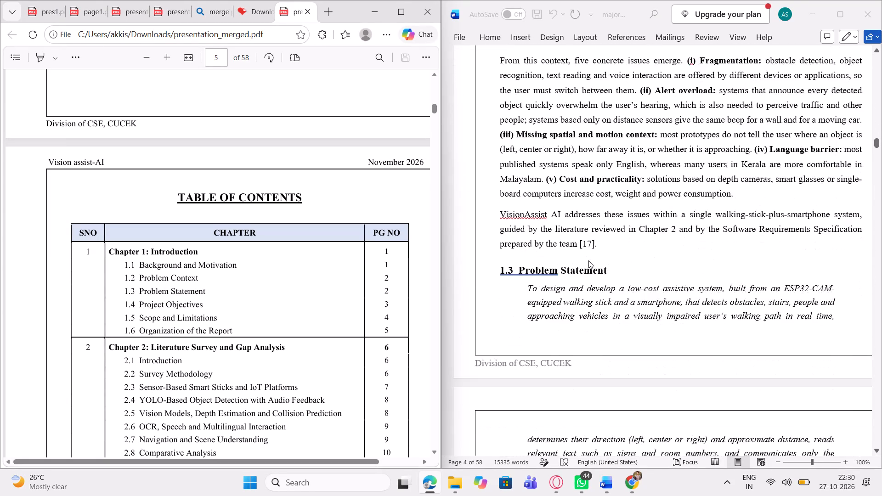
pyautogui.scroll(-2, 588, 260)
pyautogui.scroll(1, 588, 260)
pyautogui.scroll(-1, 588, 260)
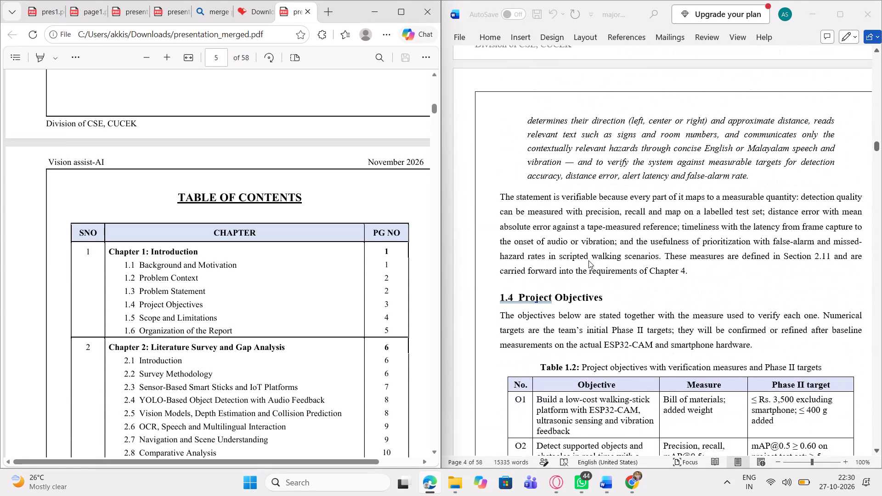
pyautogui.scroll(-4, 588, 260)
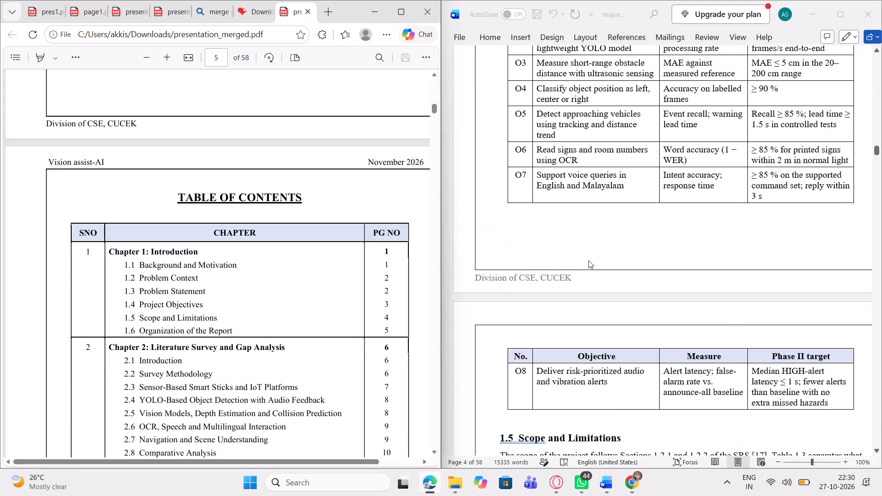
pyautogui.scroll(-2, 588, 260)
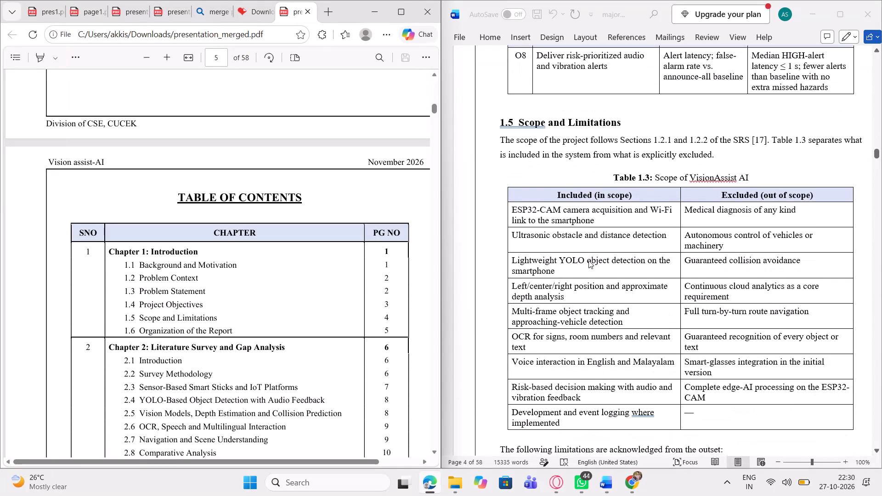
pyautogui.scroll(-3, 588, 260)
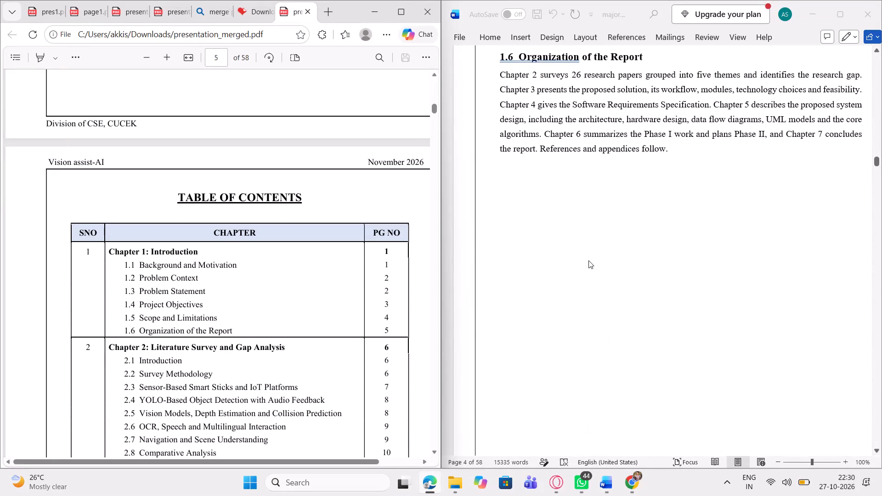
pyautogui.scroll(-1, 588, 260)
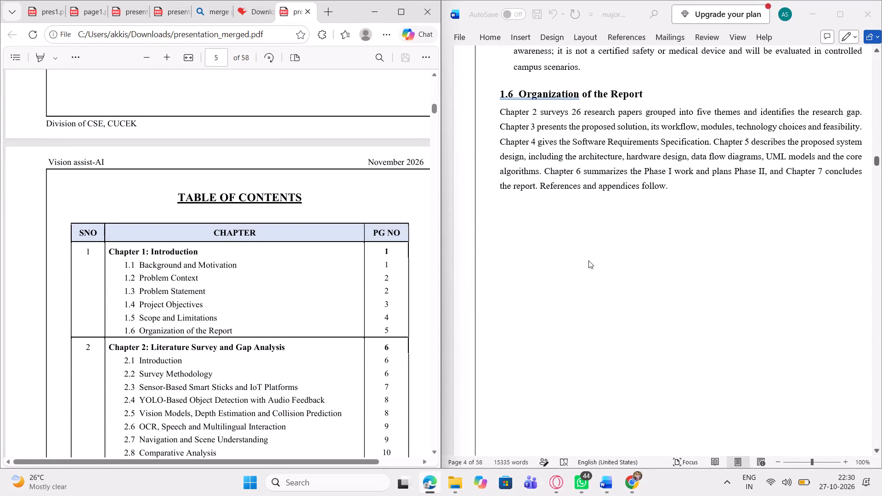
# Look over sections 2.1 Introduction and 2.2 Survey Methodology at the start of Chapter 2 in the Word report.
pyautogui.scroll(-3, 588, 260)
pyautogui.scroll(1, 588, 260)
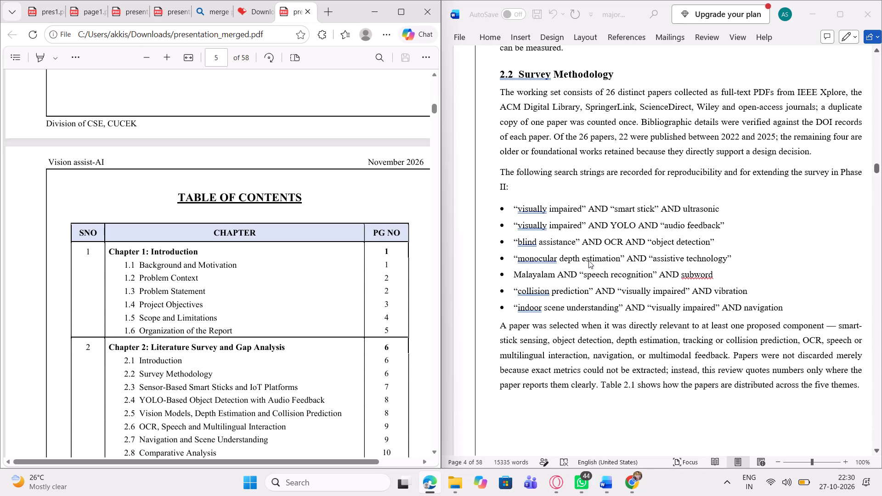
pyautogui.scroll(2, 572, 256)
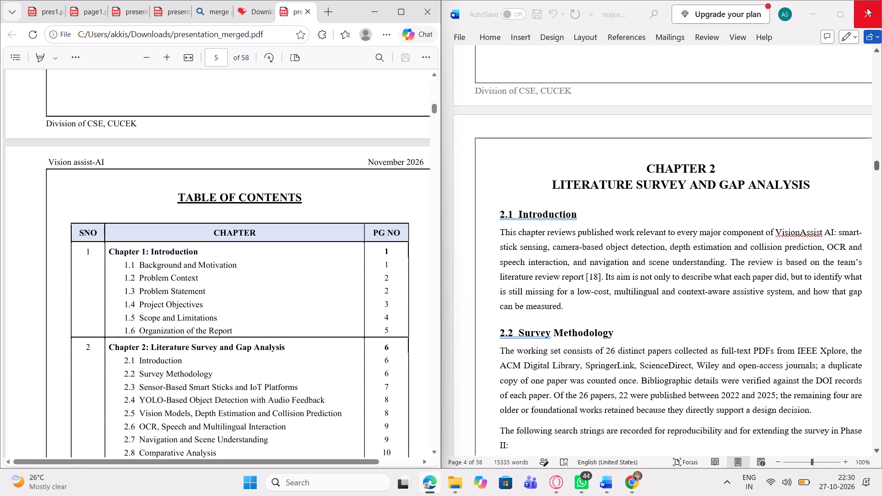
# Find the List of Tables in the merged PDF and compare it side by side with the Word report's List of Tables.
pyautogui.click(824, 13)
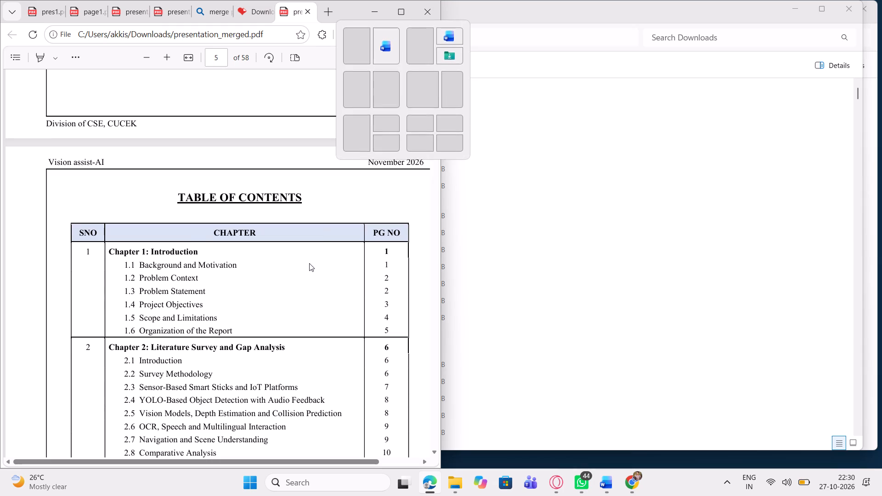
pyautogui.scroll(-13, 309, 263)
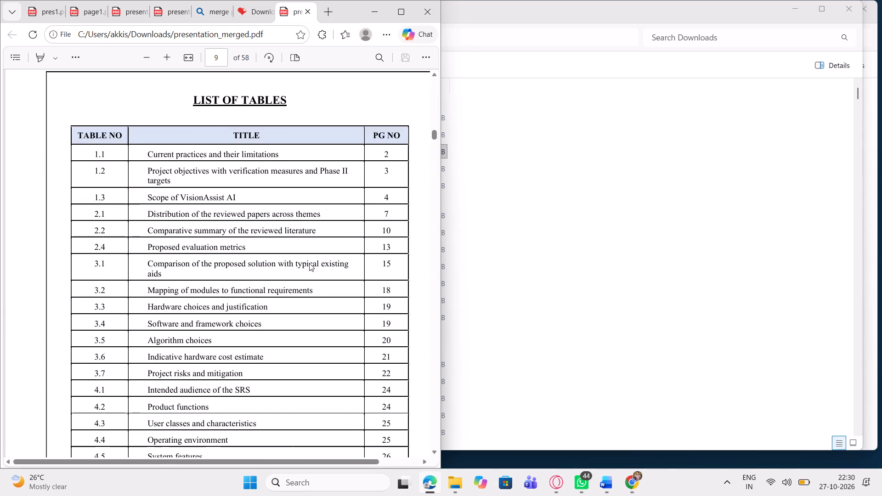
pyautogui.scroll(-1, 309, 263)
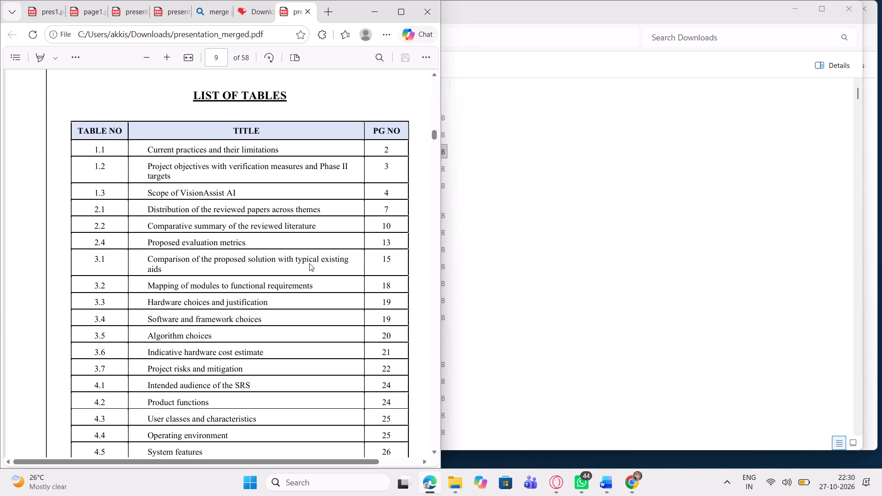
pyautogui.scroll(-1, 309, 263)
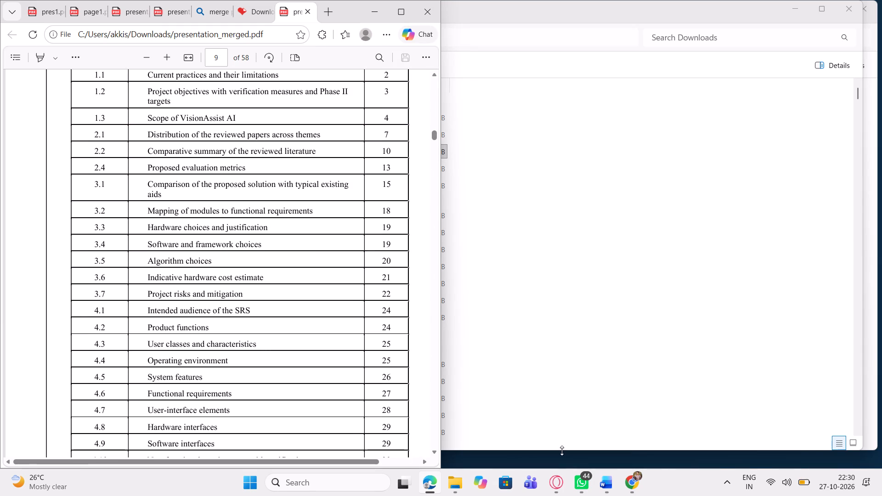
pyautogui.click(610, 488)
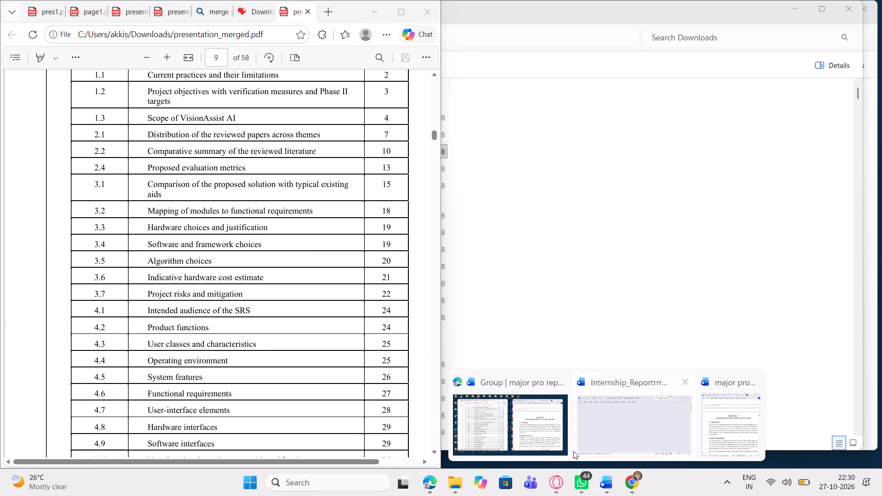
pyautogui.click(545, 432)
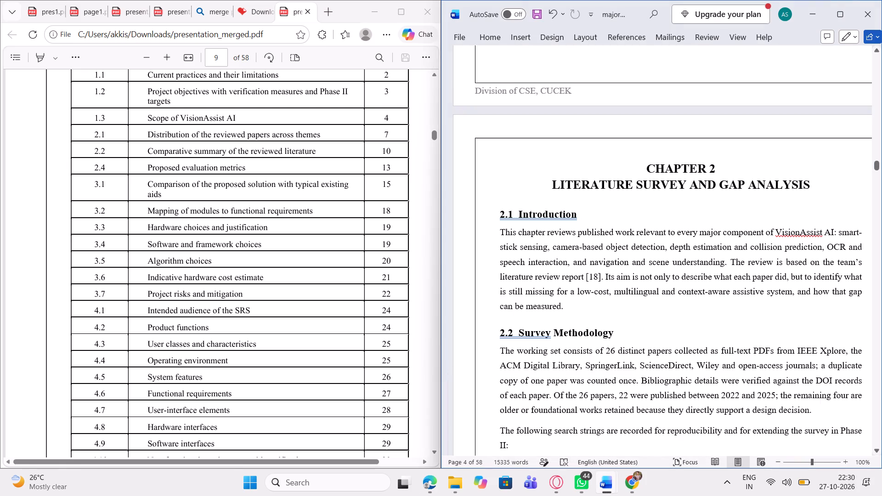
pyautogui.scroll(1, 301, 244)
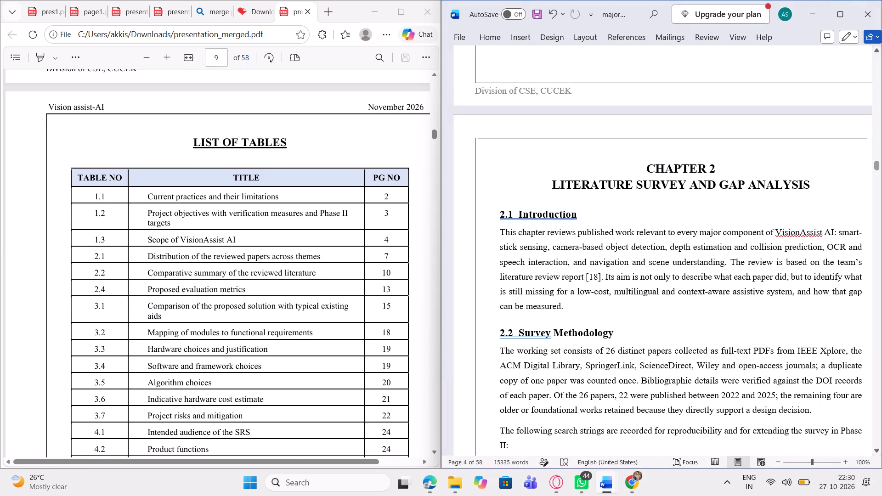
pyautogui.scroll(15, 520, 246)
pyautogui.scroll(-1, 520, 246)
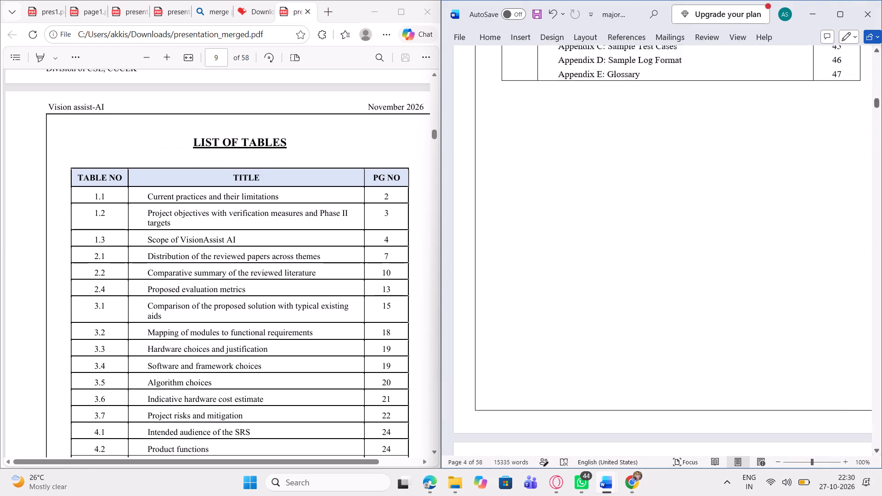
pyautogui.scroll(-6, 520, 246)
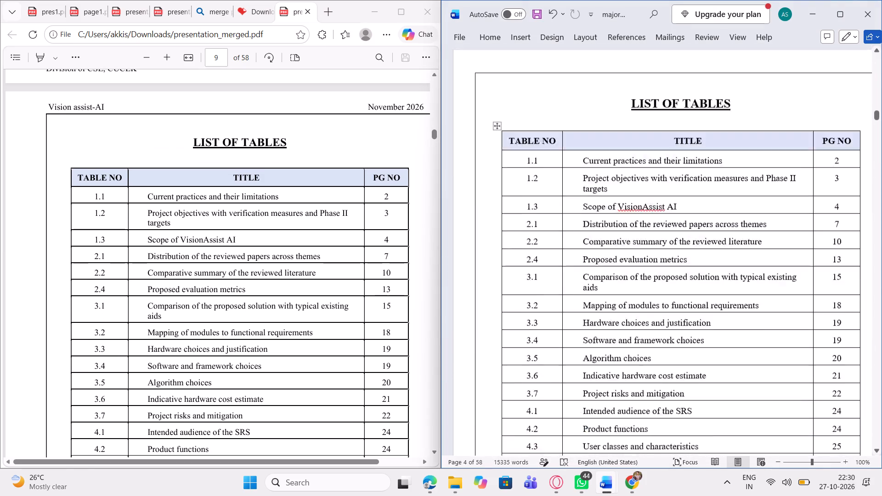
# Check the Word report's sections 1.1 and 1.2, including Table 1.1 and the page-number footers, against the PDF's List of Tables.
pyautogui.scroll(-8, 520, 246)
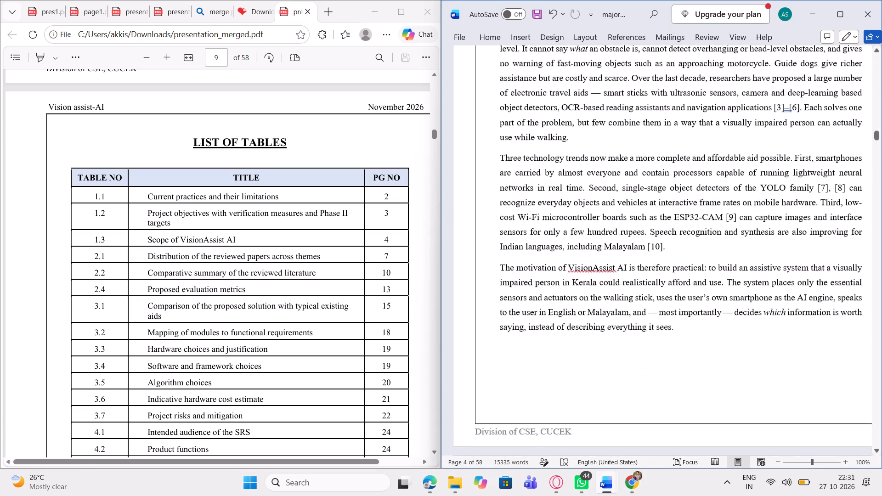
pyautogui.scroll(-3, 520, 246)
pyautogui.scroll(1, 520, 246)
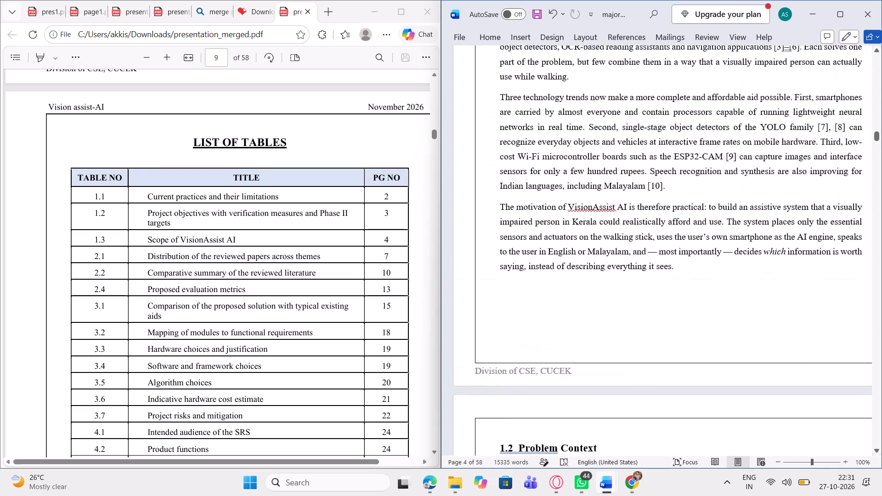
pyautogui.scroll(1, 520, 246)
pyautogui.hscroll(-1, 520, 246)
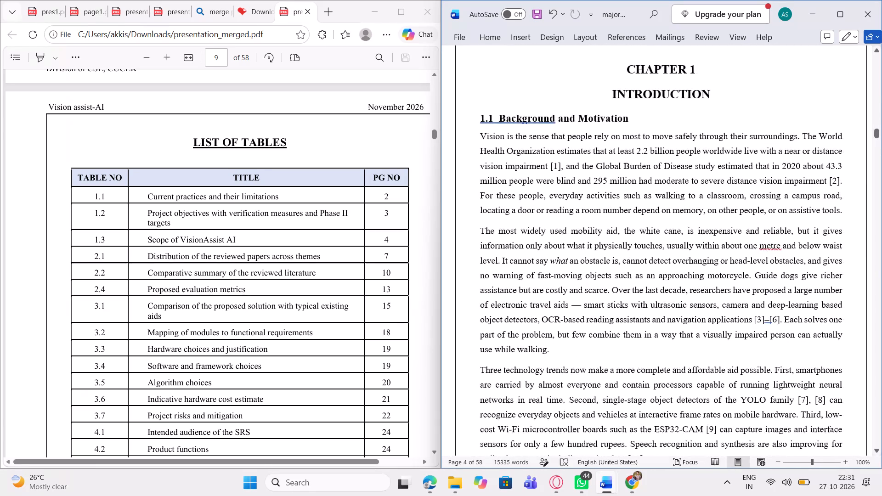
pyautogui.hscroll(-1, 520, 246)
pyautogui.scroll(-1, 520, 246)
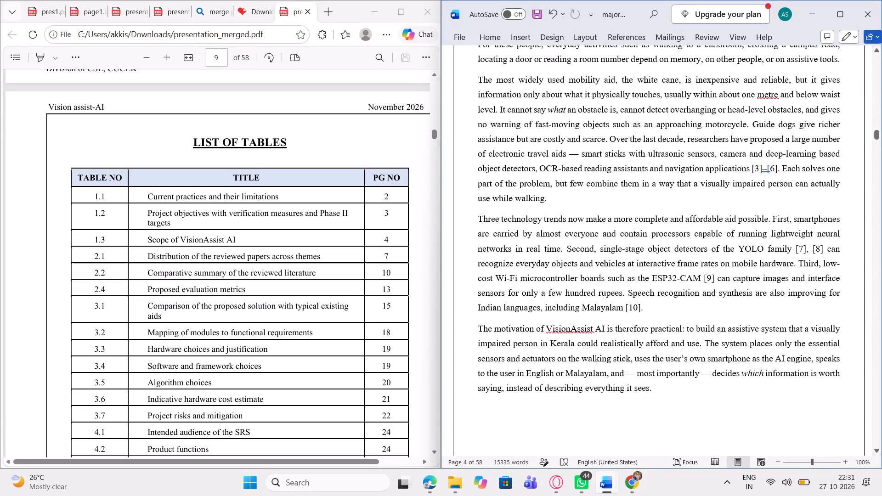
pyautogui.scroll(-2, 520, 246)
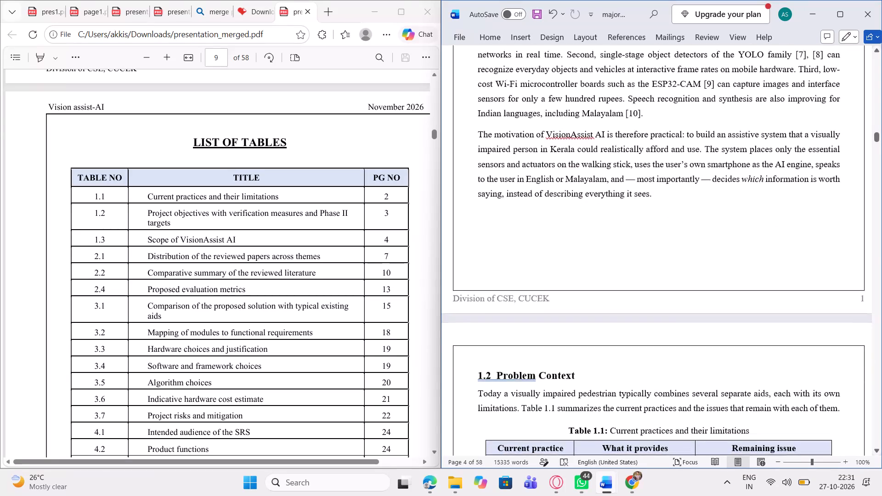
pyautogui.scroll(-1, 520, 246)
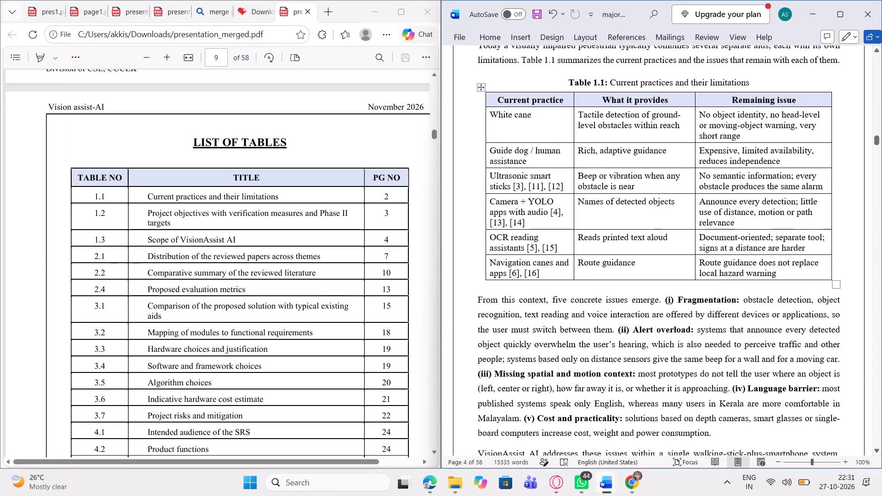
pyautogui.scroll(-1, 520, 246)
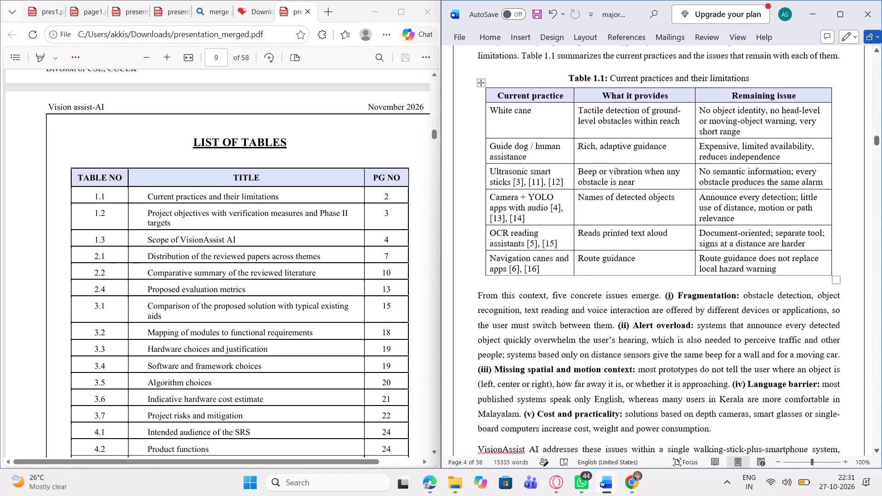
pyautogui.scroll(-1, 520, 246)
pyautogui.scroll(2, 520, 246)
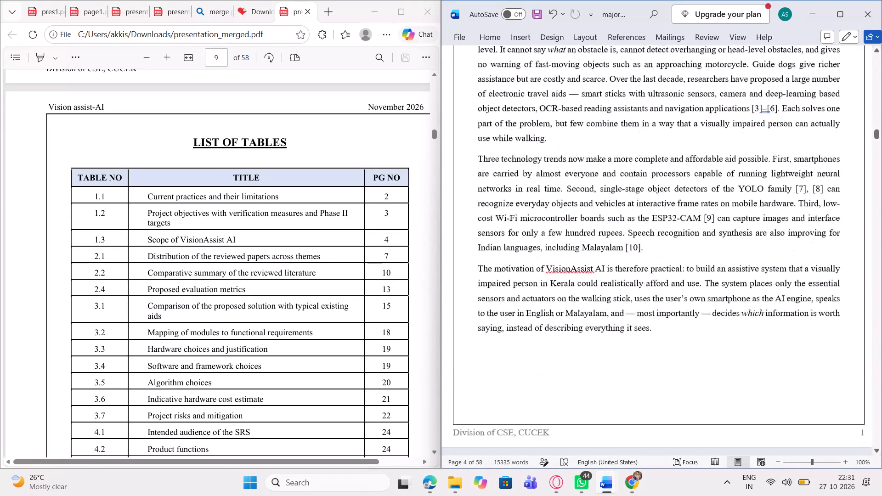
# Check Tables 1.1 and 1.2 in sections 1.2 to 1.4 of the Word report against the PDF's List of Tables.
pyautogui.scroll(-1, 520, 246)
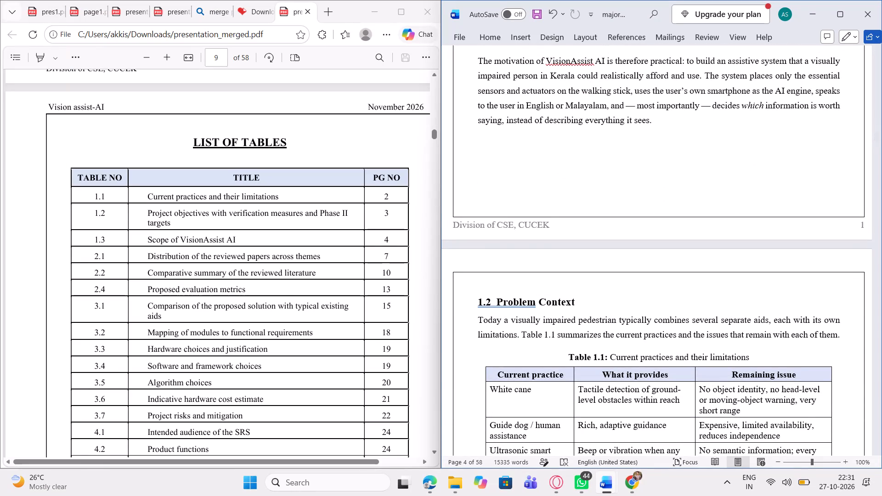
pyautogui.scroll(-2, 551, 342)
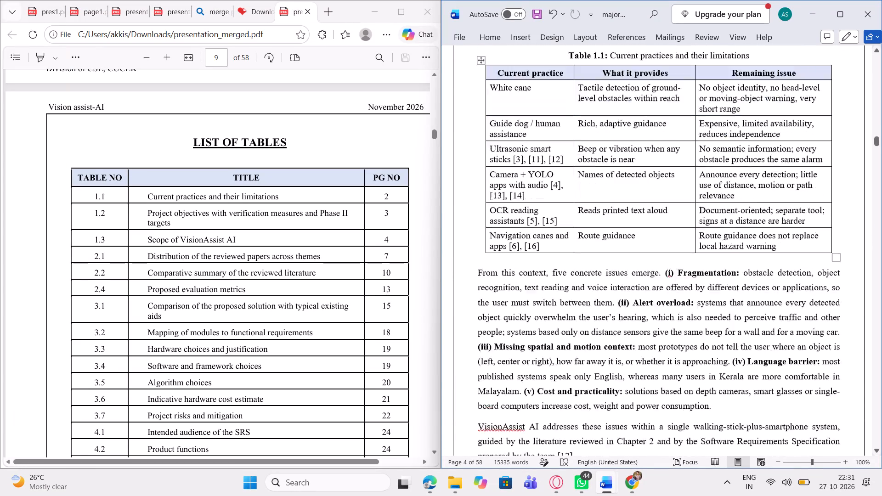
pyautogui.scroll(-5, 551, 342)
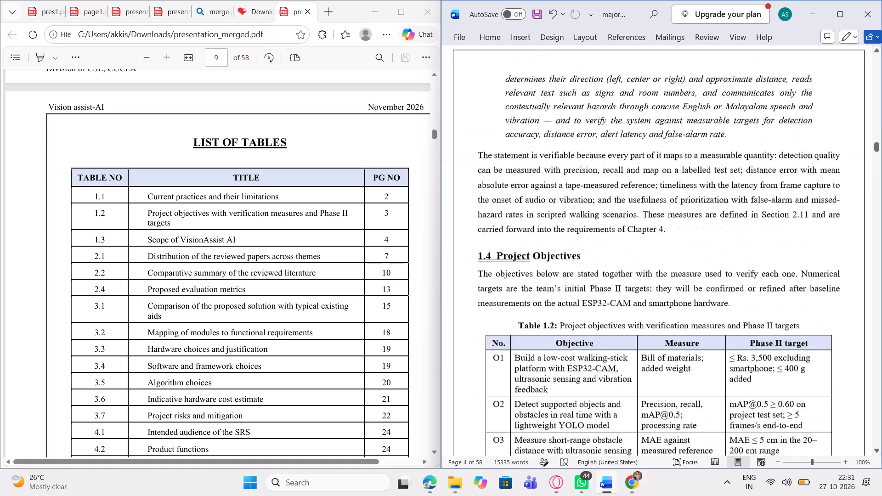
pyautogui.scroll(-2, 551, 342)
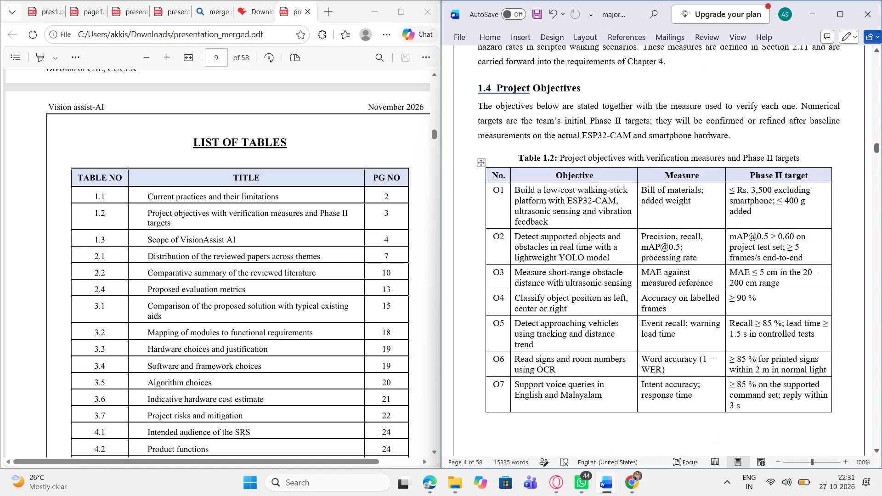
pyautogui.scroll(-4, 286, 259)
# Look back through the Word report's front matter from the abbreviations to the List of Figures, and minimize the report window.
pyautogui.scroll(11, 529, 251)
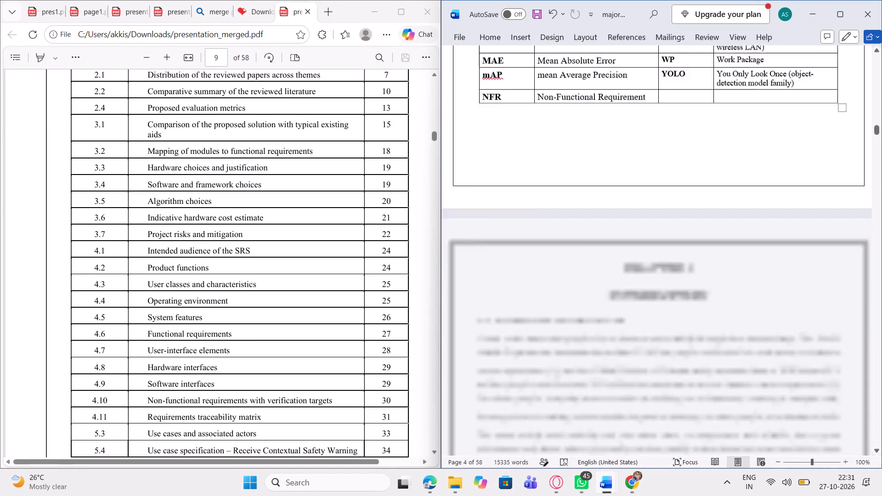
pyautogui.scroll(1, 529, 251)
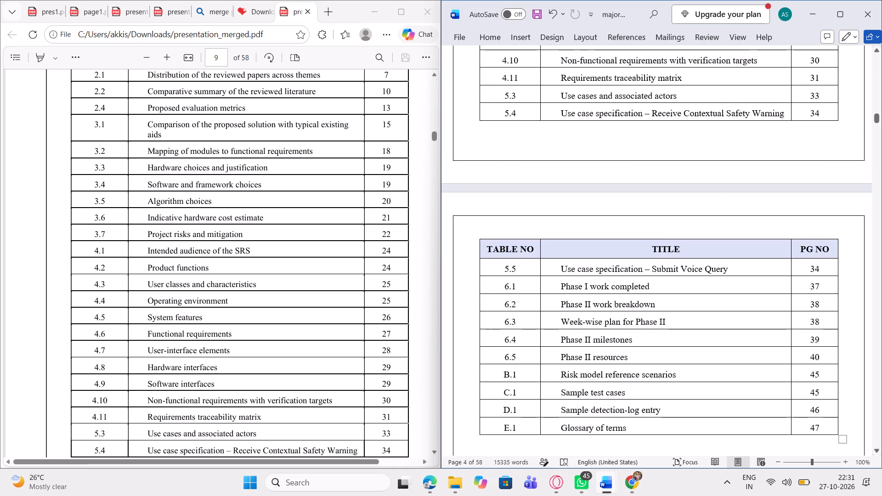
pyautogui.scroll(6, 529, 251)
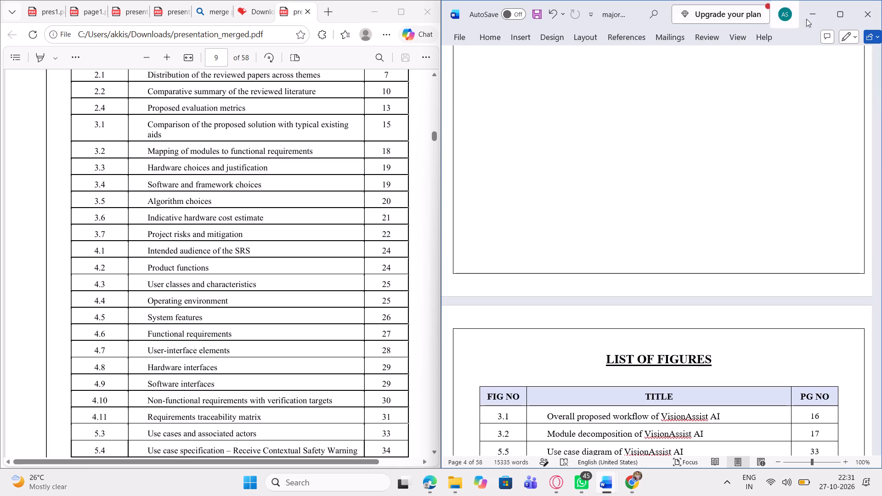
pyautogui.click(810, 19)
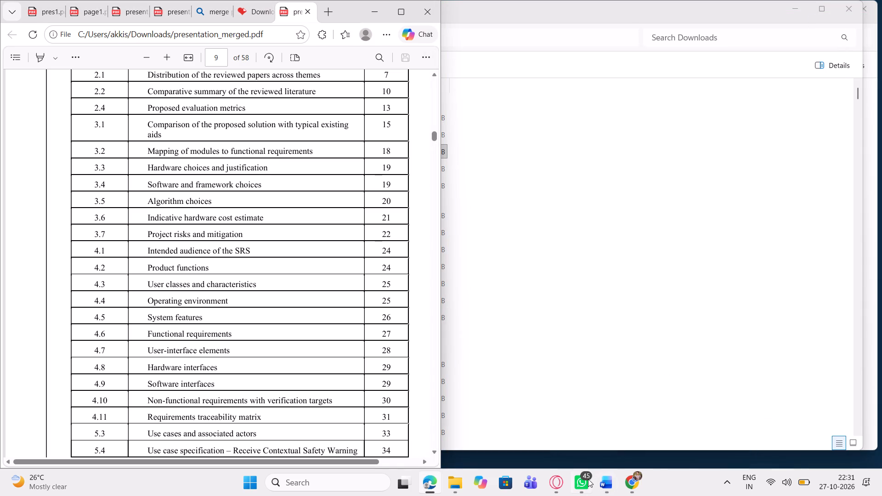
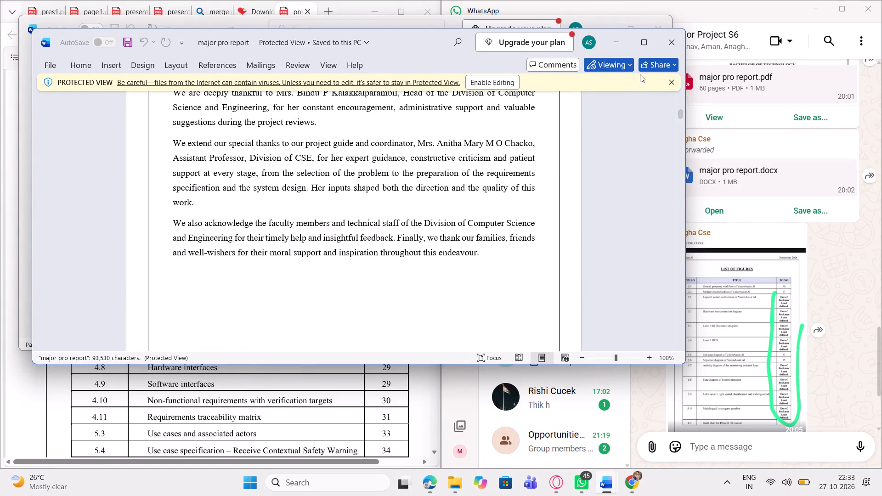
# Place the Protected View Word document major pro report side by side with presentation_merged.pdf for comparison with its List of Tables.
pyautogui.click(641, 45)
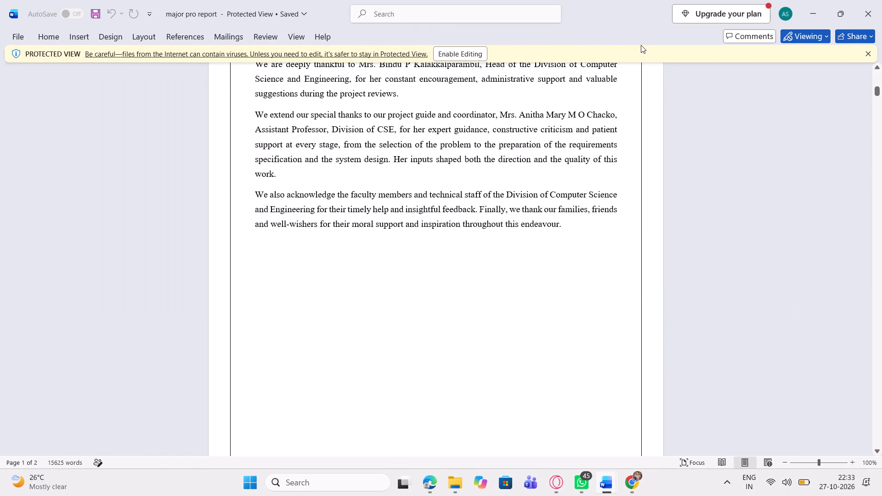
pyautogui.press('super+Right')
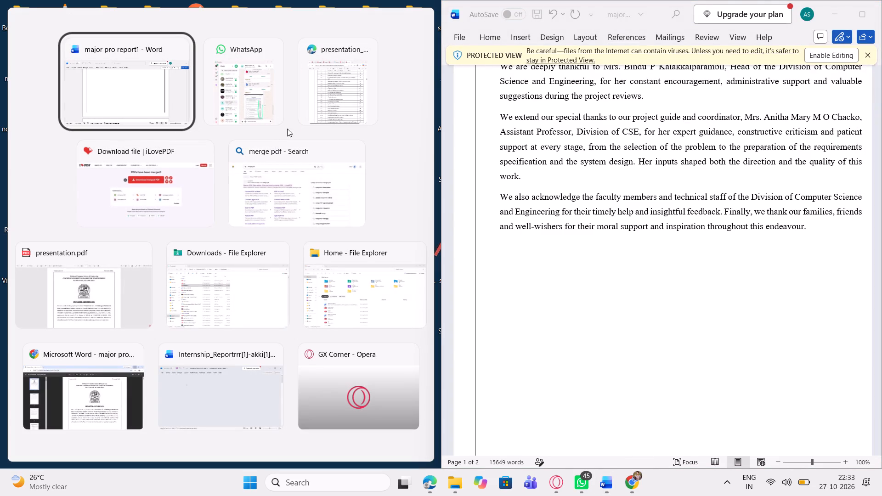
pyautogui.click(310, 116)
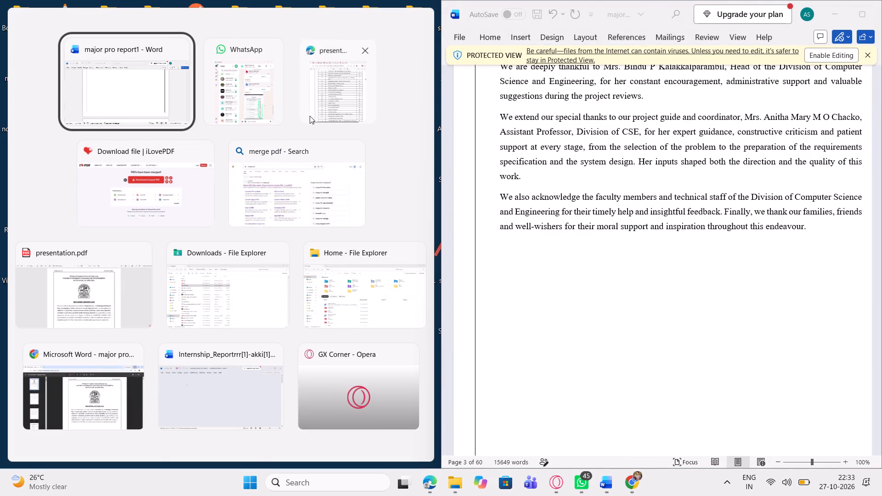
pyautogui.scroll(-4, 531, 255)
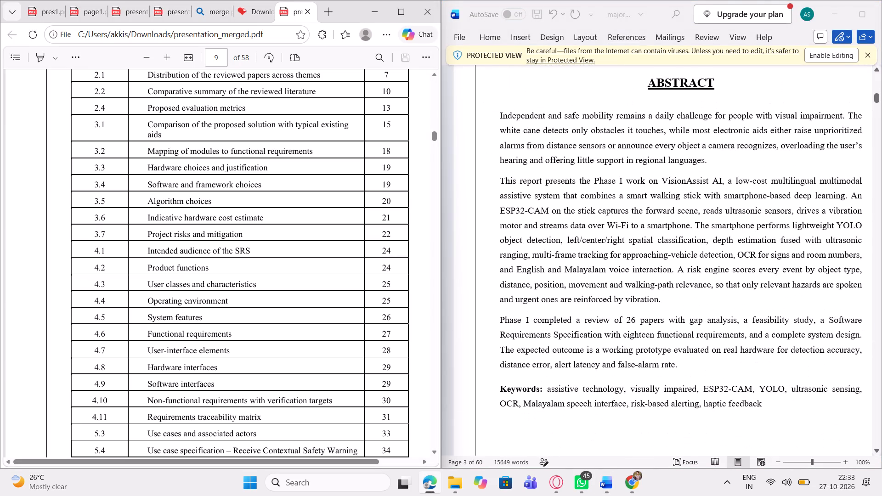
# Review the Word report from the abstract through the table of contents to the appendices, checking the chapter page numbers.
pyautogui.scroll(-1, 531, 255)
pyautogui.scroll(-1, 577, 264)
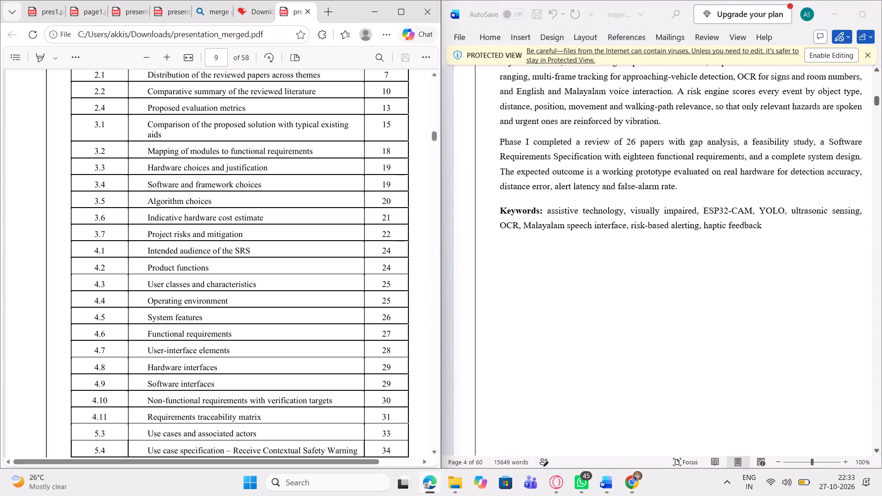
pyautogui.scroll(-5, 577, 264)
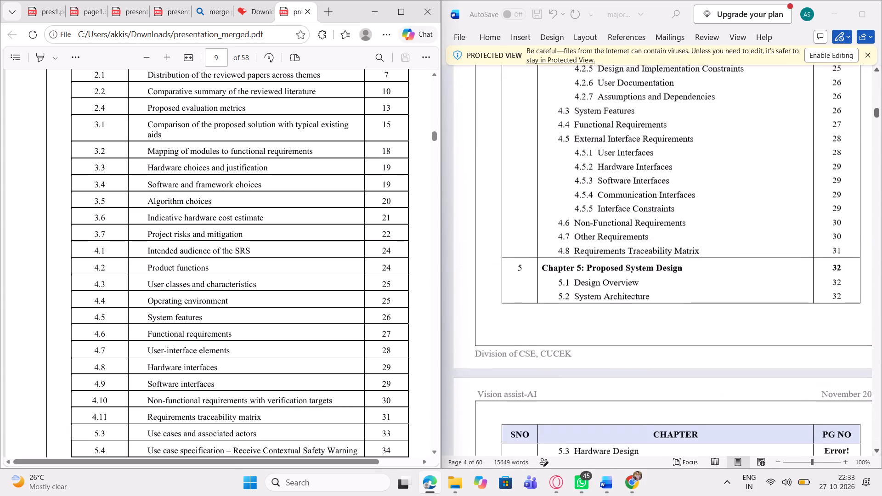
pyautogui.scroll(-2, 577, 264)
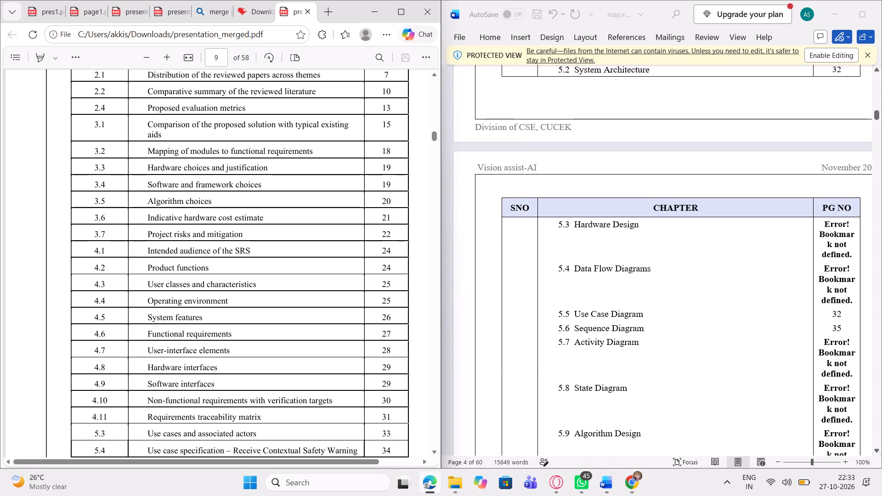
pyautogui.scroll(1, 577, 264)
pyautogui.scroll(-4, 577, 264)
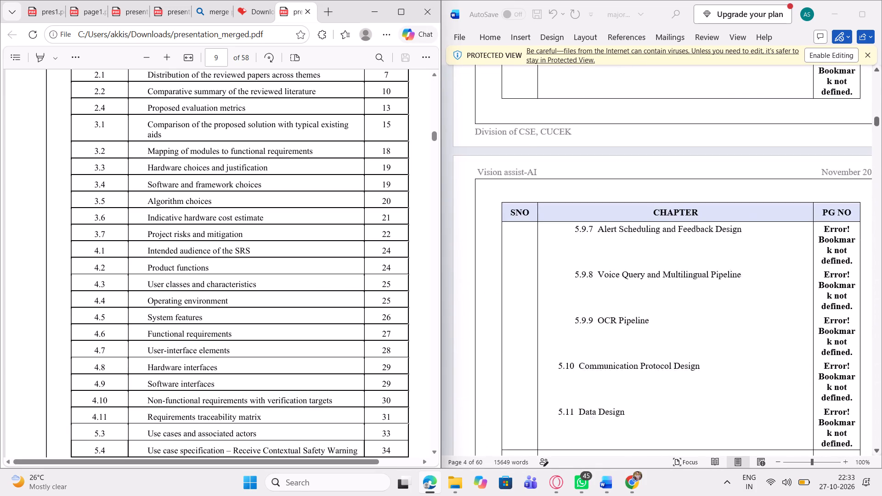
pyautogui.scroll(-4, 577, 264)
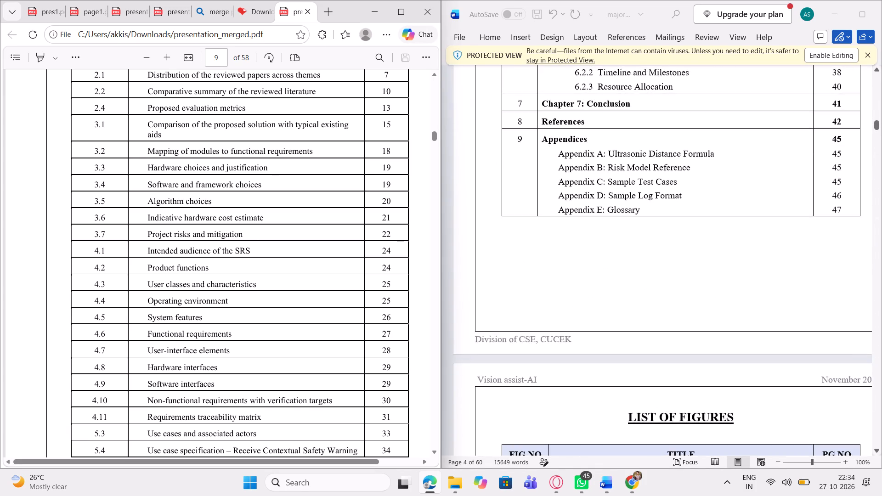
# Compare the List of Figures in the merged PDF with the one in the Word report, checking entries and page numbers.
pyautogui.scroll(-2, 577, 264)
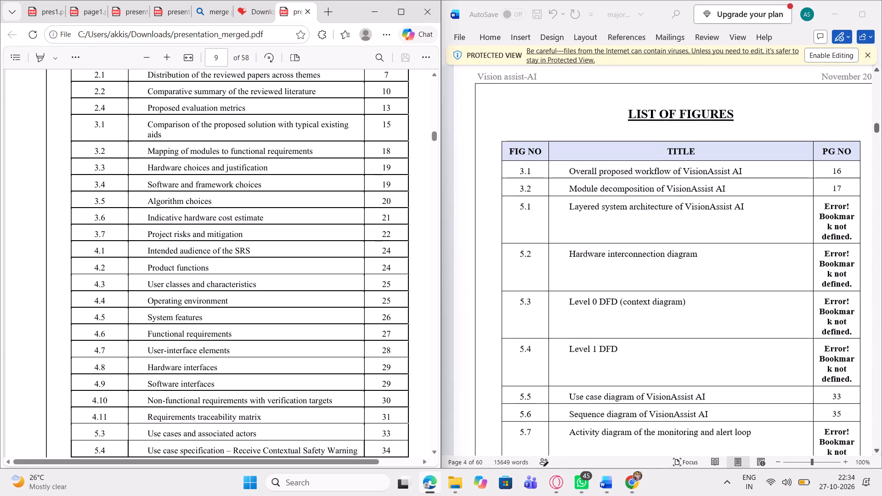
pyautogui.scroll(3, 284, 247)
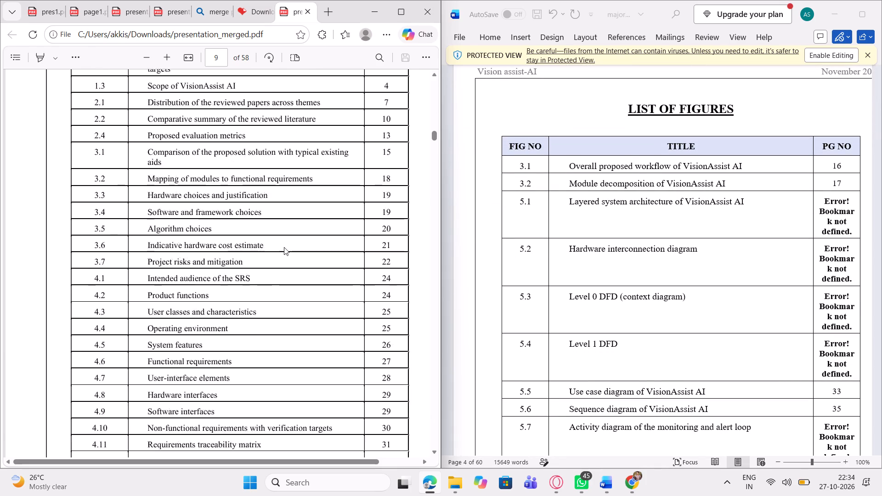
pyautogui.scroll(5, 284, 247)
pyautogui.scroll(-1, 284, 247)
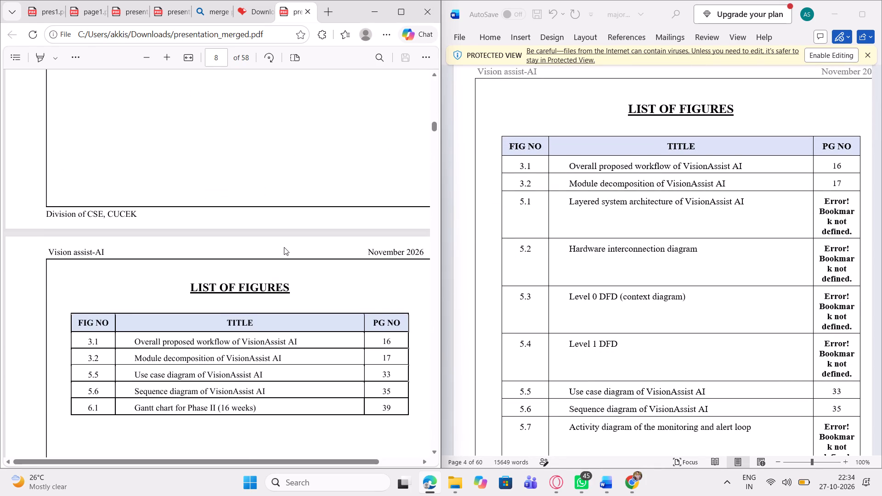
pyautogui.scroll(2, 314, 228)
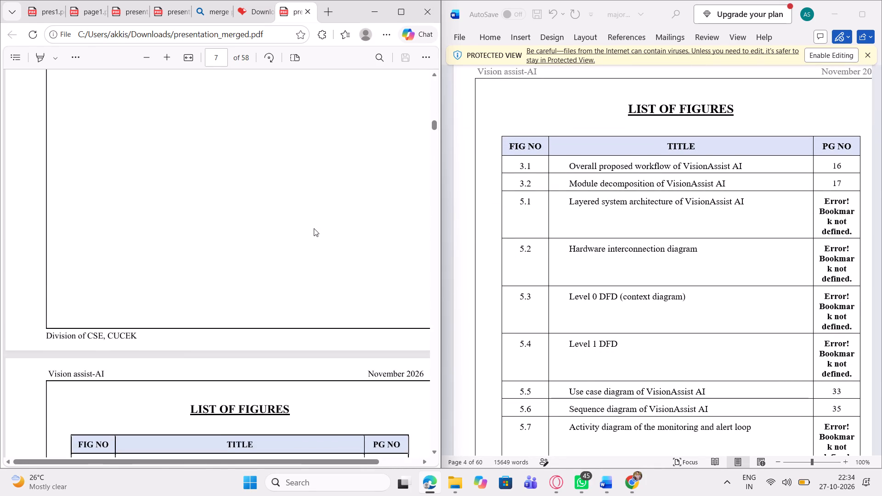
pyautogui.scroll(4, 314, 228)
pyautogui.scroll(-6, 314, 228)
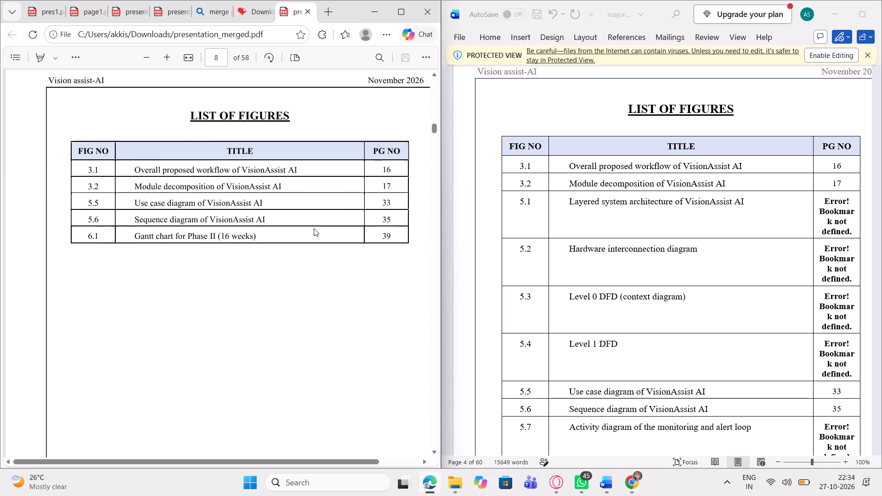
pyautogui.rightClick(314, 228)
pyautogui.scroll(-2, 747, 336)
pyautogui.scroll(1, 747, 336)
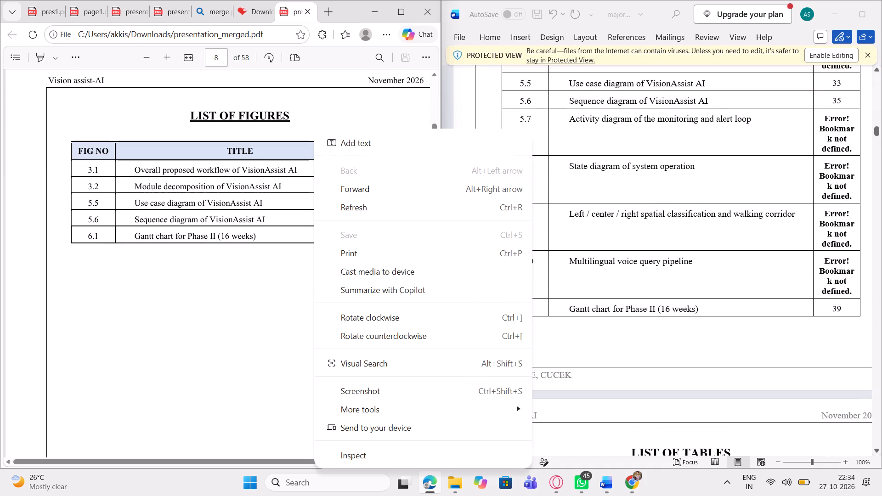
pyautogui.click(726, 339)
pyautogui.scroll(1, 726, 339)
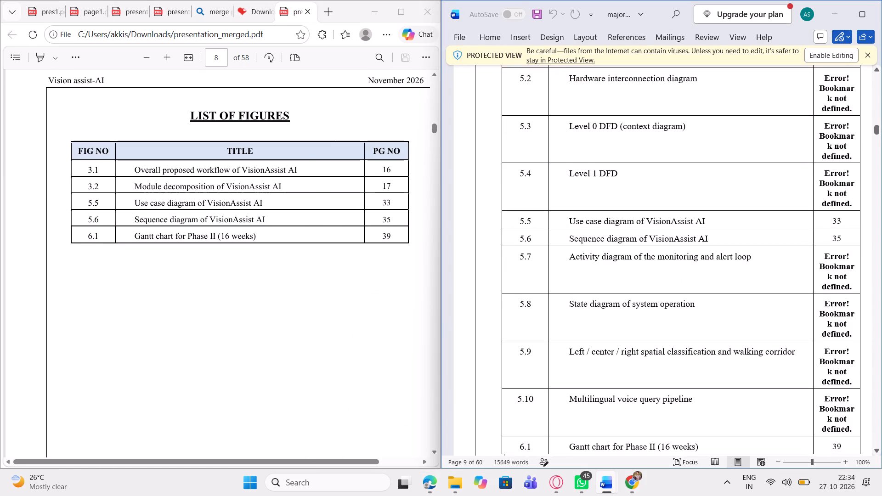
pyautogui.scroll(-1, 617, 262)
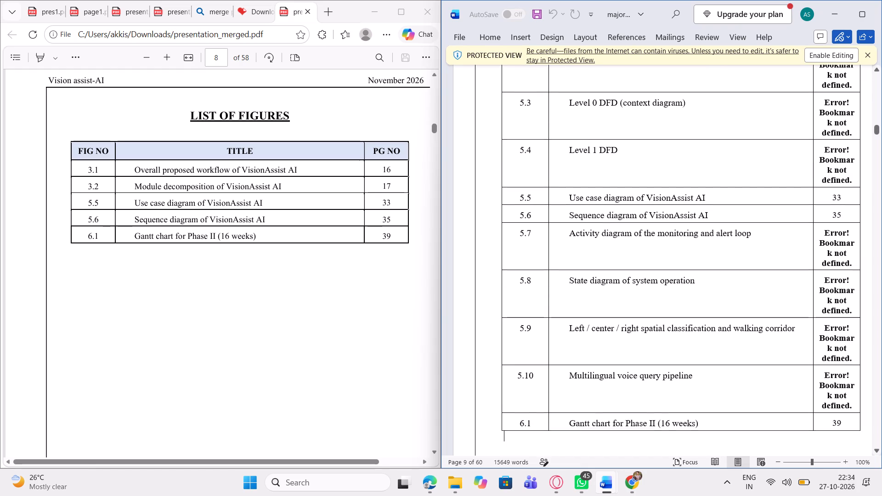
pyautogui.scroll(-1, 617, 262)
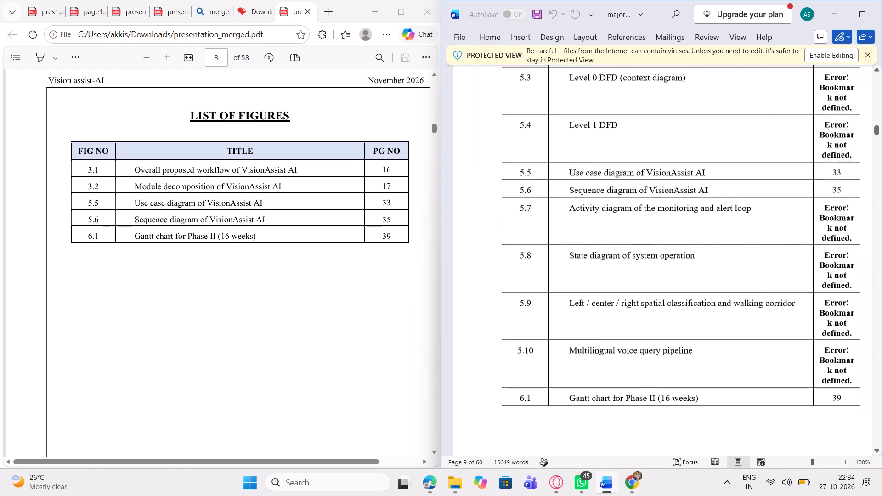
# Compare the List of Tables in the Word report with the one in the merged PDF, from table 1.1 to E.1.
pyautogui.scroll(-5, 617, 262)
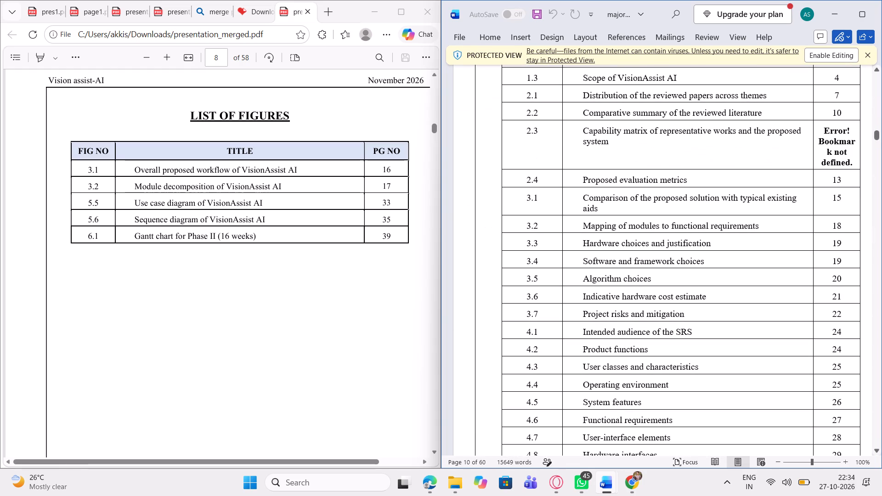
pyautogui.scroll(-5, 213, 283)
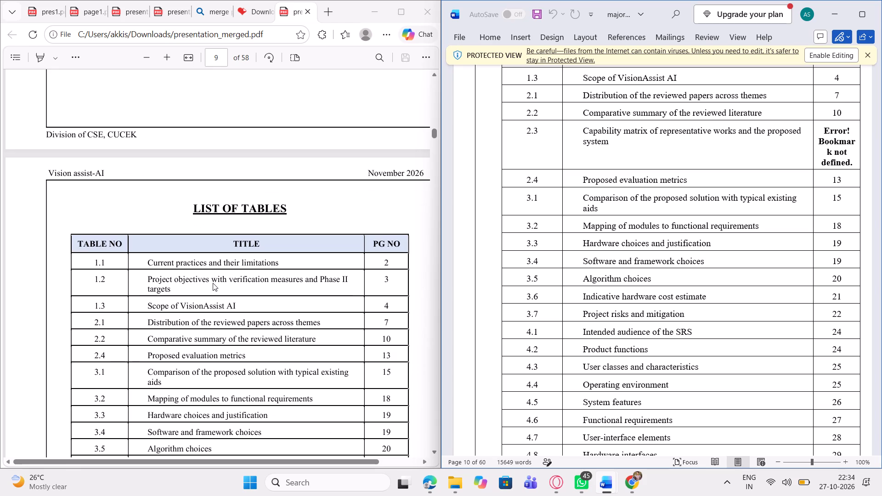
pyautogui.scroll(-3, 213, 283)
pyautogui.scroll(1, 213, 283)
pyautogui.scroll(1, 690, 302)
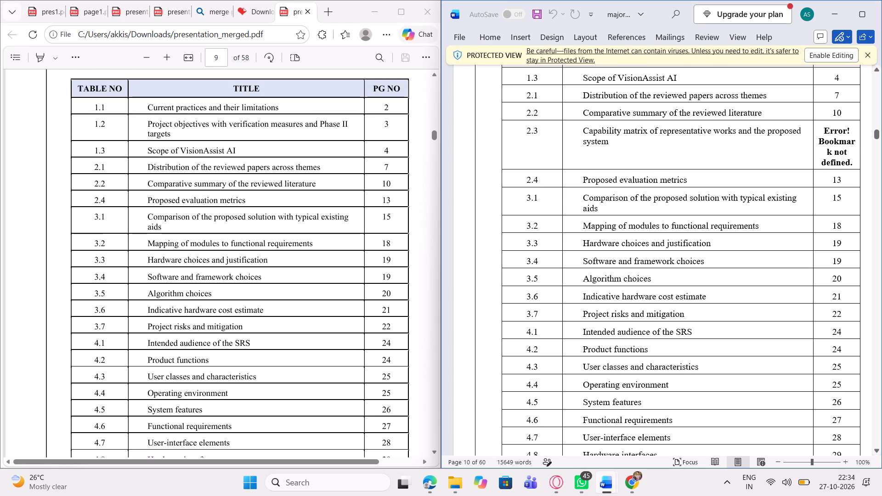
pyautogui.scroll(1, 690, 302)
pyautogui.hscroll(1, 333, 254)
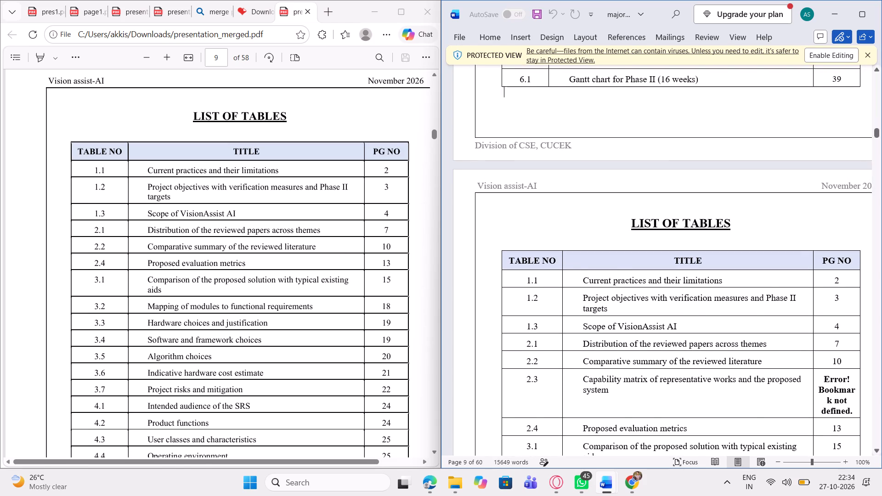
pyautogui.scroll(-2, 651, 309)
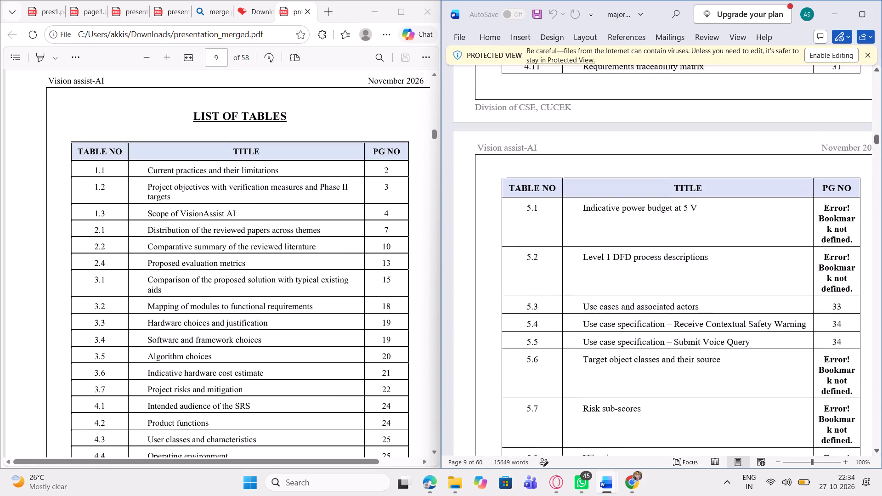
pyautogui.scroll(-1, 317, 227)
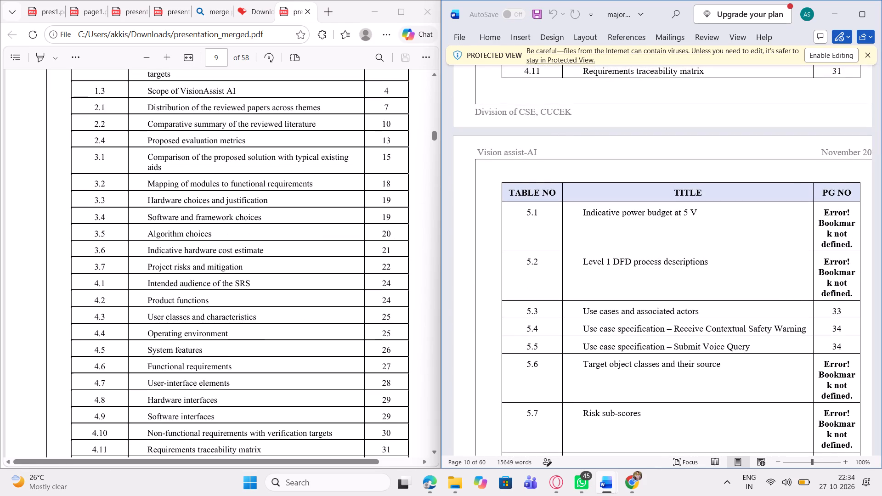
pyautogui.scroll(-3, 317, 227)
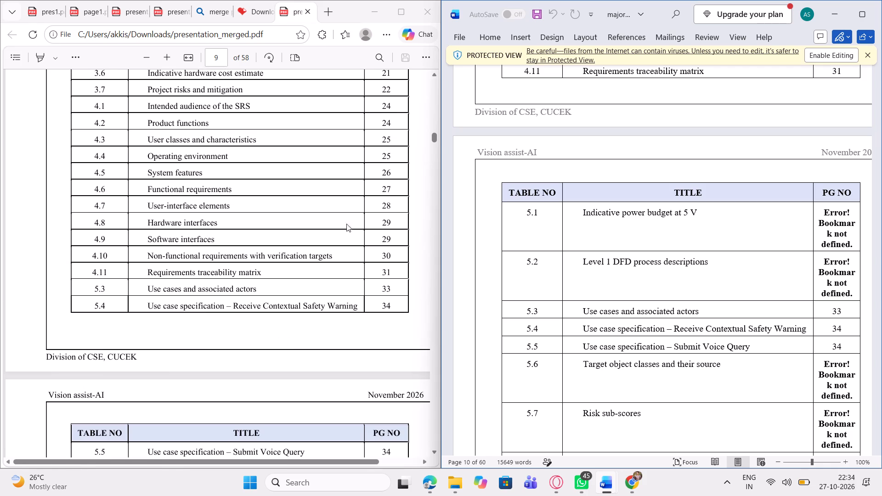
pyautogui.scroll(-2, 346, 282)
pyautogui.scroll(-1, 534, 298)
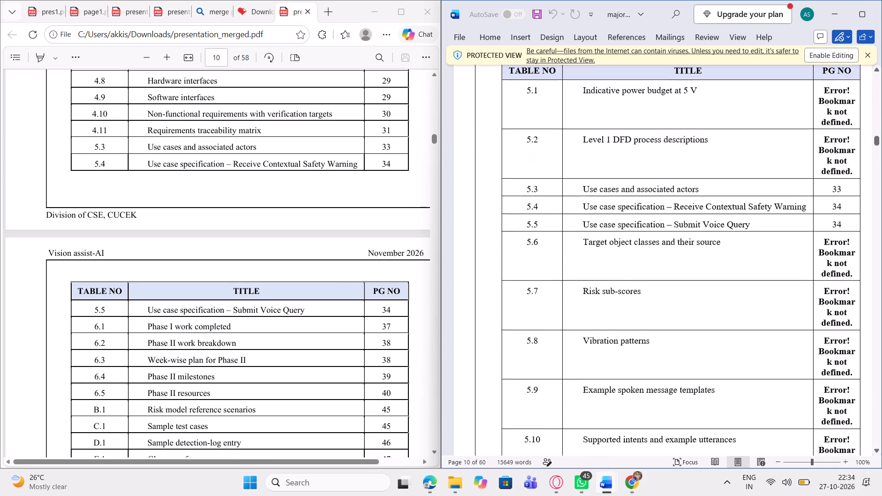
pyautogui.scroll(-6, 534, 298)
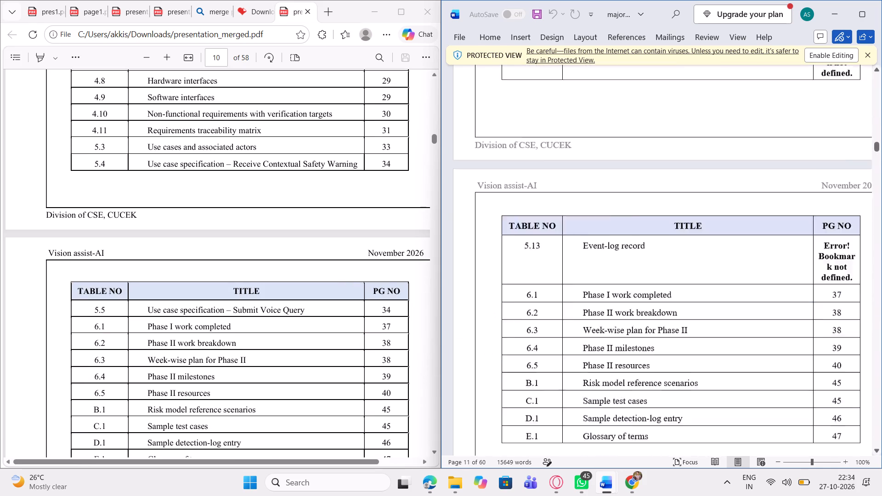
pyautogui.scroll(-2, 534, 298)
pyautogui.scroll(1, 534, 298)
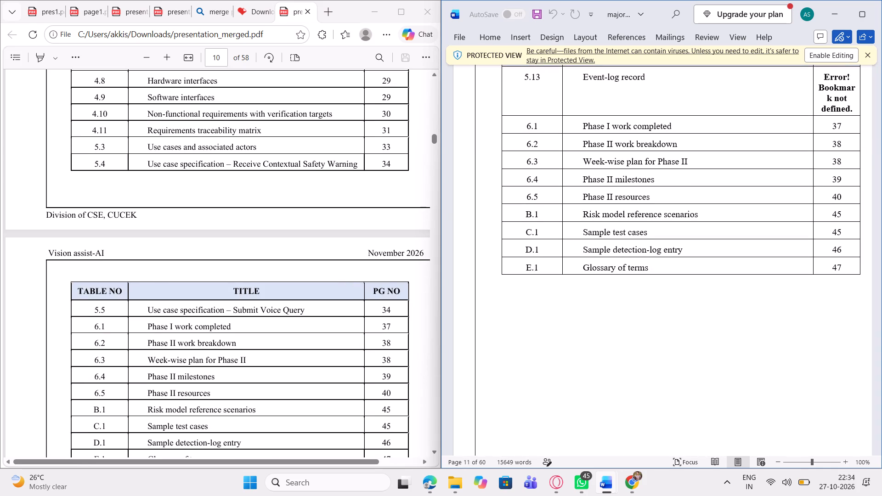
pyautogui.scroll(-2, 260, 321)
pyautogui.scroll(1, 260, 321)
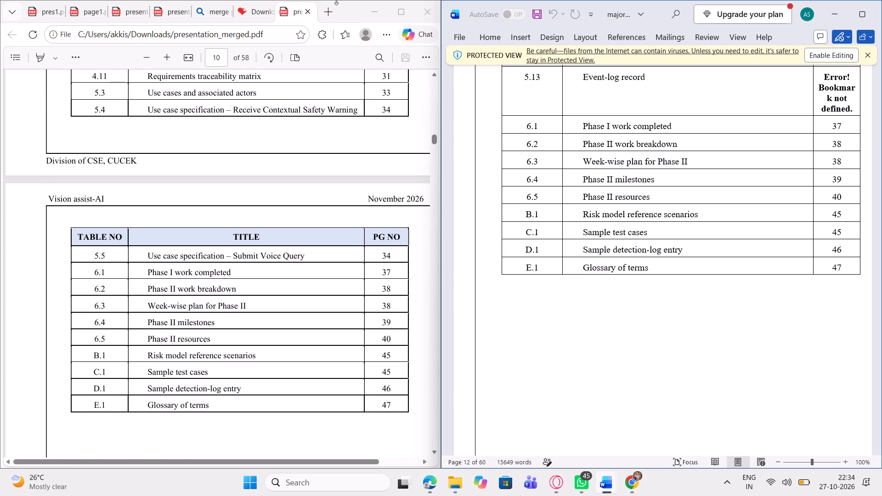
# Maximize the merged PDF window and go back to the report's cover page.
pyautogui.click(396, 9)
pyautogui.scroll(7, 483, 170)
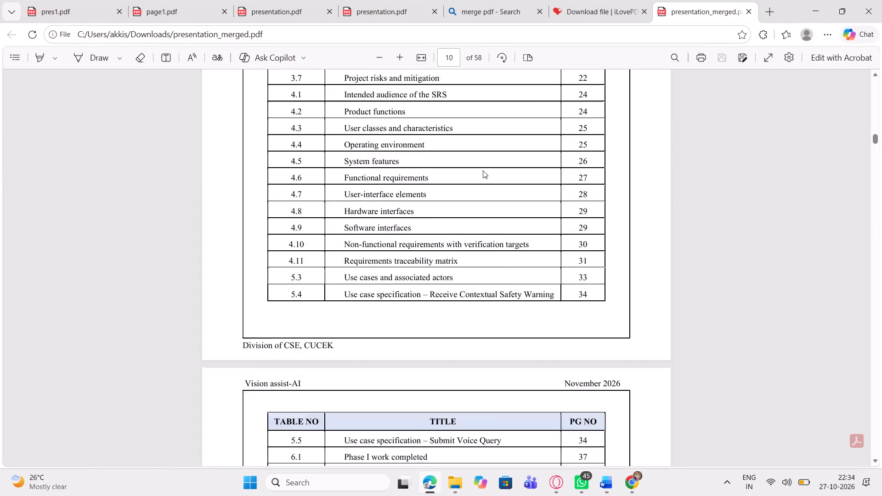
pyautogui.scroll(2, 483, 170)
pyautogui.scroll(20, 483, 170)
pyautogui.scroll(14, 483, 170)
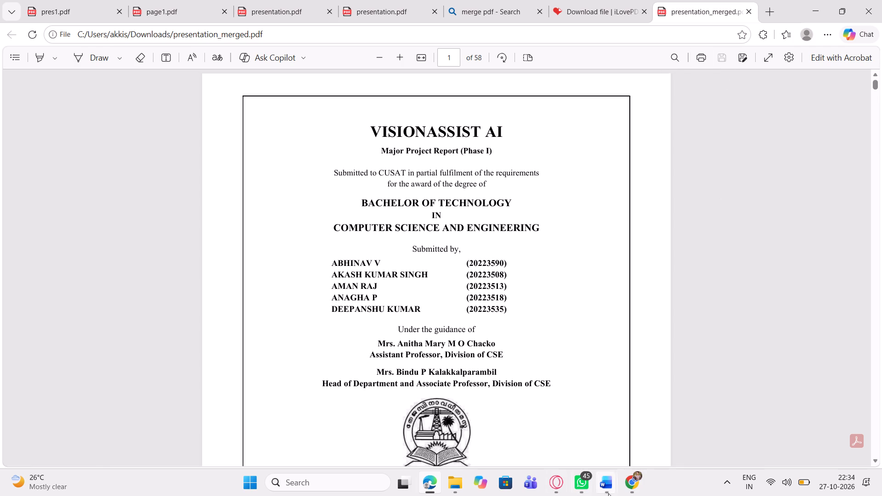
# Copy the presentation_merged PDF from the Downloads folder and share it through WhatsApp.
pyautogui.click(452, 479)
pyautogui.click(424, 445)
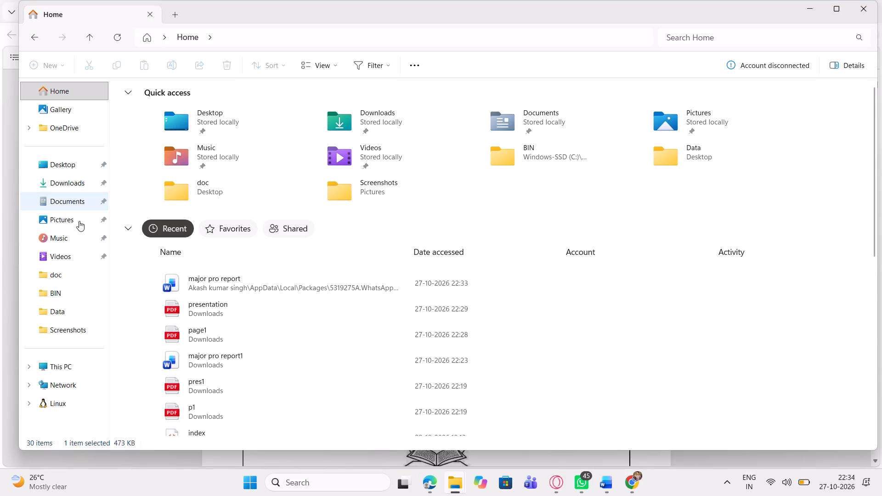
pyautogui.click(80, 188)
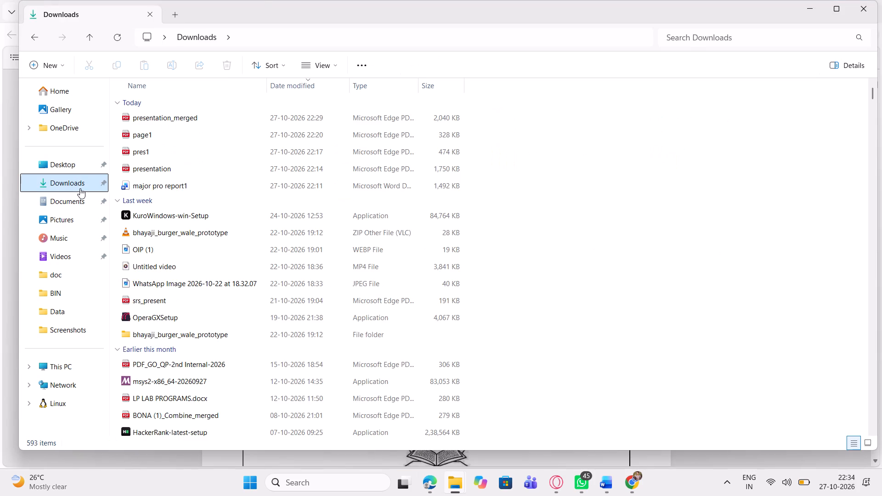
pyautogui.click(196, 116)
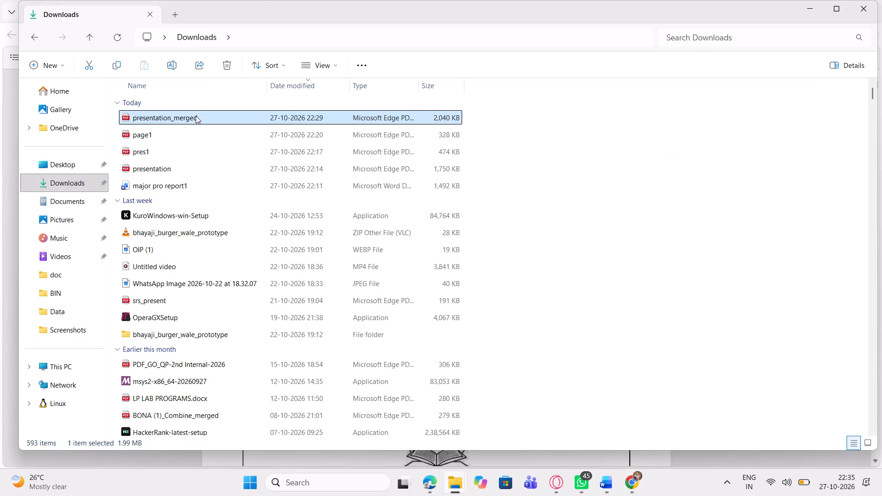
pyautogui.rightClick(196, 116)
pyautogui.click(196, 116)
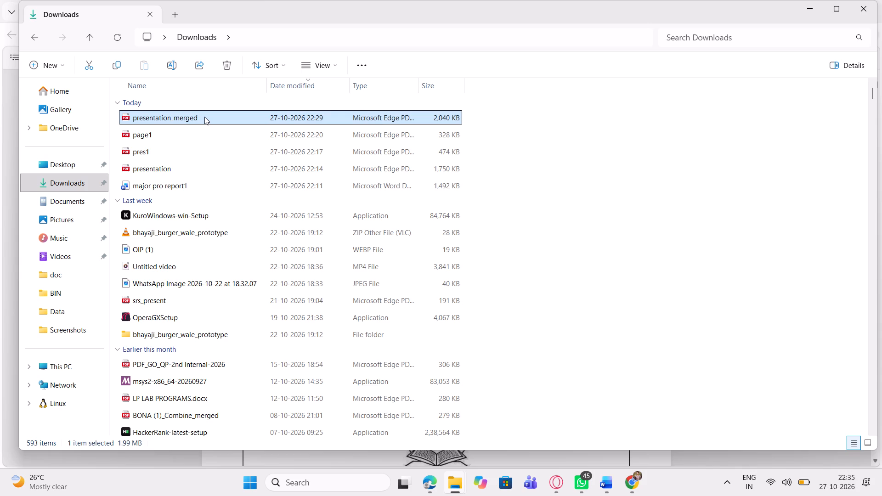
pyautogui.rightClick(204, 117)
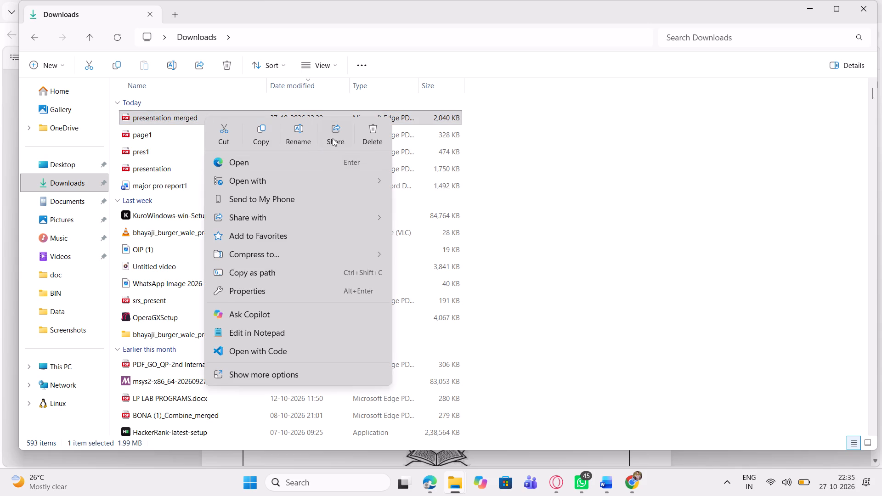
pyautogui.click(333, 138)
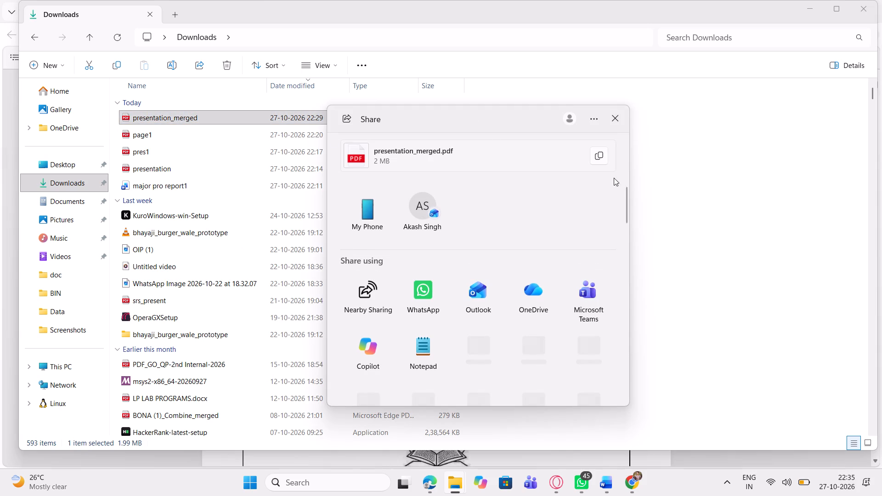
pyautogui.click(598, 154)
pyautogui.click(415, 292)
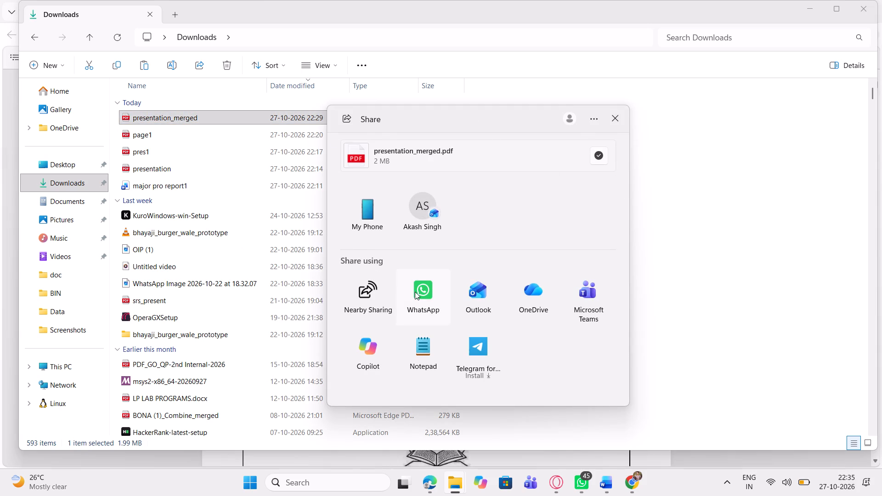